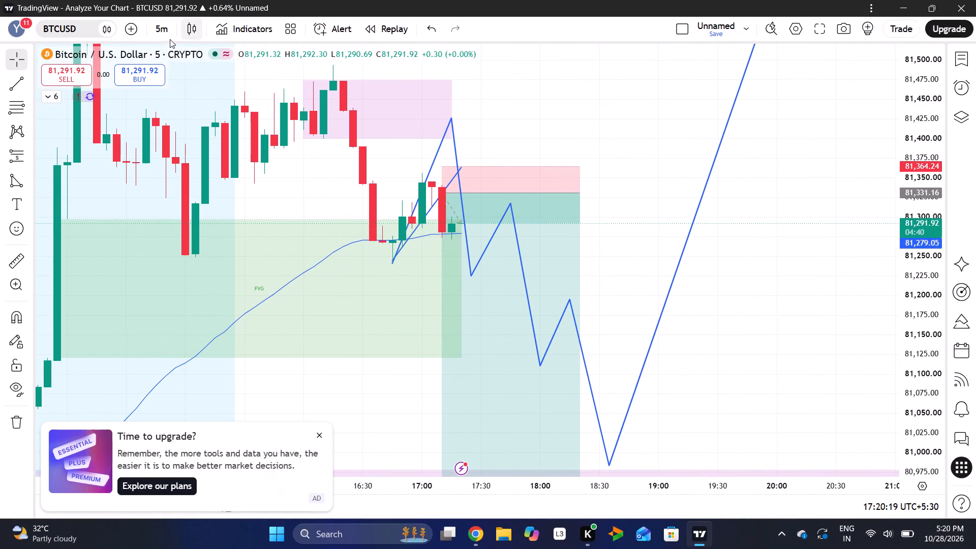
# Switch the BTCUSD chart to the 15-minute timeframe.
pyautogui.click(163, 36)
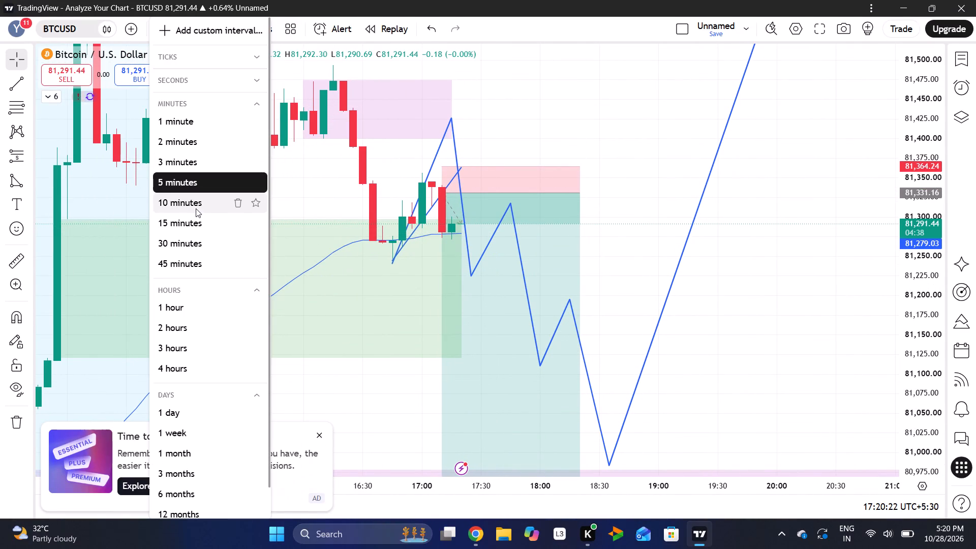
pyautogui.click(196, 215)
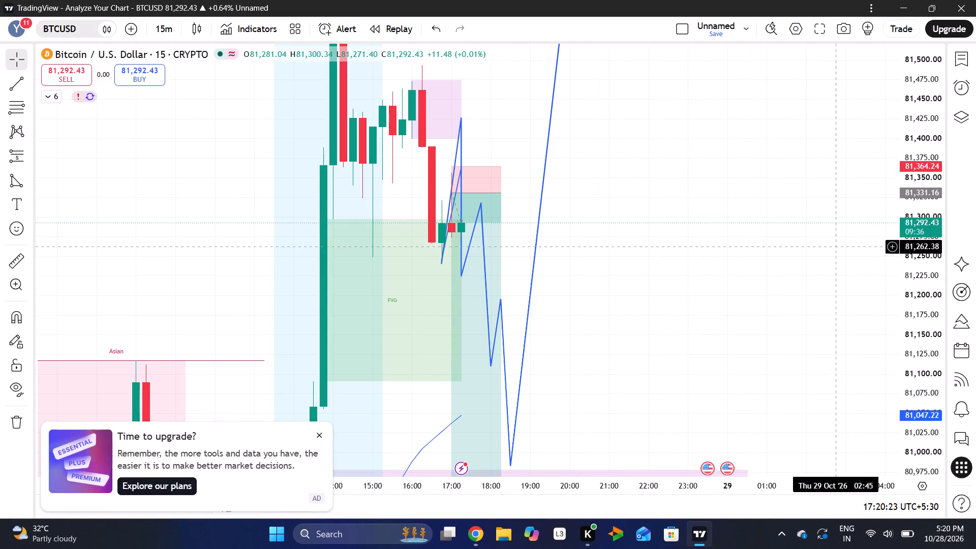
# Delete the blue zigzag projection path with the upward arrow from the BTCUSD chart.
pyautogui.moveTo(939, 205); pyautogui.dragTo(938, 366)
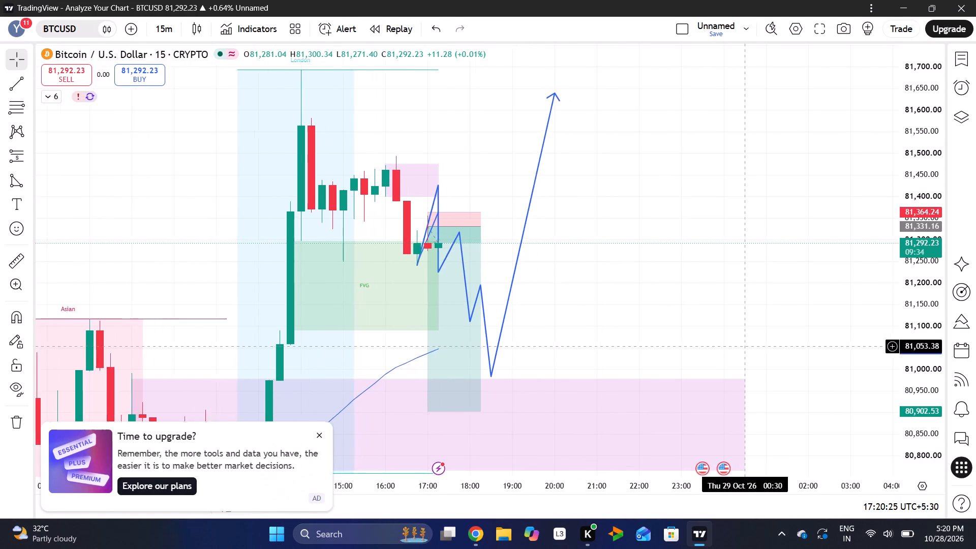
pyautogui.moveTo(530, 316); pyautogui.dragTo(722, 296)
pyautogui.moveTo(930, 327); pyautogui.dragTo(916, 213)
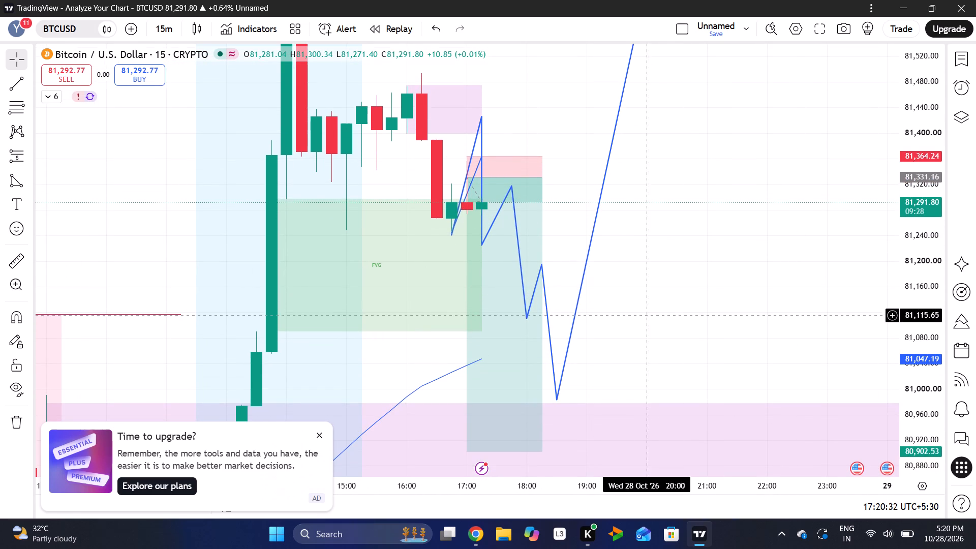
pyautogui.click(573, 324)
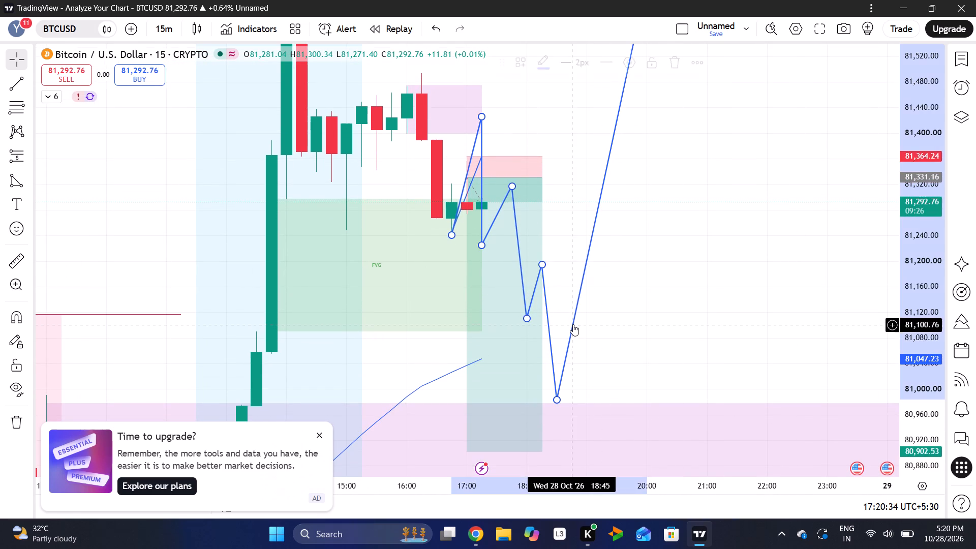
pyautogui.click(679, 64)
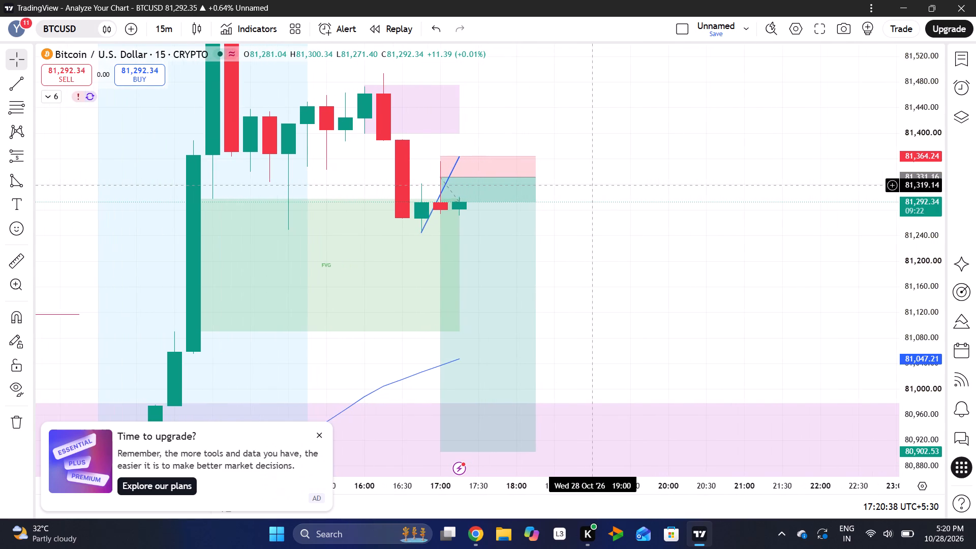
# Switch the BTCUSD chart to the 30-minute timeframe and examine the candles around the short position.
pyautogui.moveTo(927, 269); pyautogui.dragTo(868, 172)
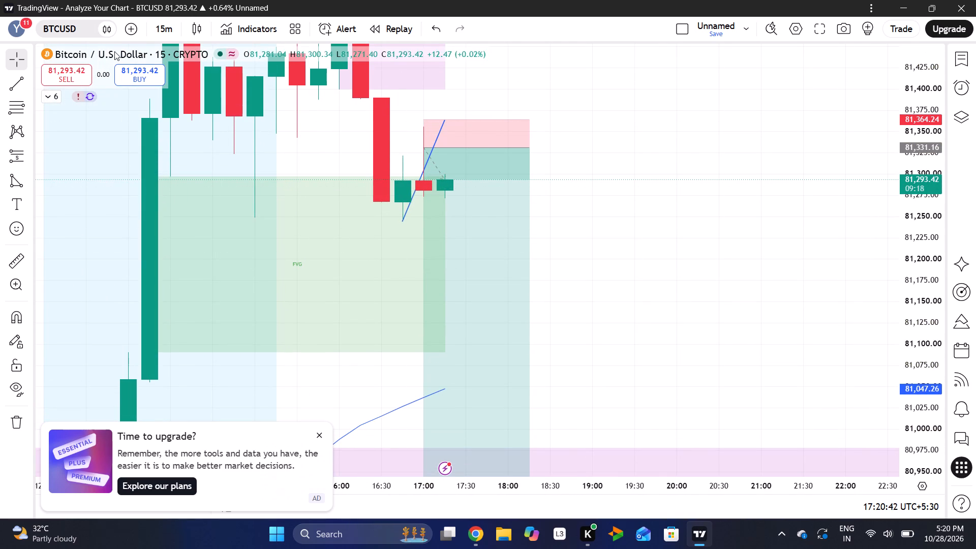
pyautogui.click(158, 33)
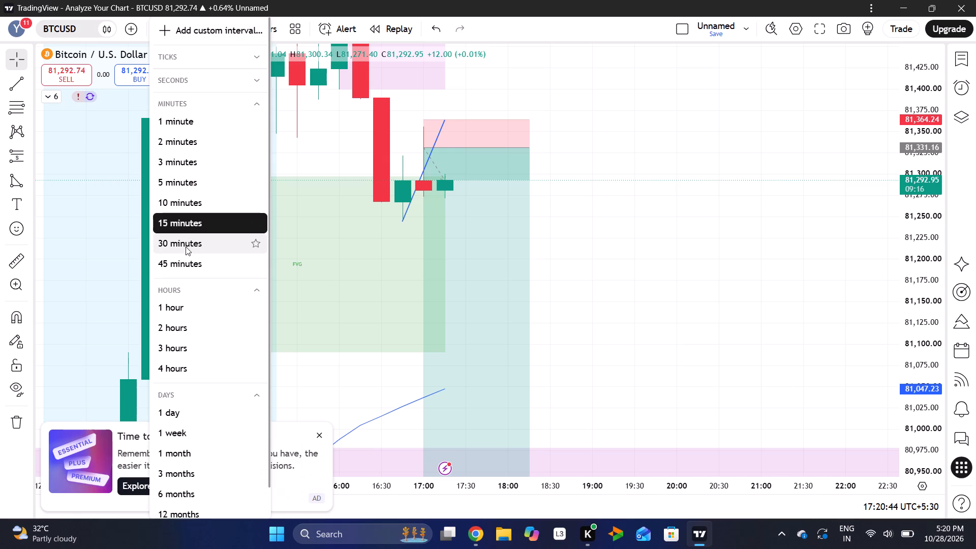
pyautogui.click(184, 244)
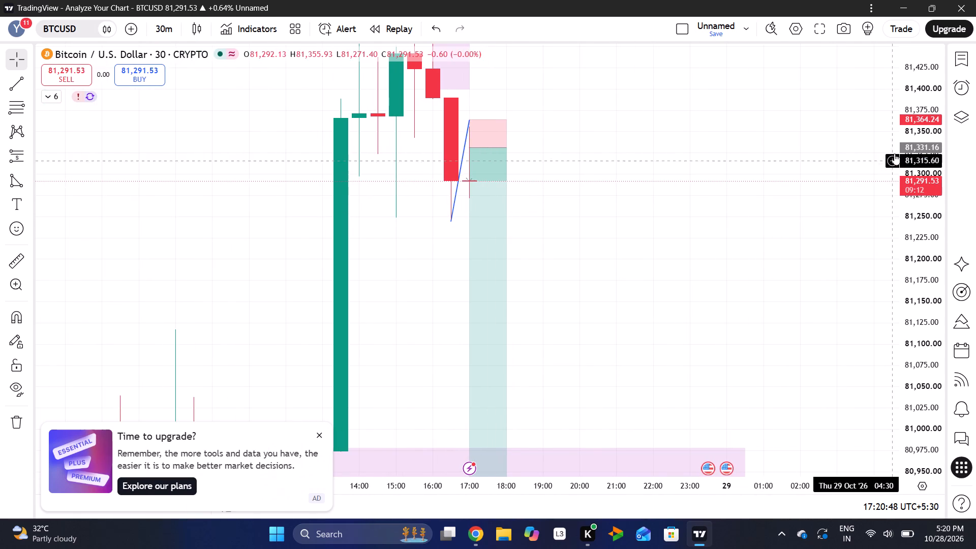
pyautogui.moveTo(900, 147); pyautogui.dragTo(877, 319)
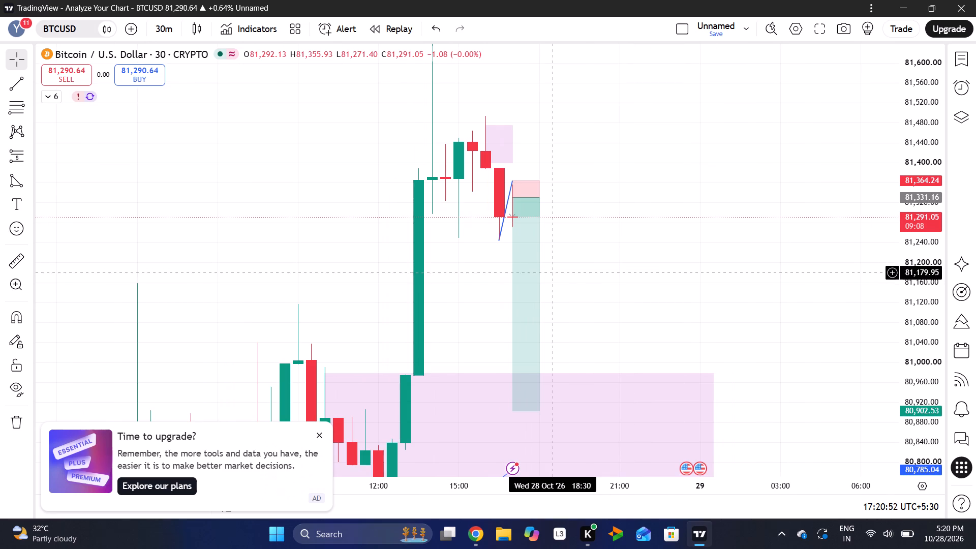
# Return the BTCUSD chart to the 5-minute timeframe and examine the recent price action around the short position and marked zones.
pyautogui.click(167, 24)
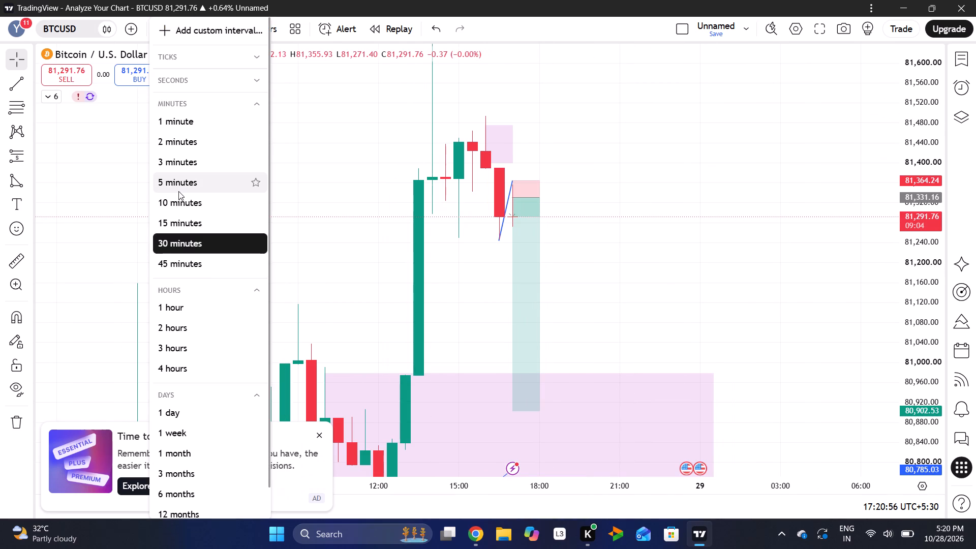
pyautogui.click(177, 191)
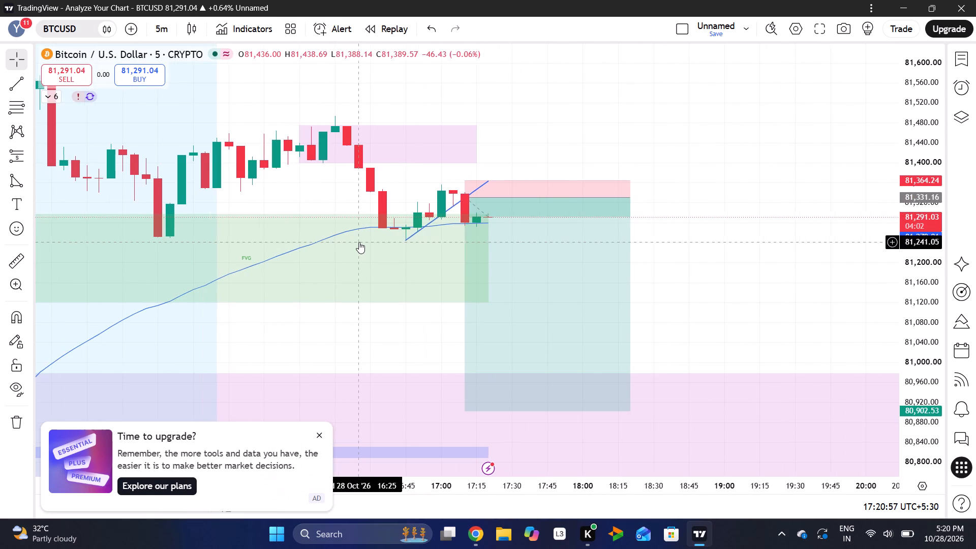
pyautogui.moveTo(908, 250); pyautogui.dragTo(833, 9)
pyautogui.moveTo(751, 204); pyautogui.dragTo(716, 299)
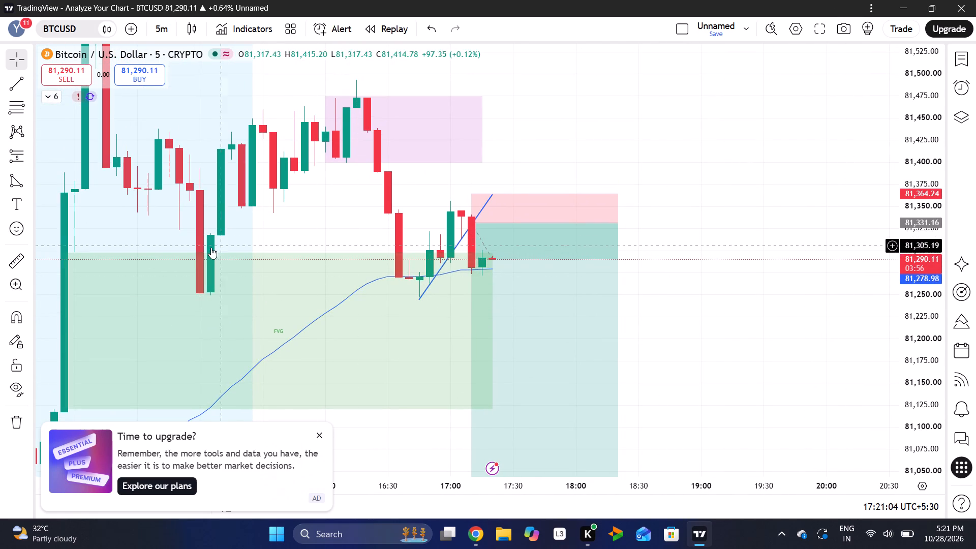
pyautogui.moveTo(270, 231); pyautogui.dragTo(286, 294)
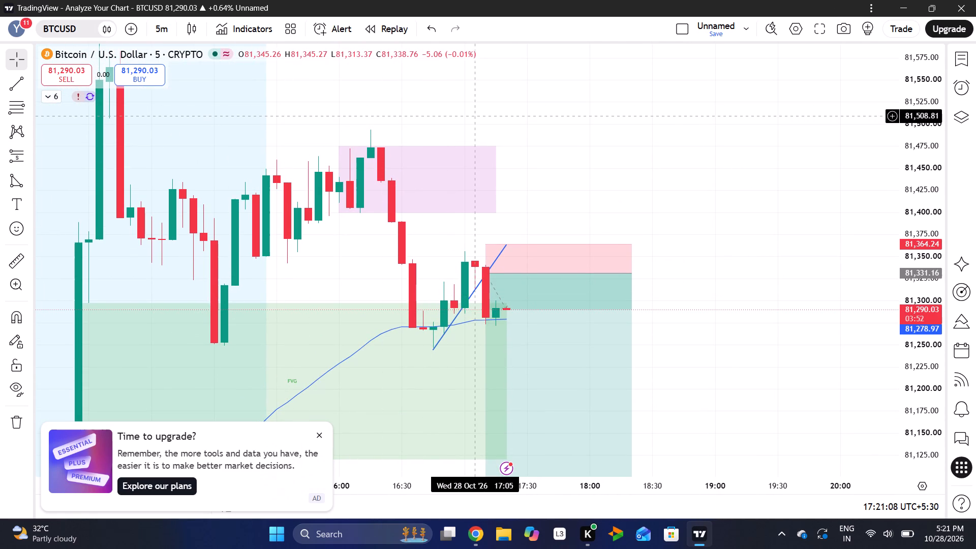
pyautogui.moveTo(476, 115); pyautogui.dragTo(594, 126)
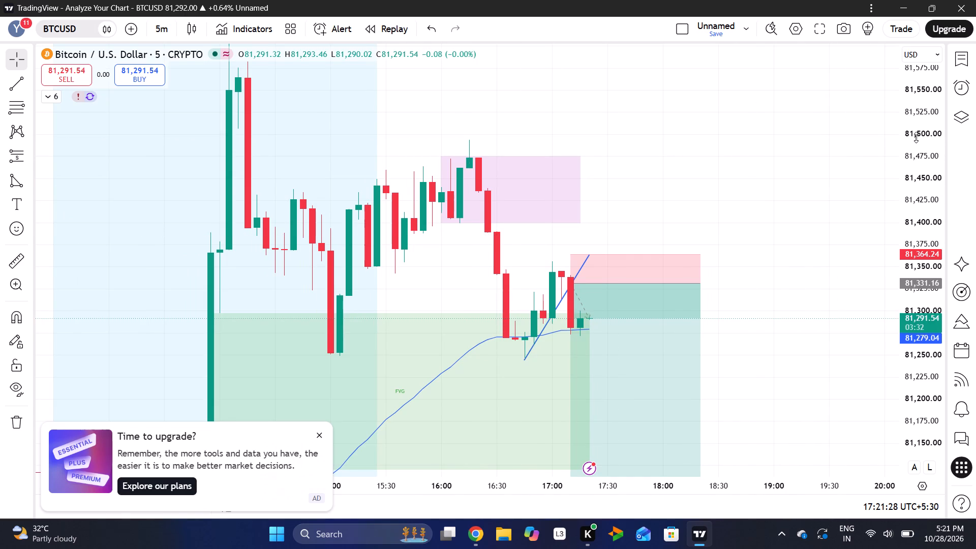
pyautogui.moveTo(917, 137); pyautogui.dragTo(870, 213)
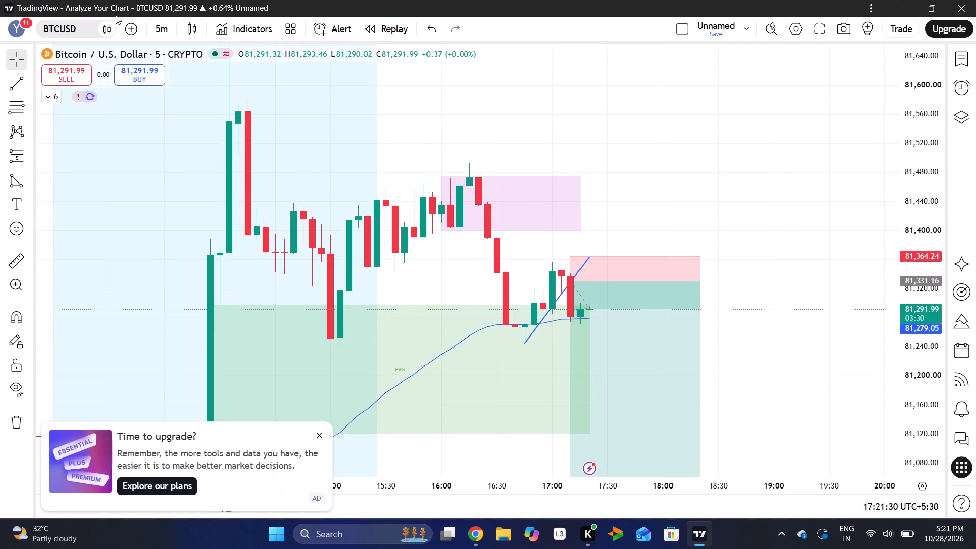
pyautogui.click(160, 28)
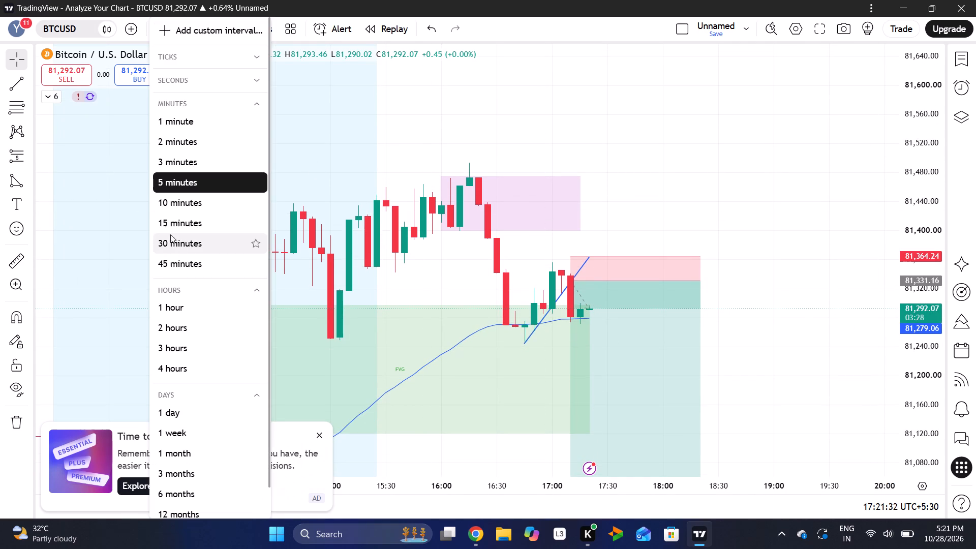
pyautogui.click(72, 134)
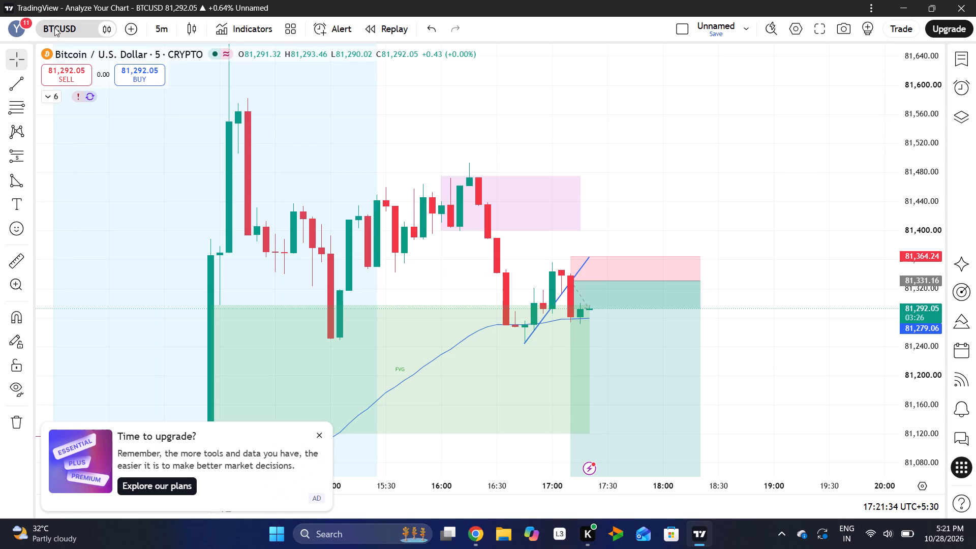
# Change the chart symbol to XAUUSD, Gold Spot / U.S. Dollar from OANDA.
pyautogui.click(54, 27)
pyautogui.press('space')
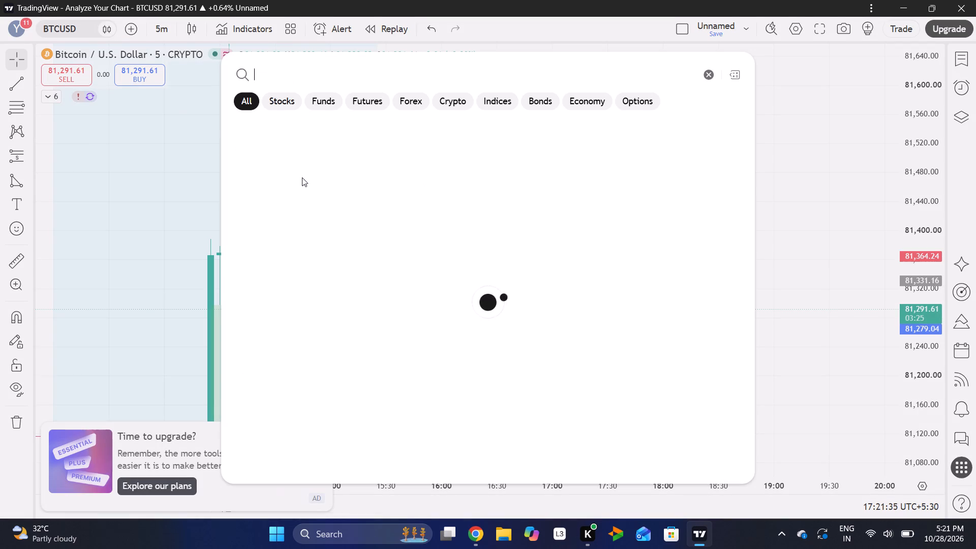
pyautogui.click(347, 178)
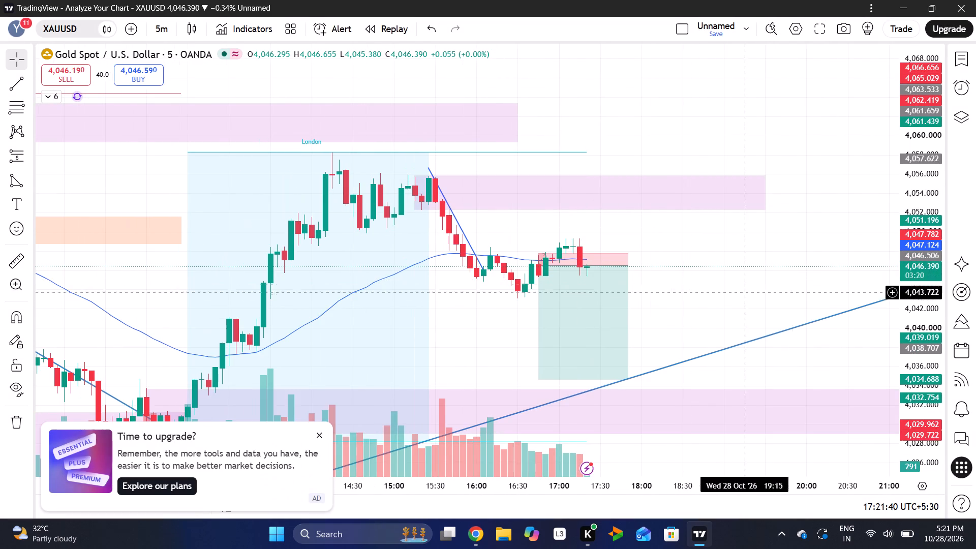
# Delete the short position drawing beside the latest candles on the XAUUSD chart.
pyautogui.moveTo(917, 323); pyautogui.dragTo(814, 97)
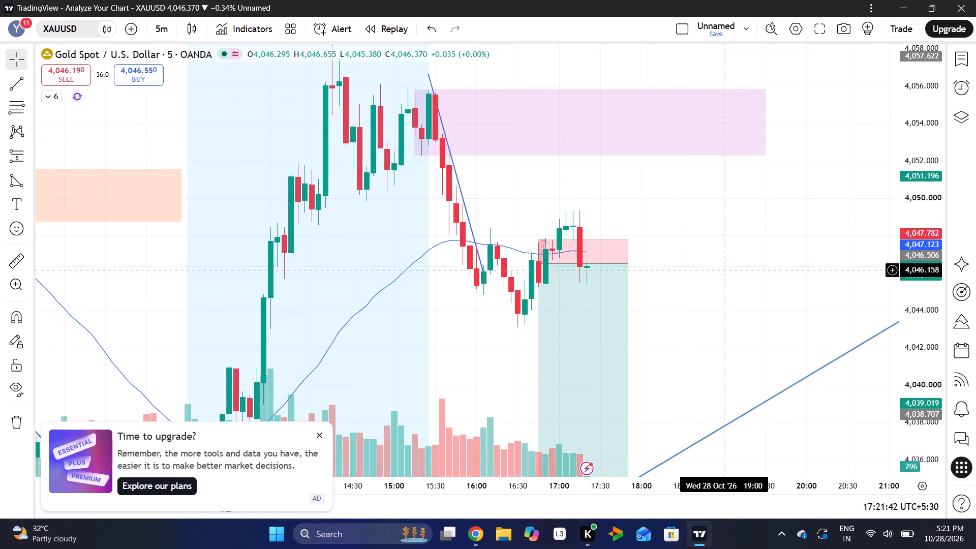
pyautogui.moveTo(925, 219); pyautogui.dragTo(917, 344)
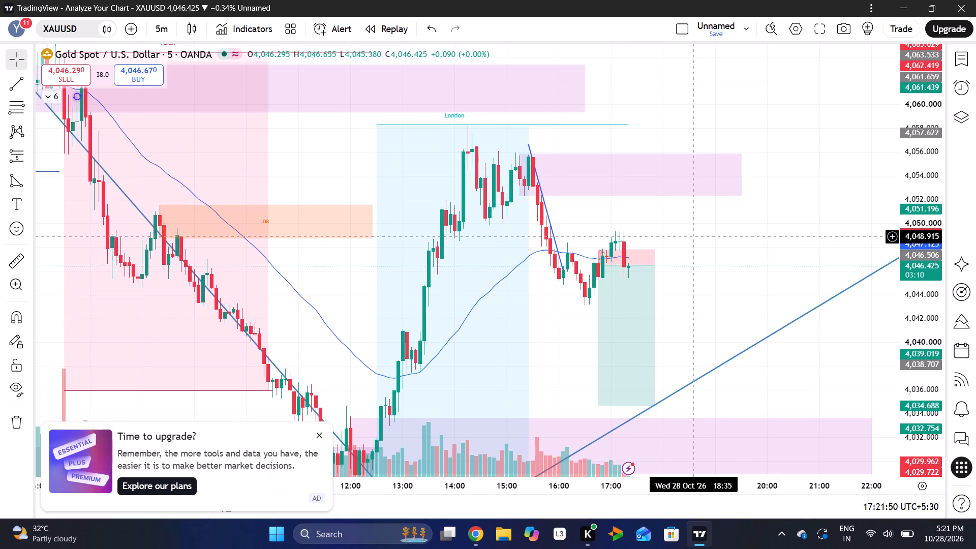
pyautogui.moveTo(638, 282); pyautogui.dragTo(639, 281)
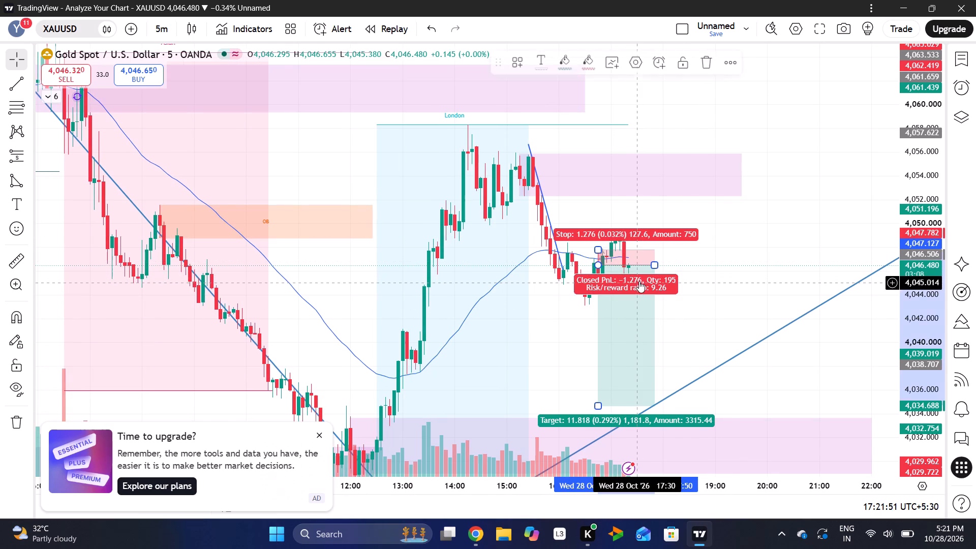
pyautogui.moveTo(639, 281); pyautogui.dragTo(679, 221)
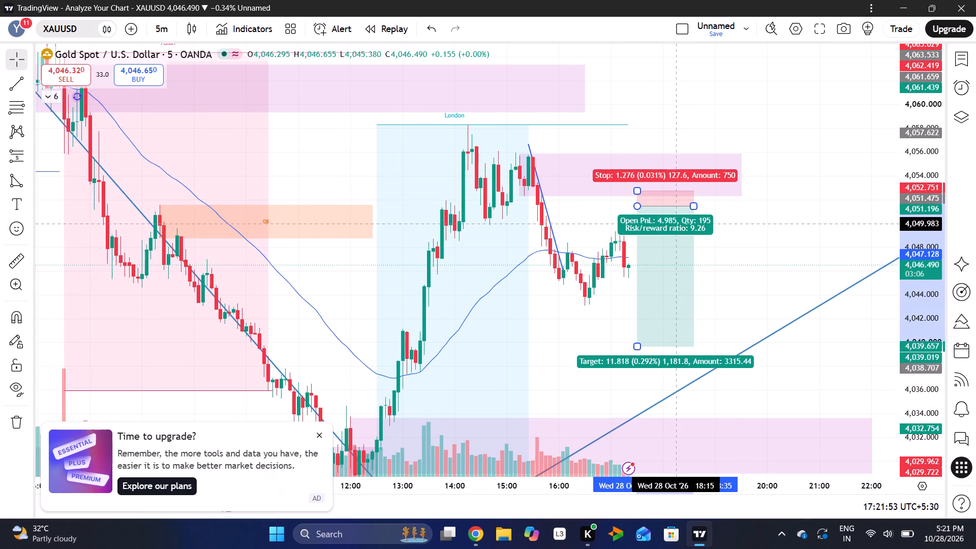
pyautogui.moveTo(679, 221); pyautogui.dragTo(696, 210)
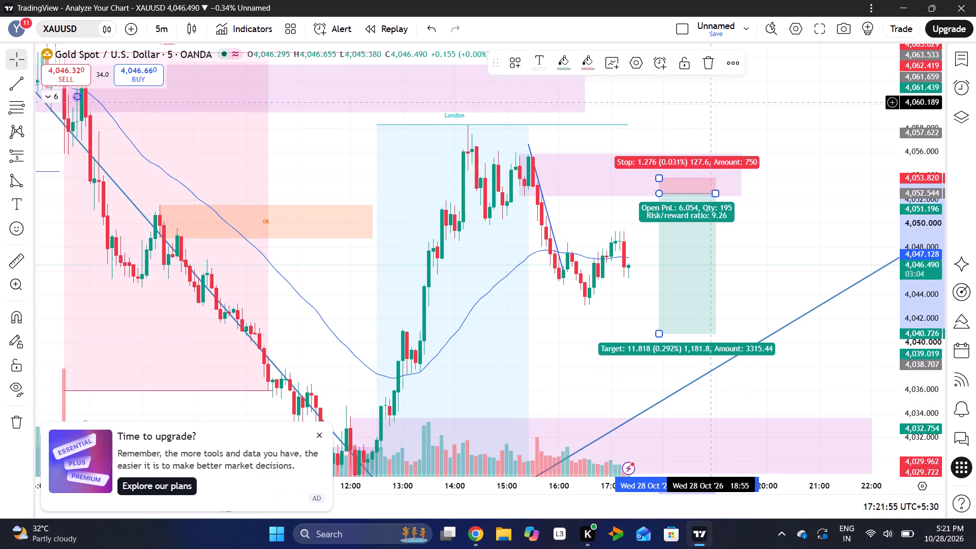
pyautogui.click(707, 68)
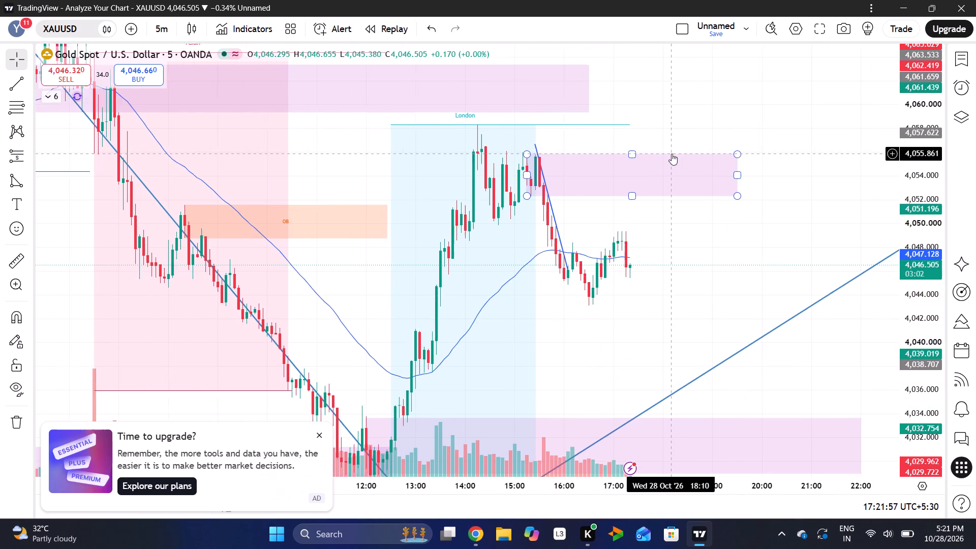
# Dismiss the upgrade advertisement covering part of the XAUUSD chart.
pyautogui.moveTo(921, 121); pyautogui.dragTo(890, 225)
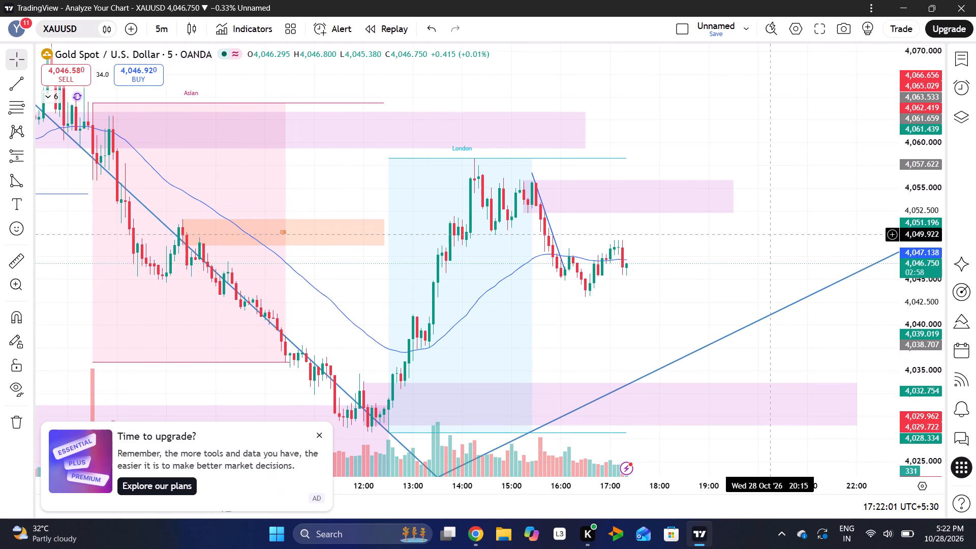
pyautogui.moveTo(919, 288); pyautogui.dragTo(975, 48)
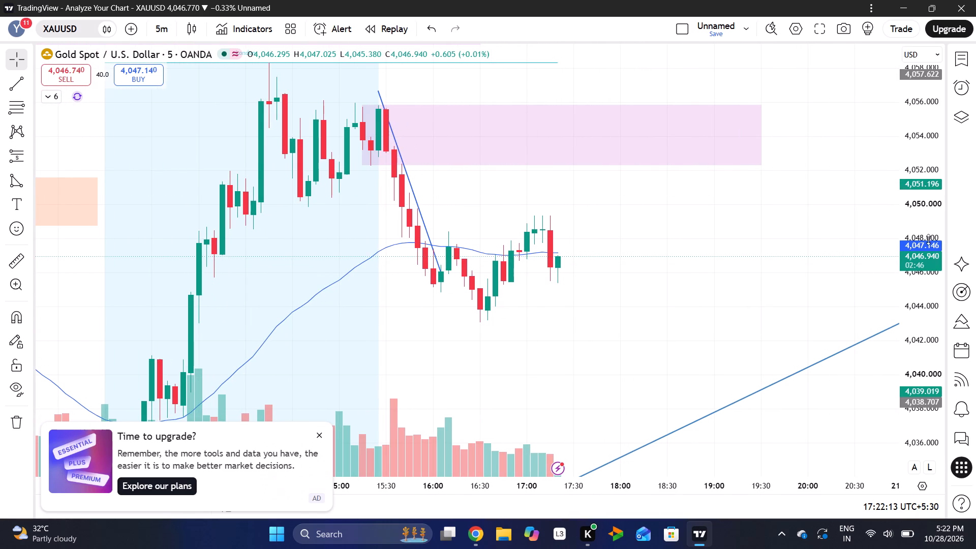
pyautogui.moveTo(927, 239); pyautogui.dragTo(961, 119)
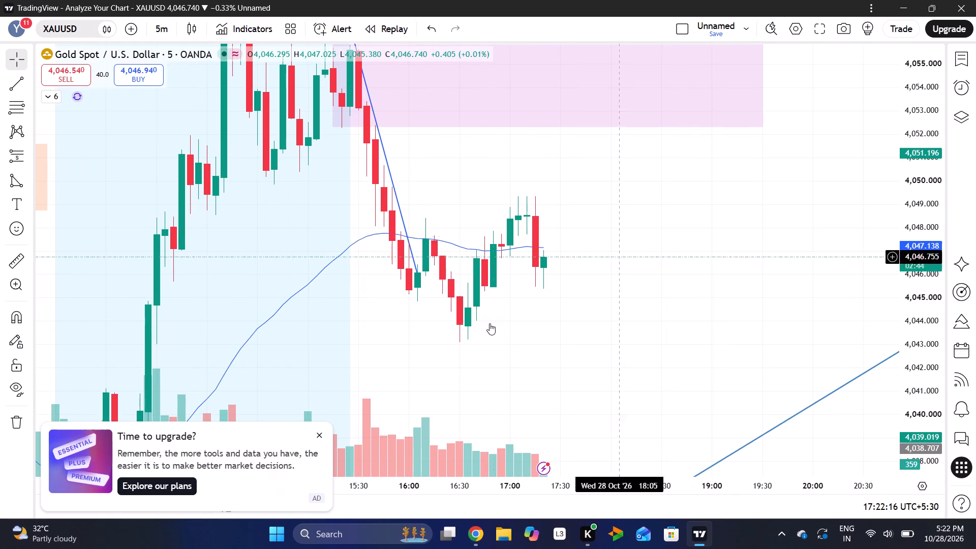
pyautogui.click(319, 435)
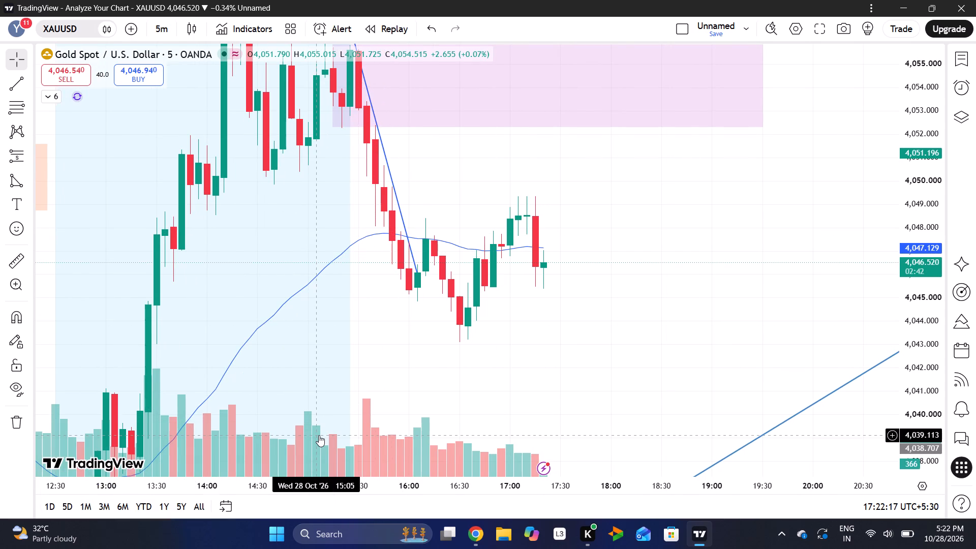
# Switch the XAUUSD chart to the 15-minute timeframe to examine its price action.
pyautogui.click(154, 26)
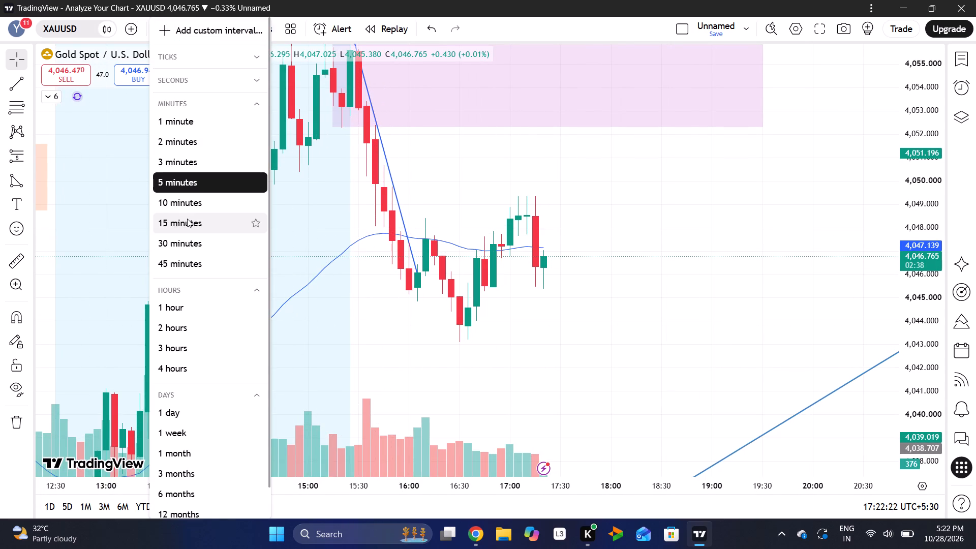
pyautogui.click(187, 219)
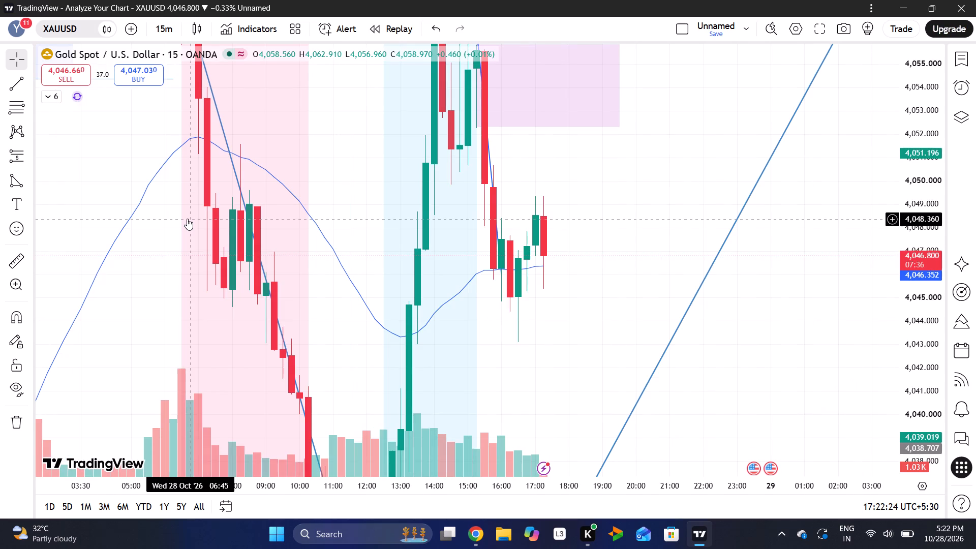
pyautogui.click(187, 219)
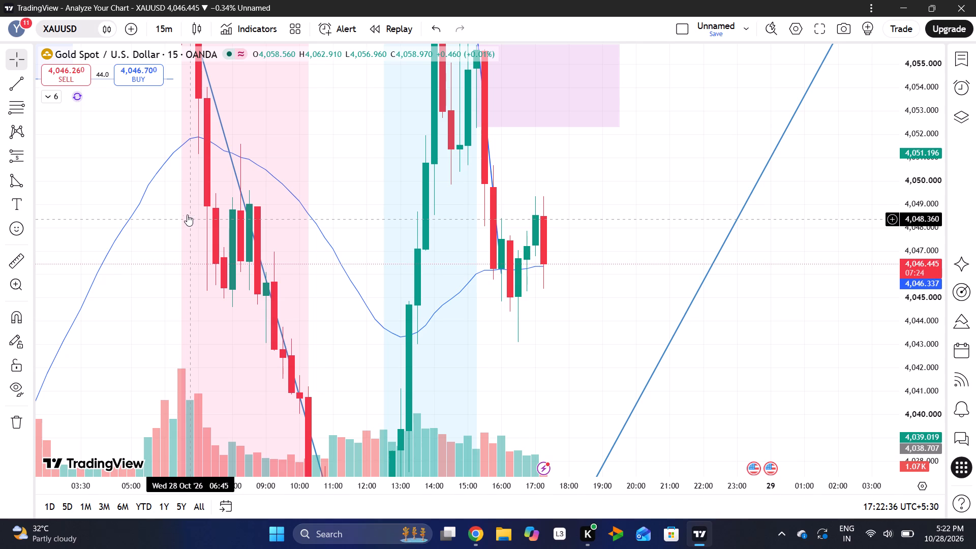
# Return the XAUUSD chart to the 5-minute timeframe.
pyautogui.click(158, 30)
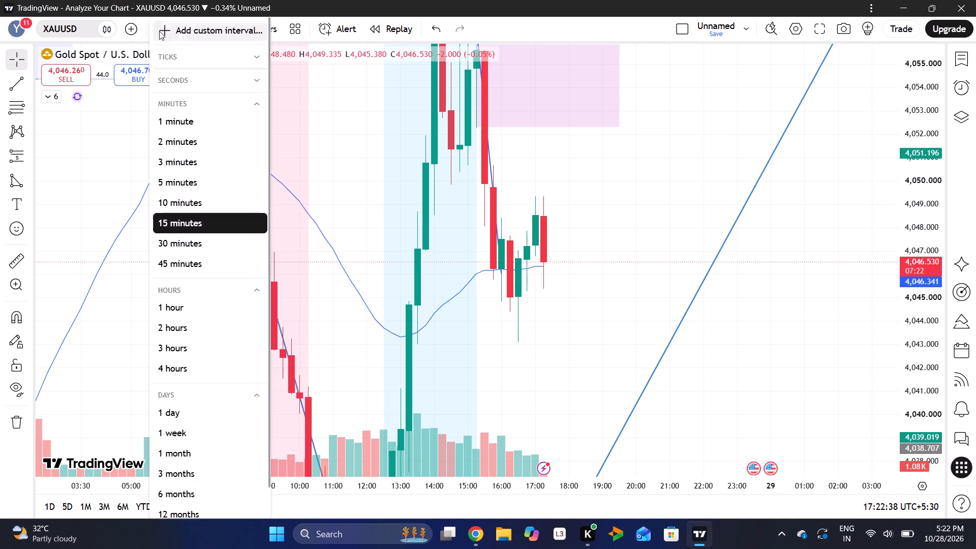
pyautogui.click(174, 186)
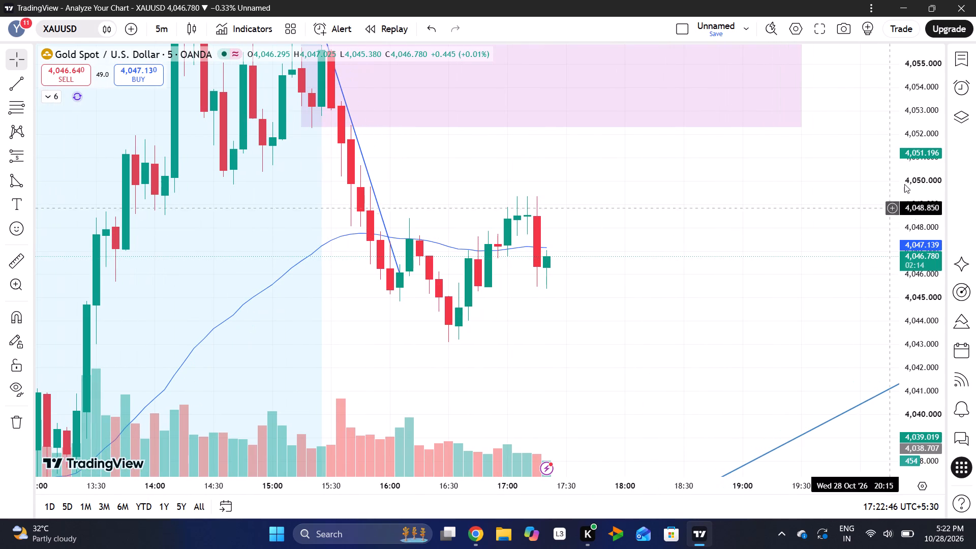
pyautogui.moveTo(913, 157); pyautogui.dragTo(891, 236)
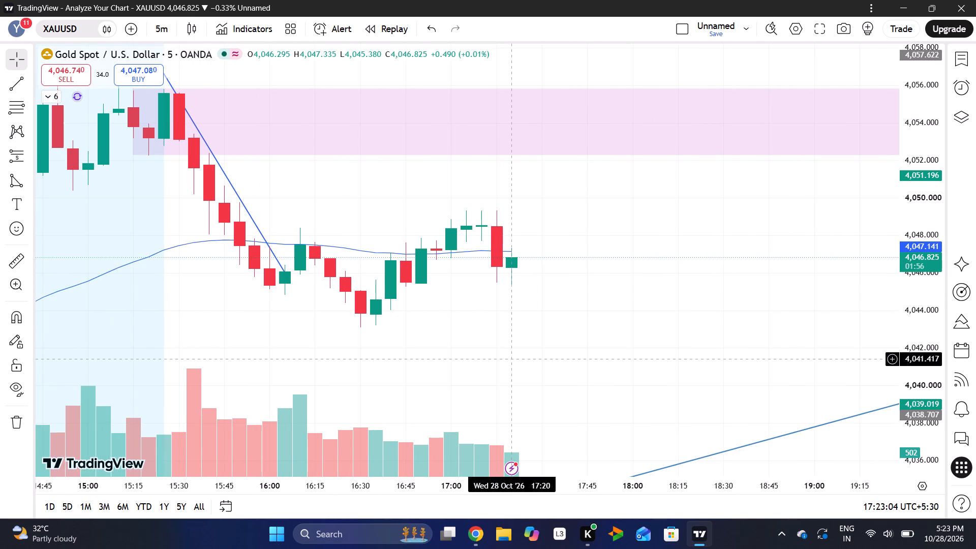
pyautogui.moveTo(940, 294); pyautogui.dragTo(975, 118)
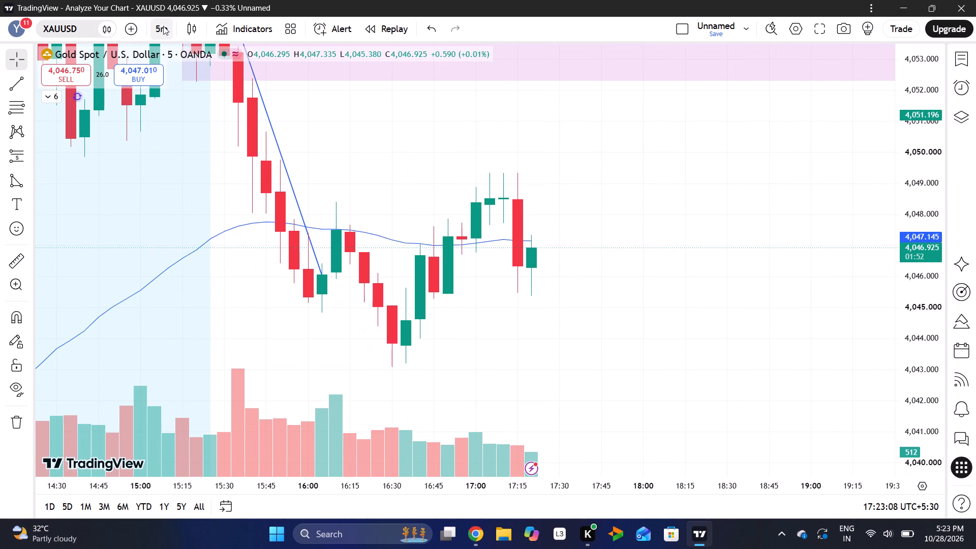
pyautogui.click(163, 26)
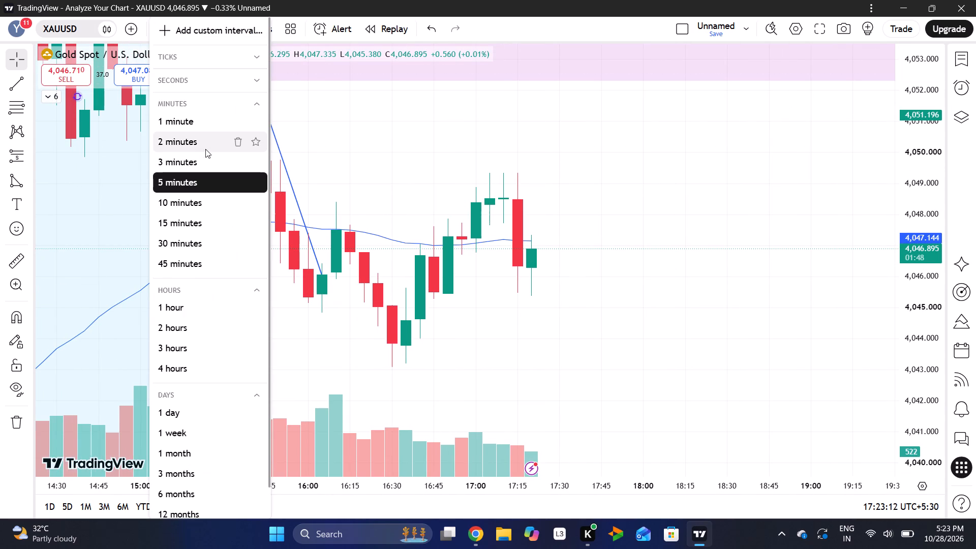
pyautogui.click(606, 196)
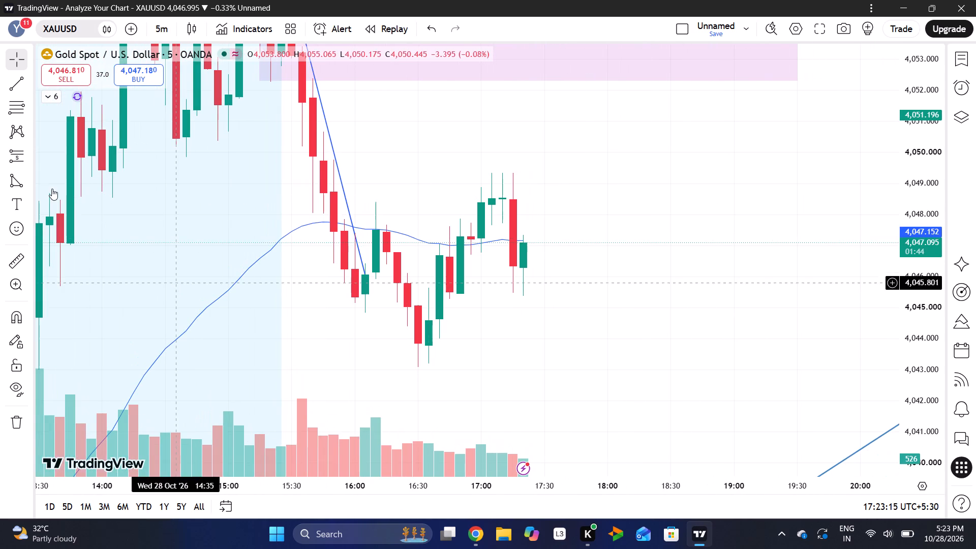
# Place a short position at the latest XAUUSD candle with entry at about 4,047.9 and stop at about 4,049.5.
pyautogui.click(33, 155)
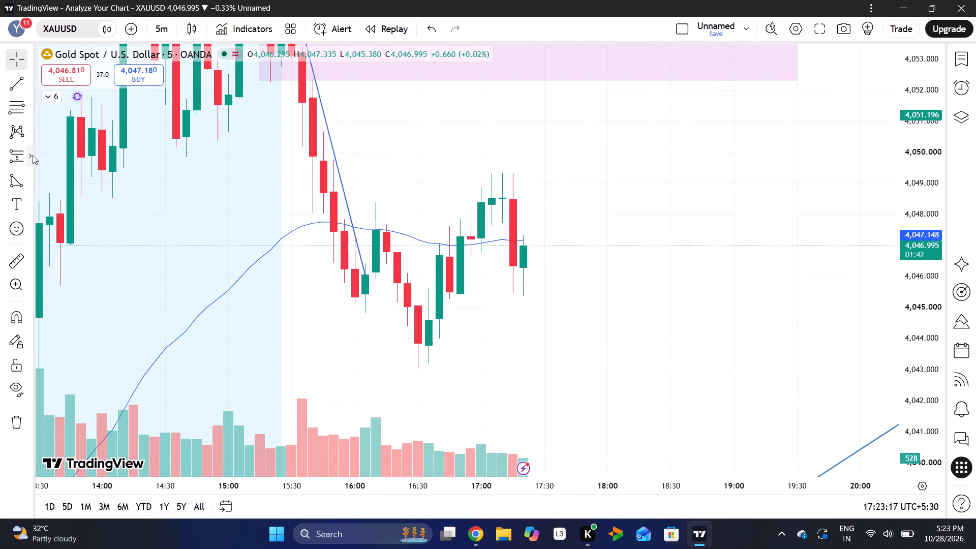
pyautogui.click(80, 192)
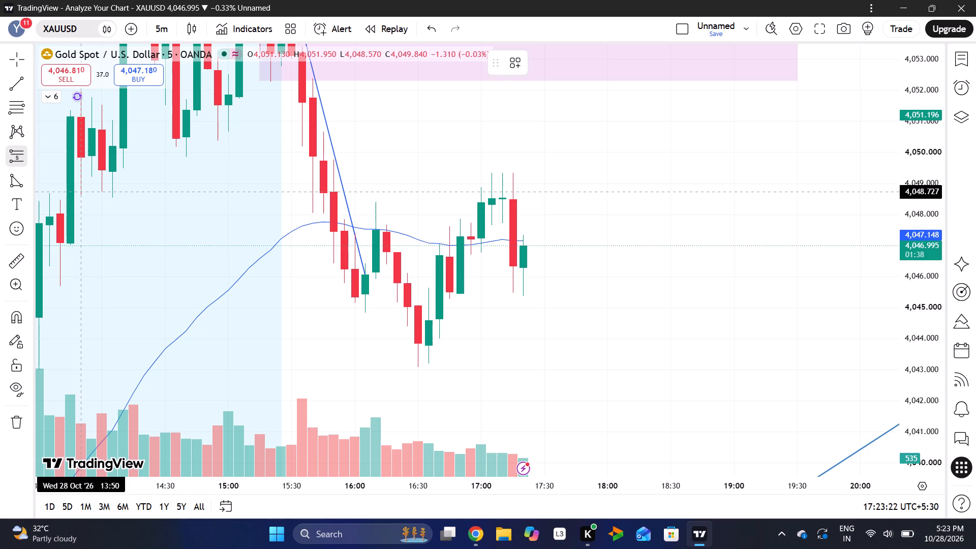
pyautogui.click(520, 217)
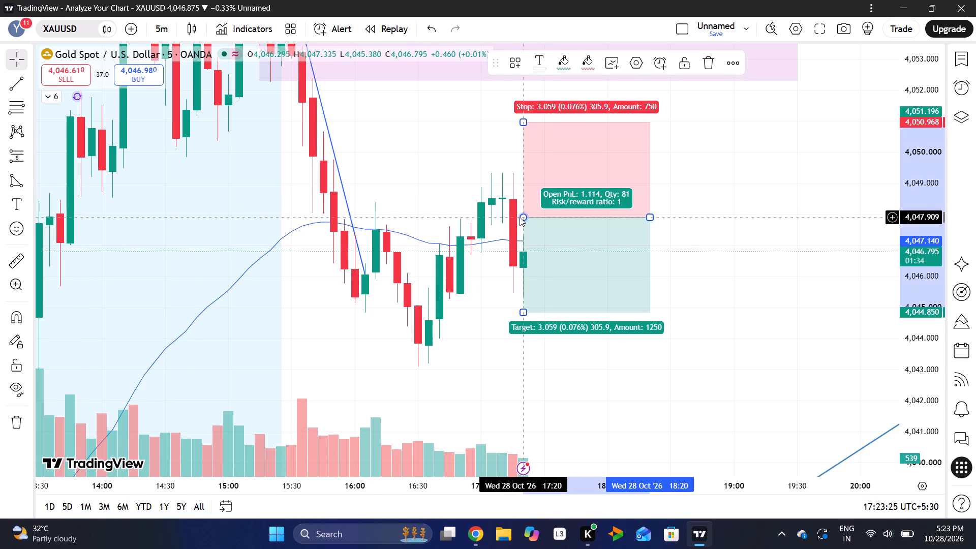
pyautogui.moveTo(524, 119); pyautogui.dragTo(509, 181)
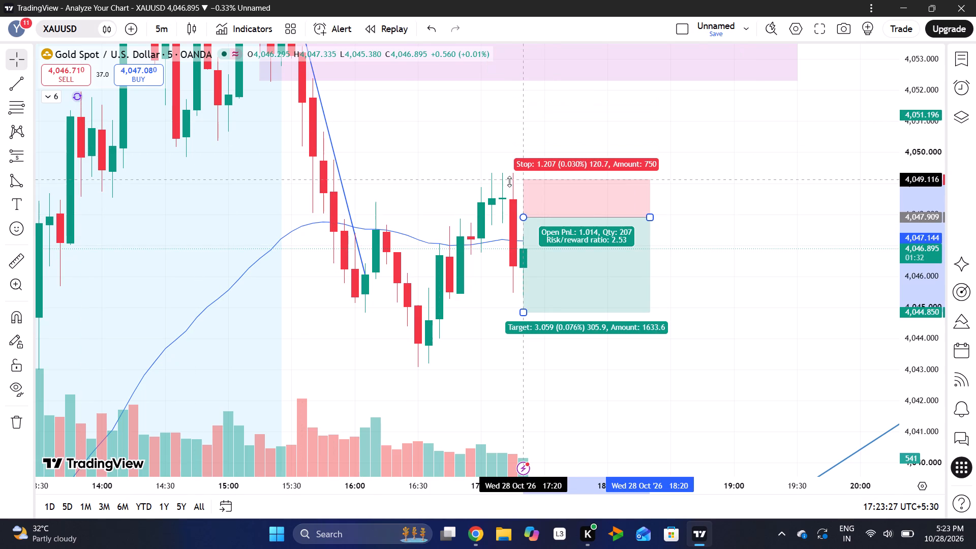
pyautogui.moveTo(509, 181); pyautogui.dragTo(513, 169)
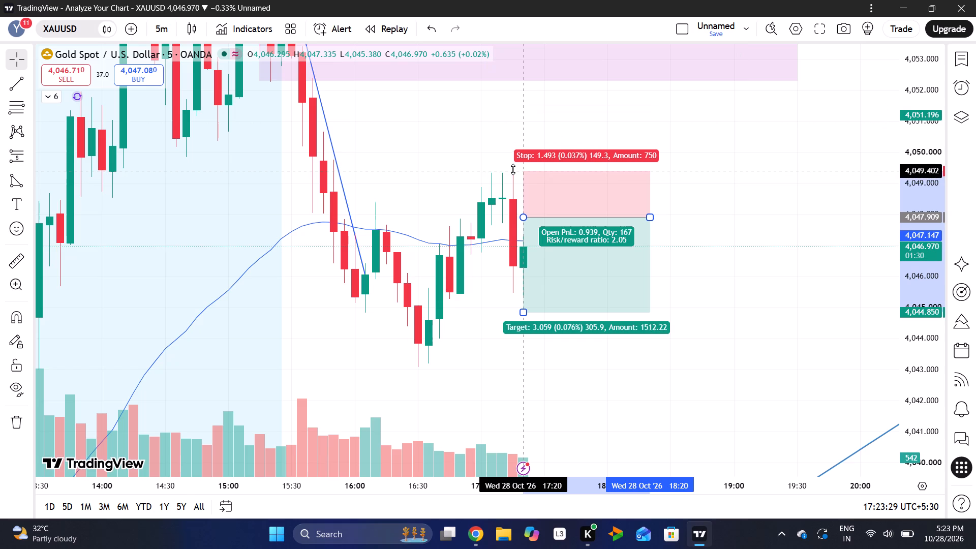
pyautogui.moveTo(513, 169); pyautogui.dragTo(514, 167)
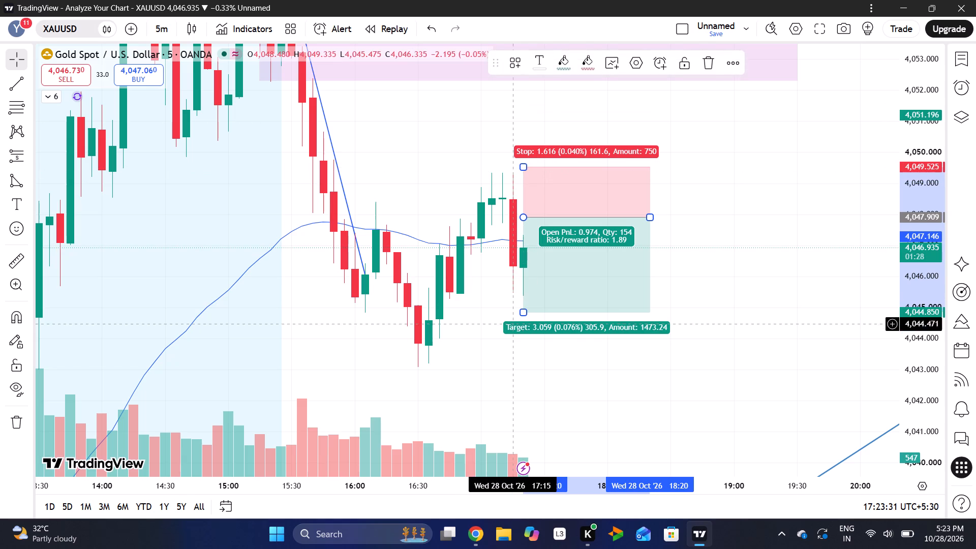
# Lower the short position's target to about 4,033.9, near the top of the lower purple zone.
pyautogui.moveTo(525, 311); pyautogui.dragTo(508, 430)
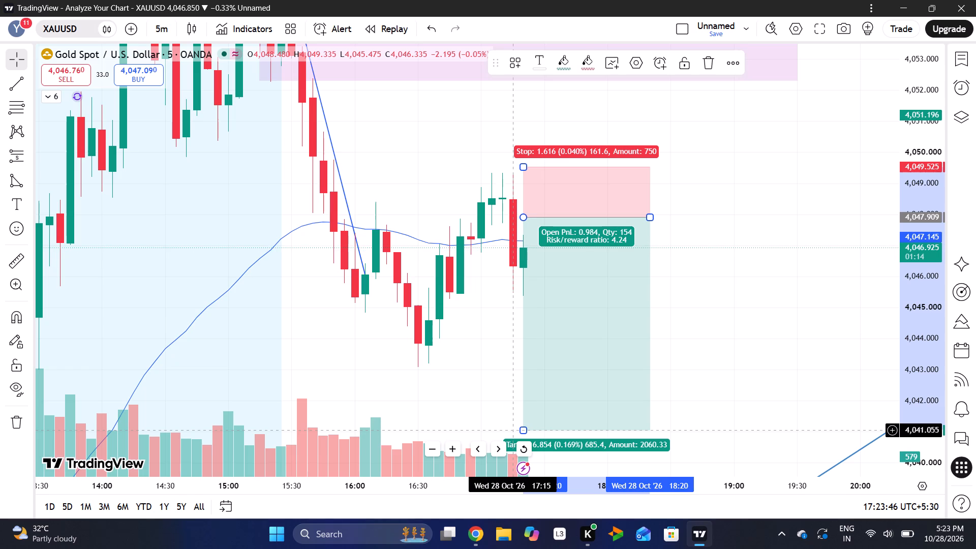
pyautogui.click(789, 266)
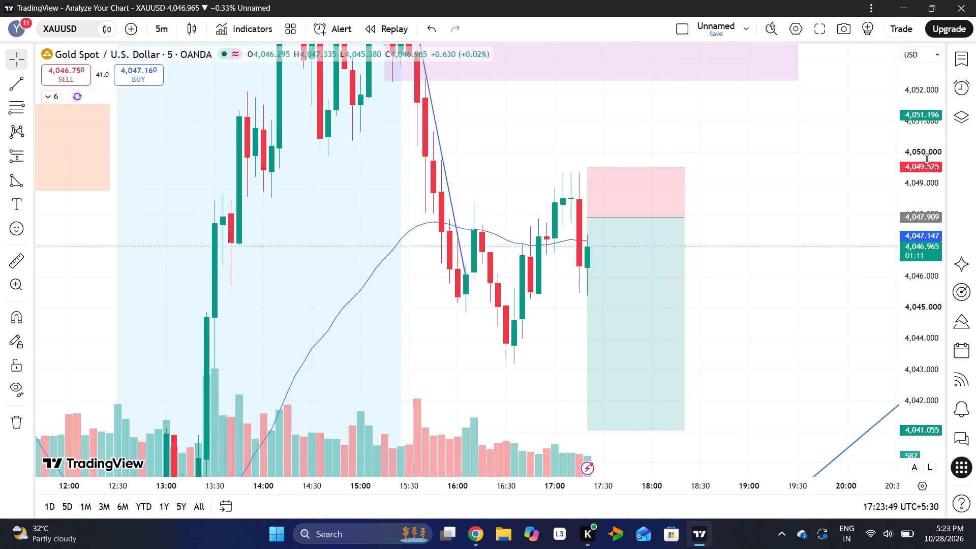
pyautogui.moveTo(927, 159); pyautogui.dragTo(906, 296)
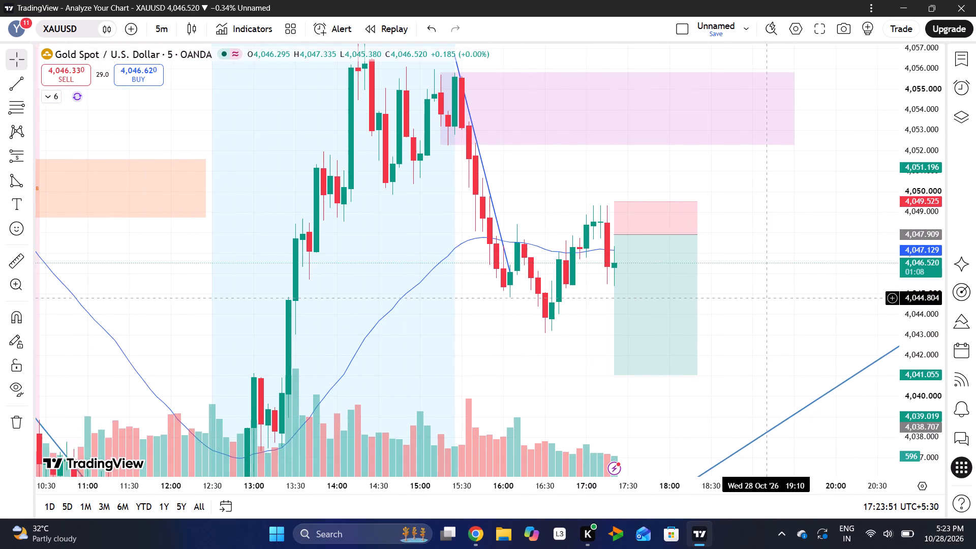
pyautogui.moveTo(904, 184); pyautogui.dragTo(908, 290)
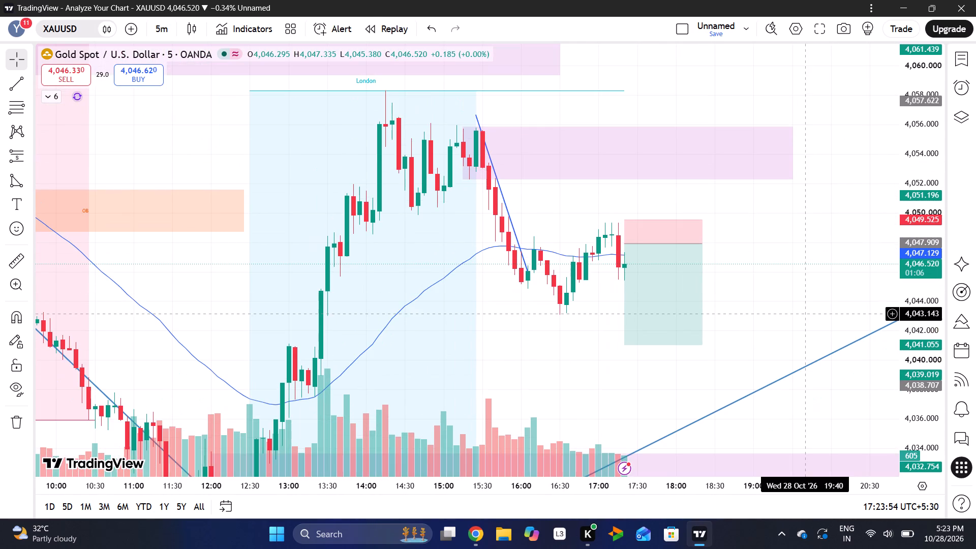
pyautogui.moveTo(626, 345); pyautogui.dragTo(609, 414)
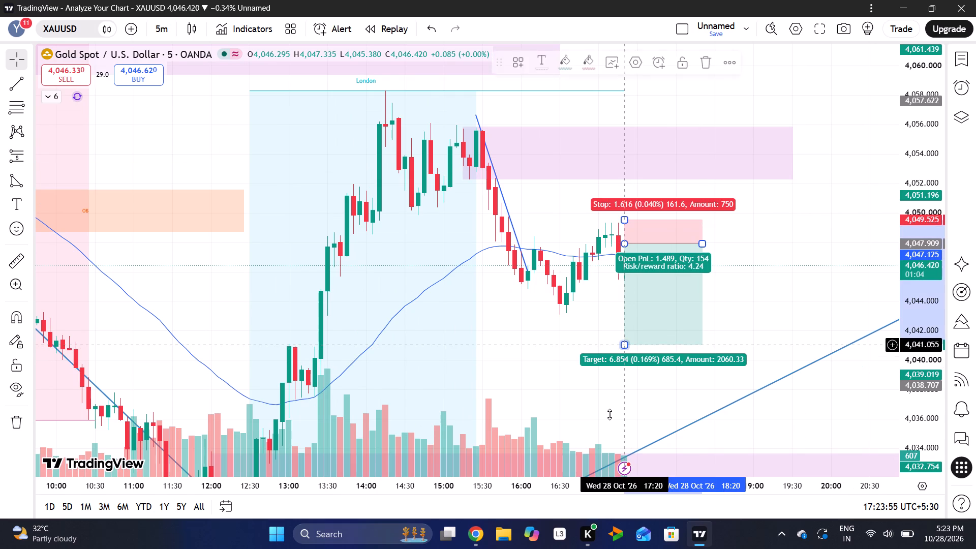
pyautogui.moveTo(609, 414); pyautogui.dragTo(573, 450)
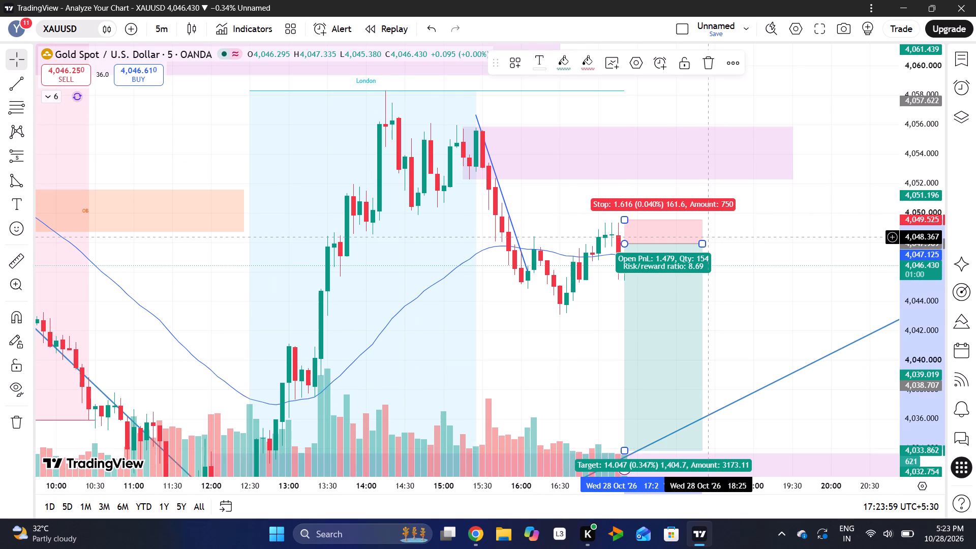
# Extend the short position's time span to about 18:40.
pyautogui.moveTo(706, 240); pyautogui.dragTo(721, 239)
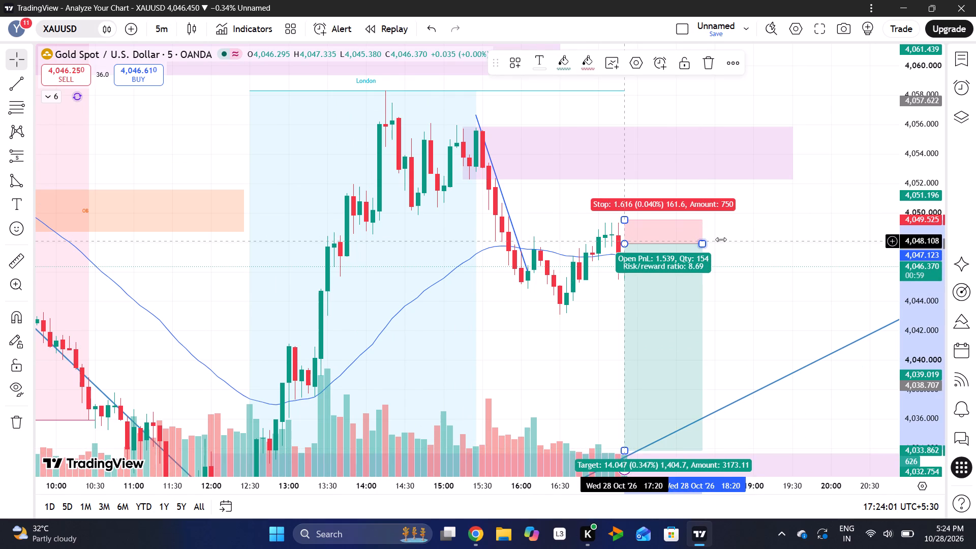
pyautogui.moveTo(721, 239); pyautogui.dragTo(729, 239)
pyautogui.click(788, 231)
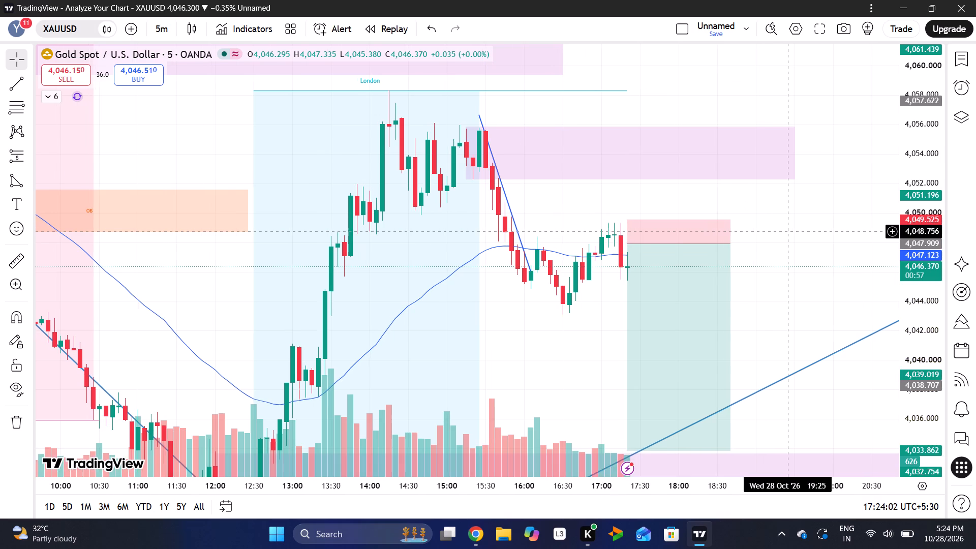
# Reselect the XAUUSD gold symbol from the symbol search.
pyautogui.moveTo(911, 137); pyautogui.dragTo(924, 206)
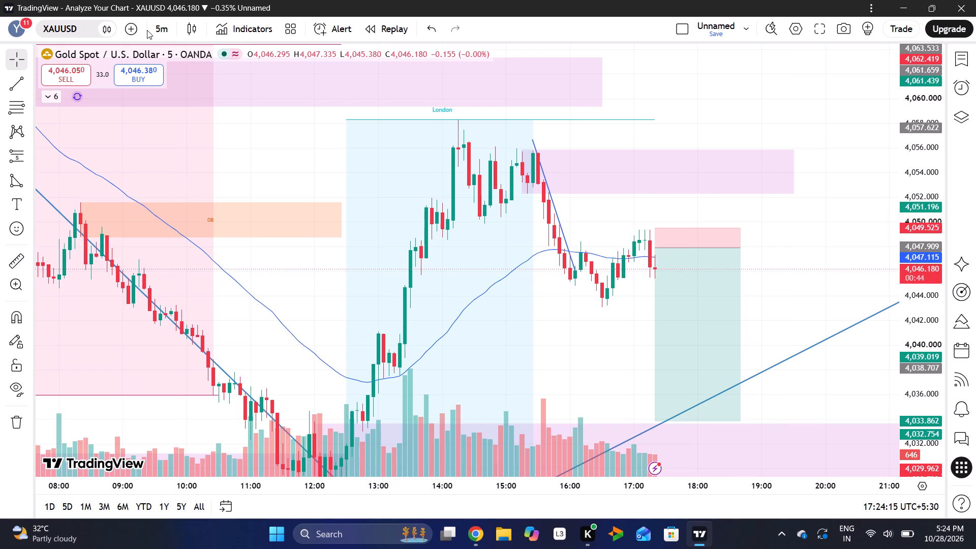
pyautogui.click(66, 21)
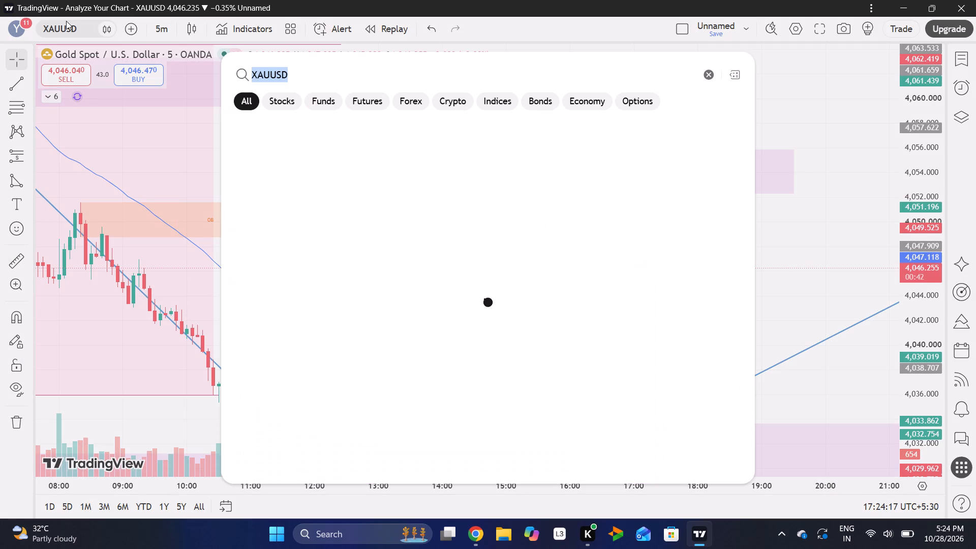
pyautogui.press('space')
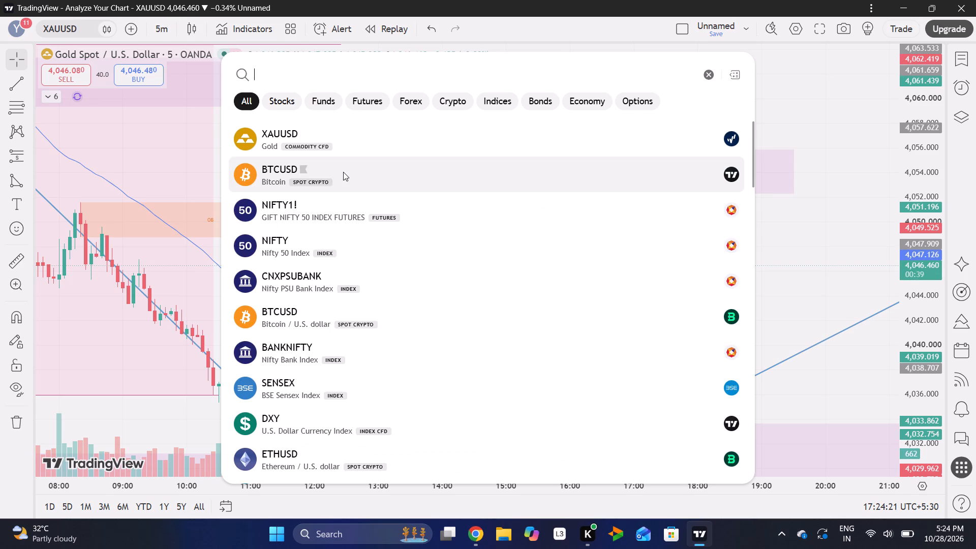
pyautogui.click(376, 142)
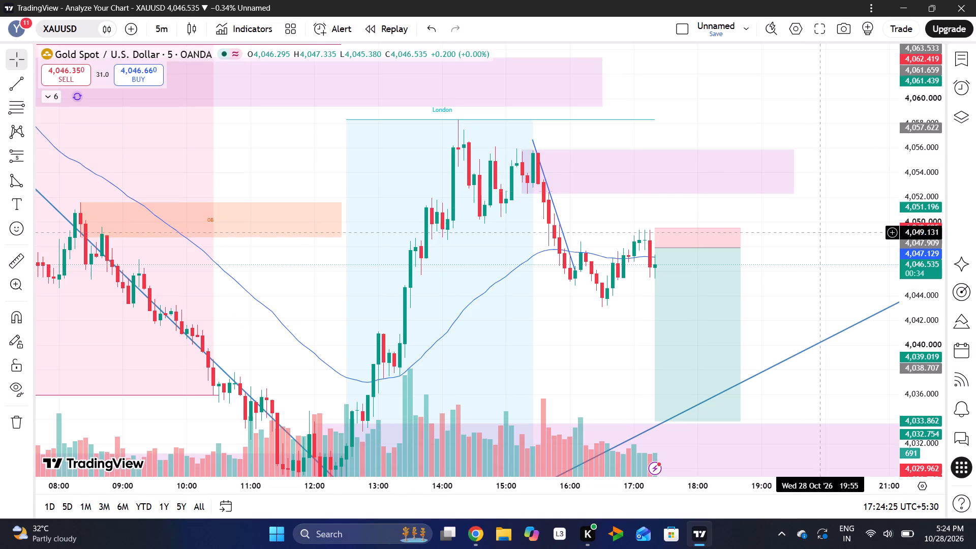
# Examine the short position against recent price action, the purple zones and the rising trend line on the 5-minute XAUUSD chart.
pyautogui.moveTo(816, 237); pyautogui.dragTo(654, 230)
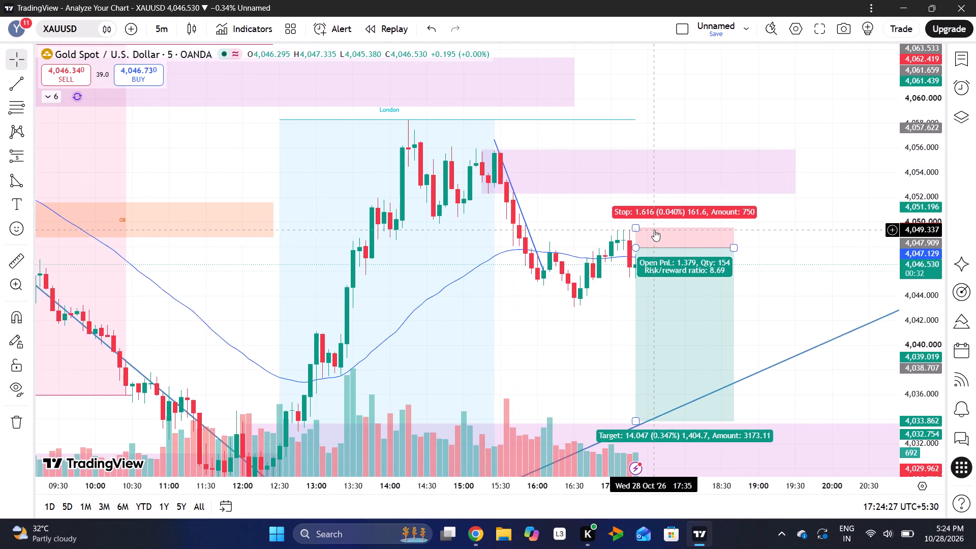
pyautogui.moveTo(837, 265); pyautogui.dragTo(636, 276)
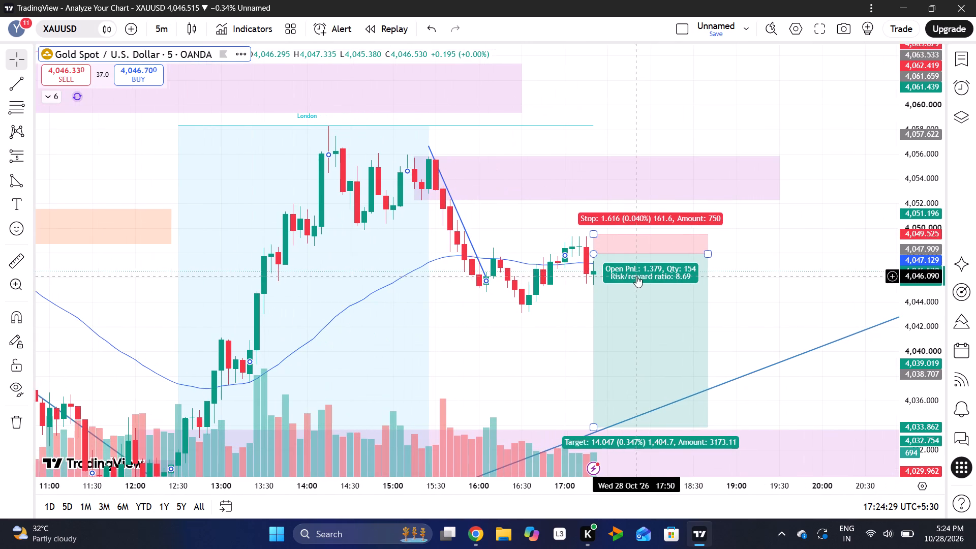
pyautogui.moveTo(836, 270); pyautogui.dragTo(666, 264)
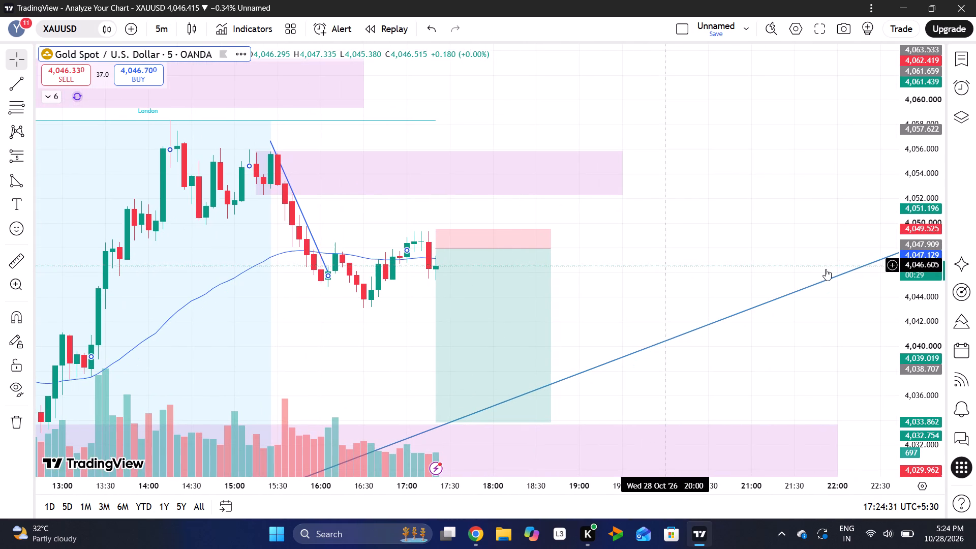
pyautogui.moveTo(913, 312); pyautogui.dragTo(936, 162)
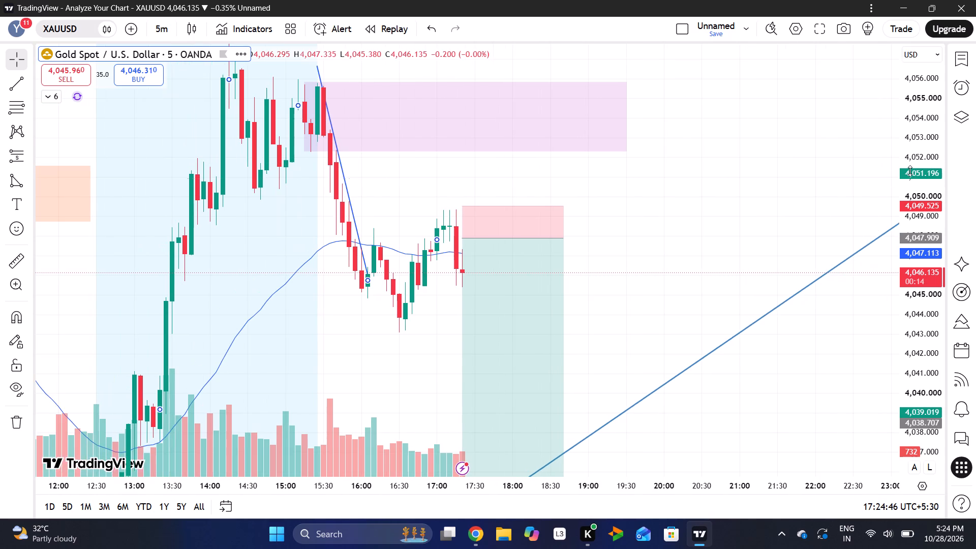
pyautogui.moveTo(910, 171); pyautogui.dragTo(893, 302)
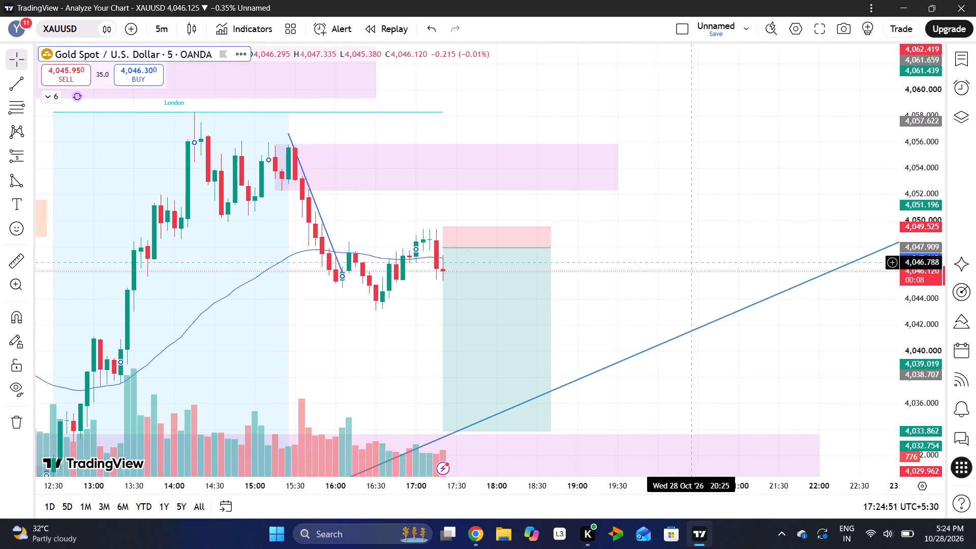
pyautogui.moveTo(952, 316); pyautogui.dragTo(975, 250)
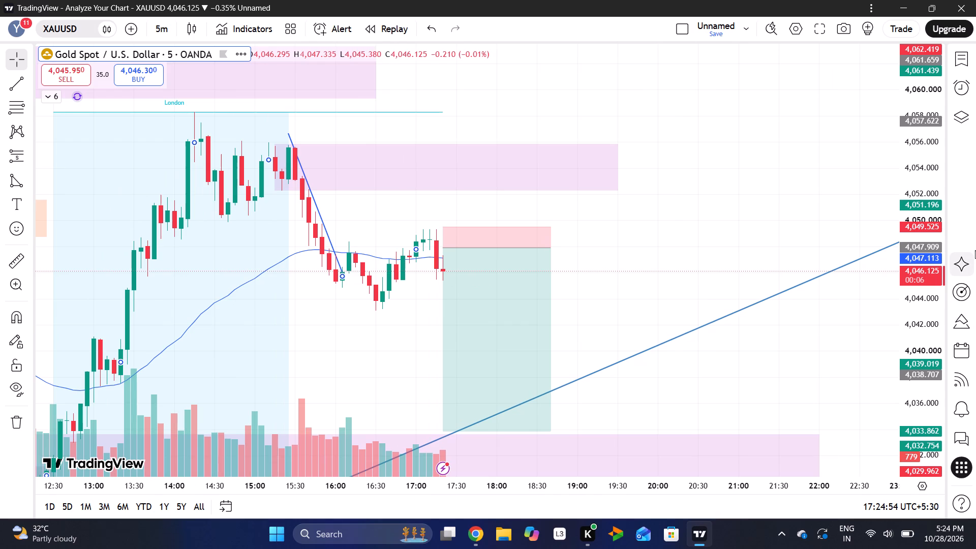
pyautogui.moveTo(926, 304); pyautogui.dragTo(943, 147)
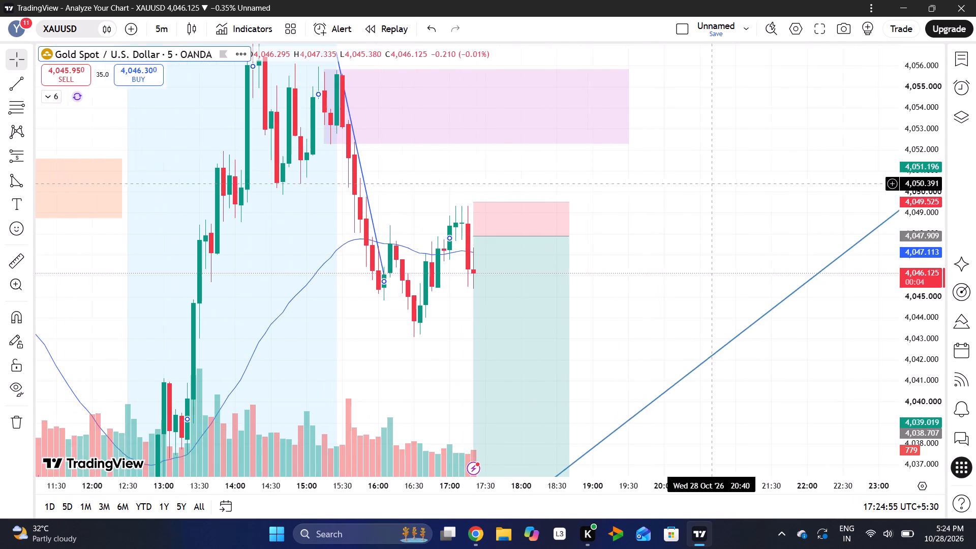
pyautogui.moveTo(923, 140); pyautogui.dragTo(917, 268)
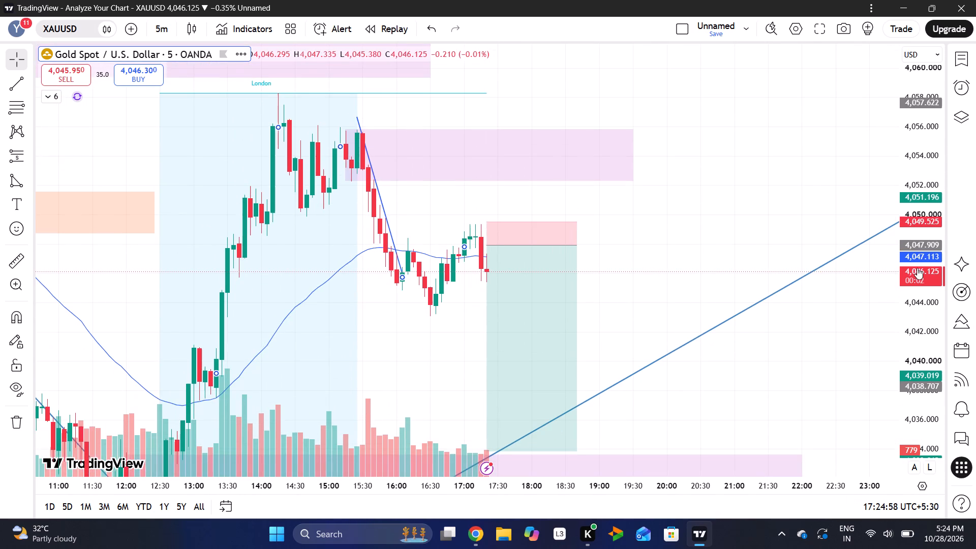
pyautogui.click(712, 276)
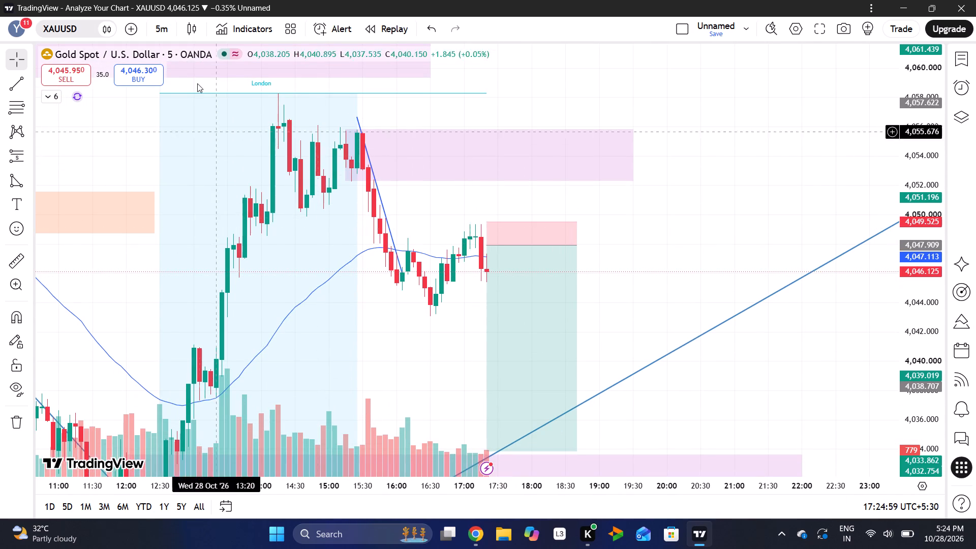
# Switch the XAUUSD chart to the 15-minute timeframe.
pyautogui.click(167, 40)
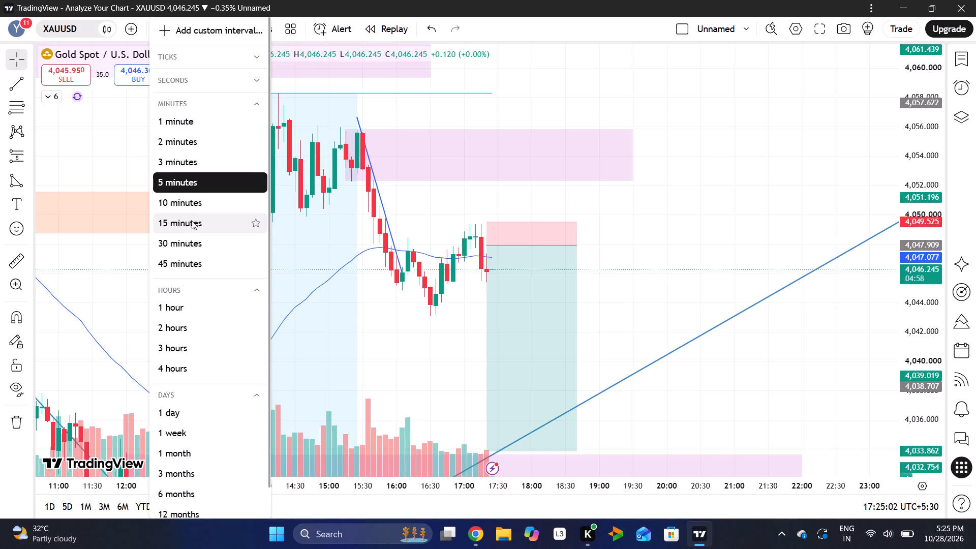
pyautogui.click(192, 221)
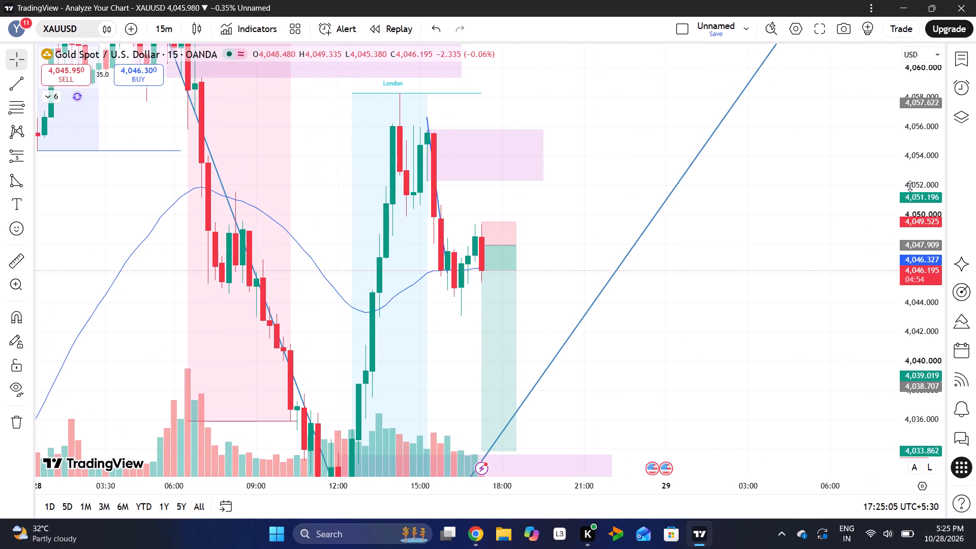
# Extend the XAUUSD short position's time span to about 19:00 on the 15-minute chart.
pyautogui.moveTo(916, 185); pyautogui.dragTo(912, 267)
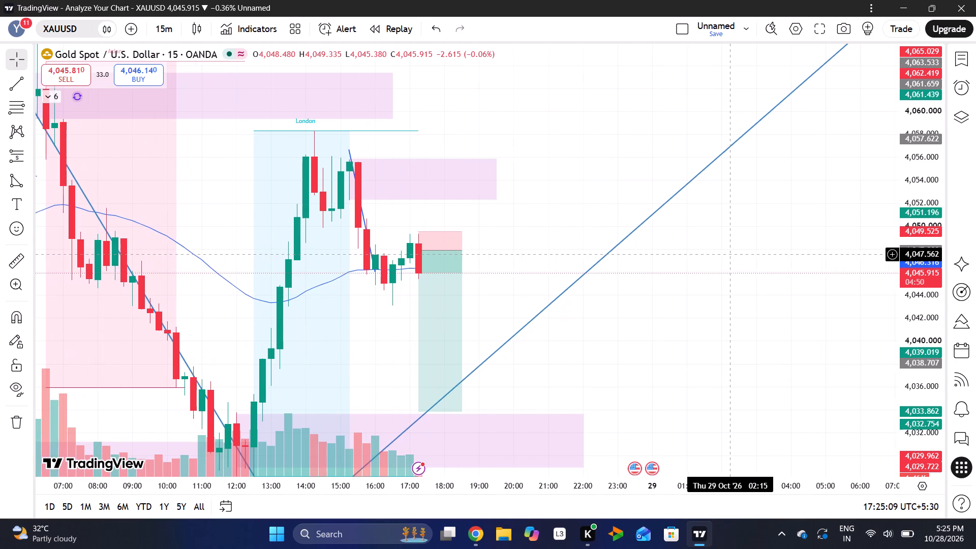
pyautogui.moveTo(462, 252); pyautogui.dragTo(475, 252)
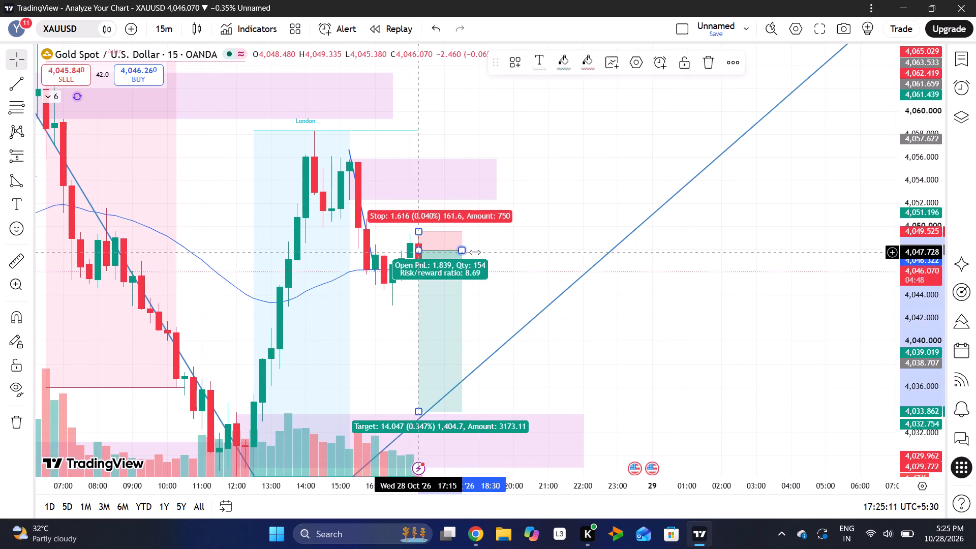
pyautogui.moveTo(475, 252); pyautogui.dragTo(482, 258)
pyautogui.click(526, 239)
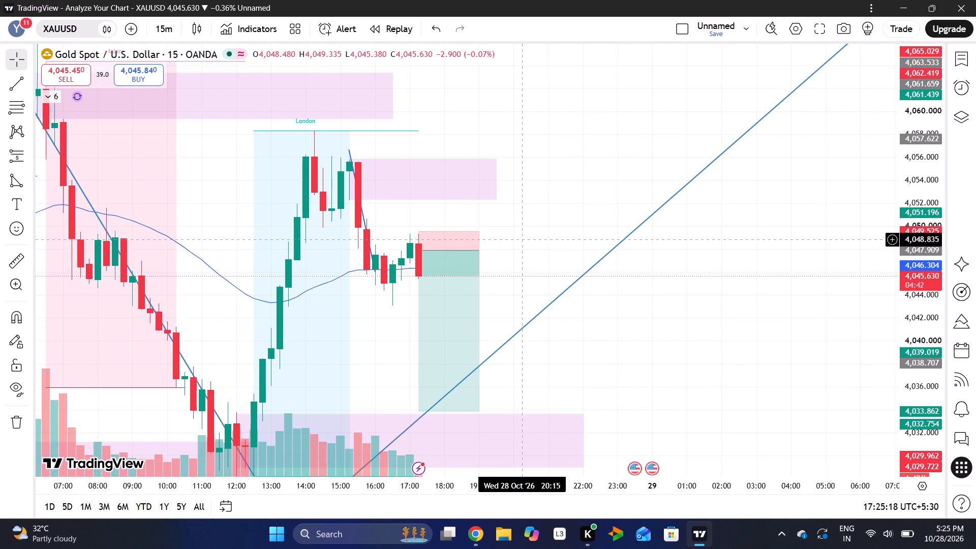
# Switch the chart from XAUUSD to the BTCUSD symbol using the symbol search.
pyautogui.click(69, 28)
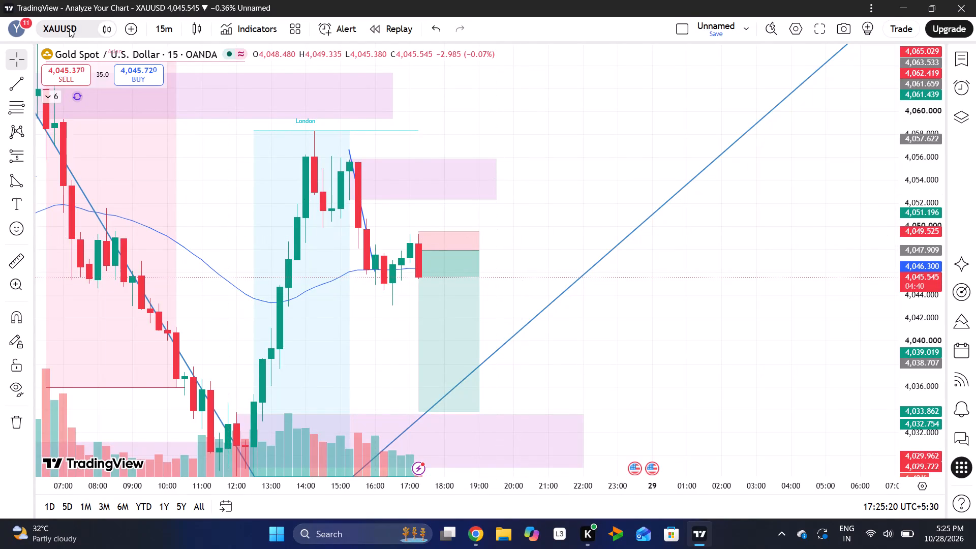
pyautogui.press('space')
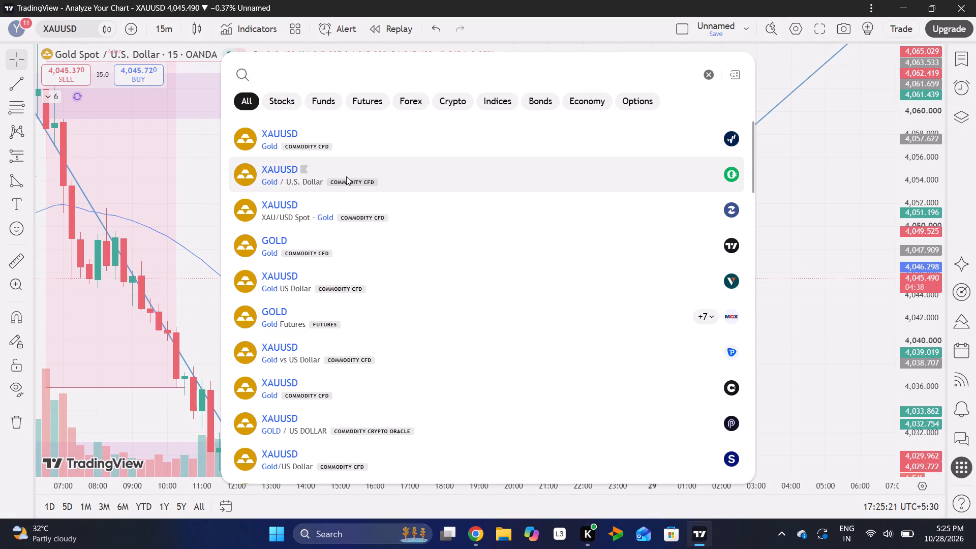
pyautogui.click(346, 173)
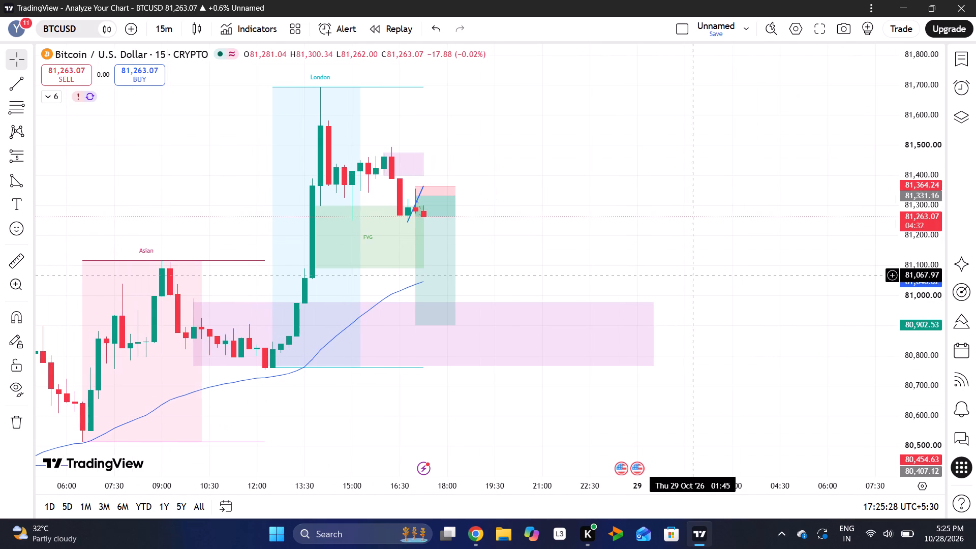
# Switch the BTCUSD chart to the 5-minute timeframe.
pyautogui.moveTo(912, 324); pyautogui.dragTo(948, 113)
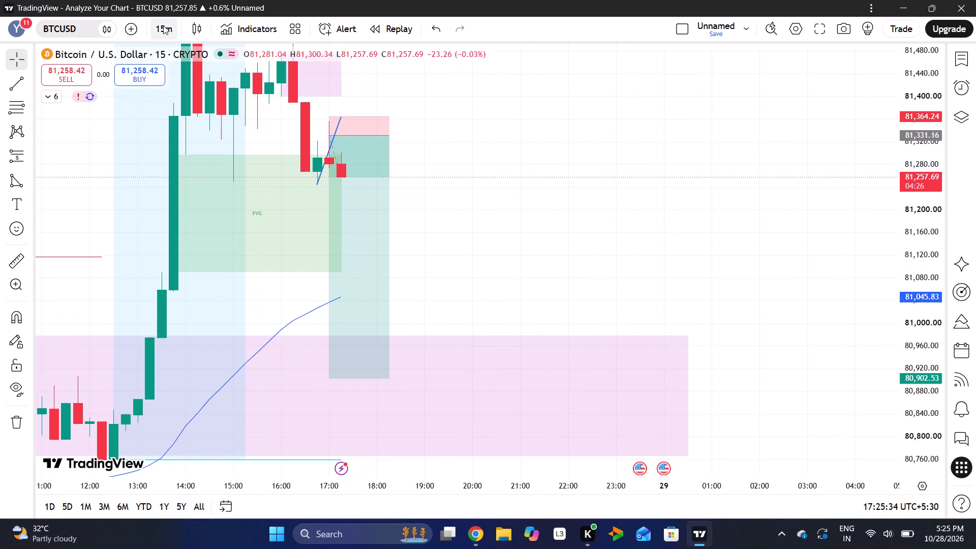
pyautogui.click(163, 25)
pyautogui.click(165, 173)
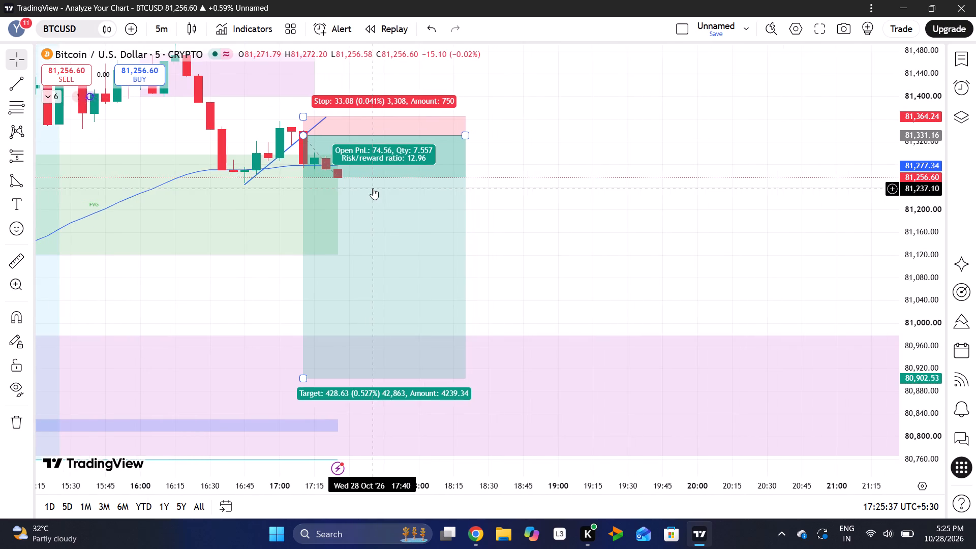
# Raise the BTCUSD short position's target to about 80,975, just above the top of the lower purple zone.
pyautogui.moveTo(928, 307); pyautogui.dragTo(975, 210)
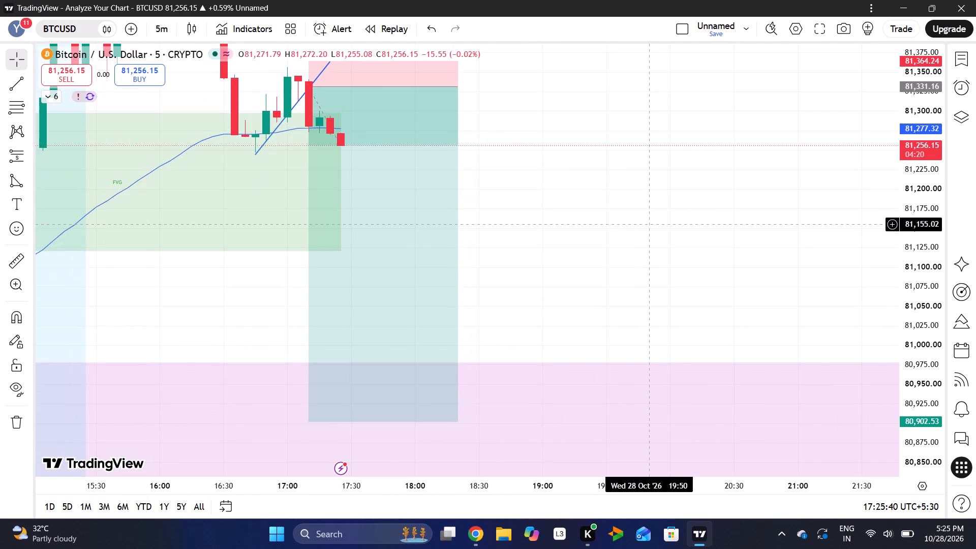
pyautogui.moveTo(569, 132); pyautogui.dragTo(555, 206)
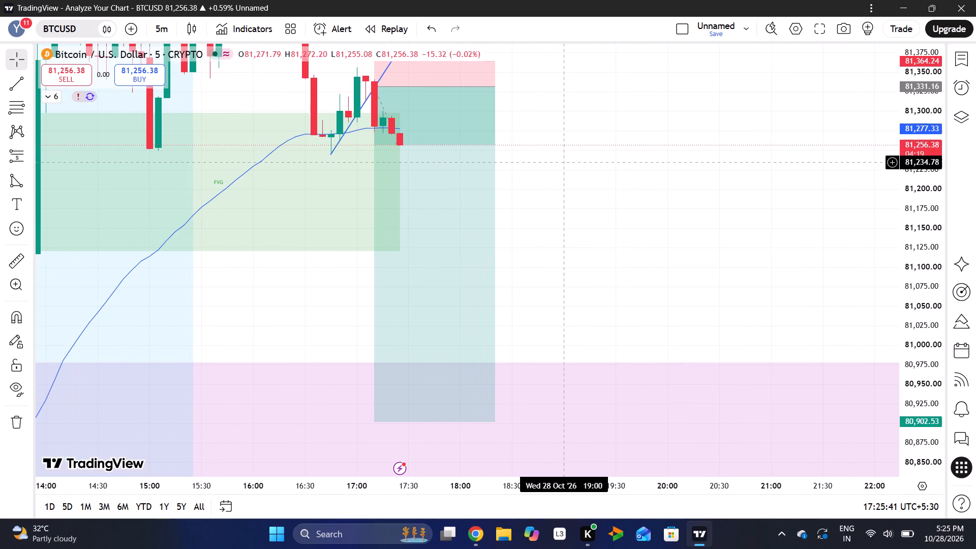
pyautogui.moveTo(555, 206); pyautogui.dragTo(551, 238)
pyautogui.moveTo(935, 127); pyautogui.dragTo(931, 226)
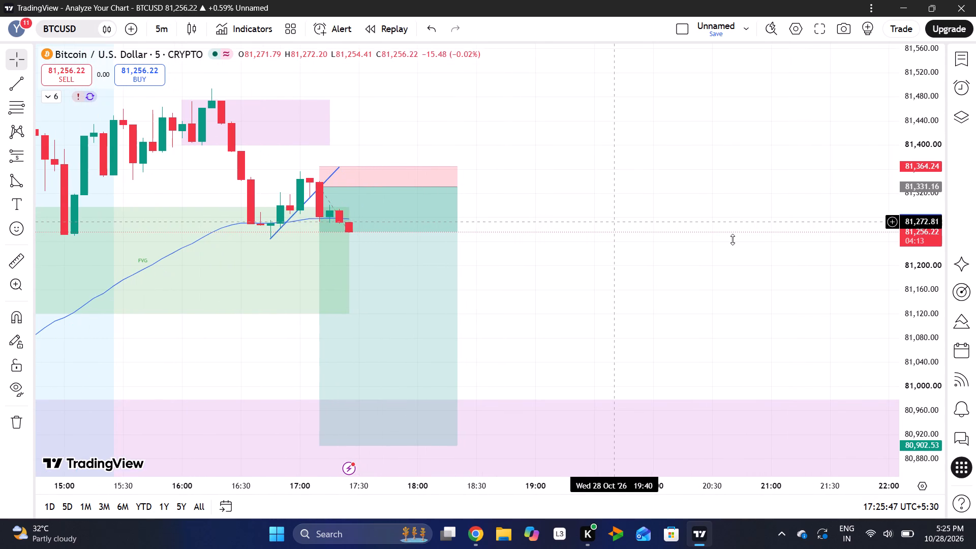
pyautogui.moveTo(909, 279); pyautogui.dragTo(918, 233)
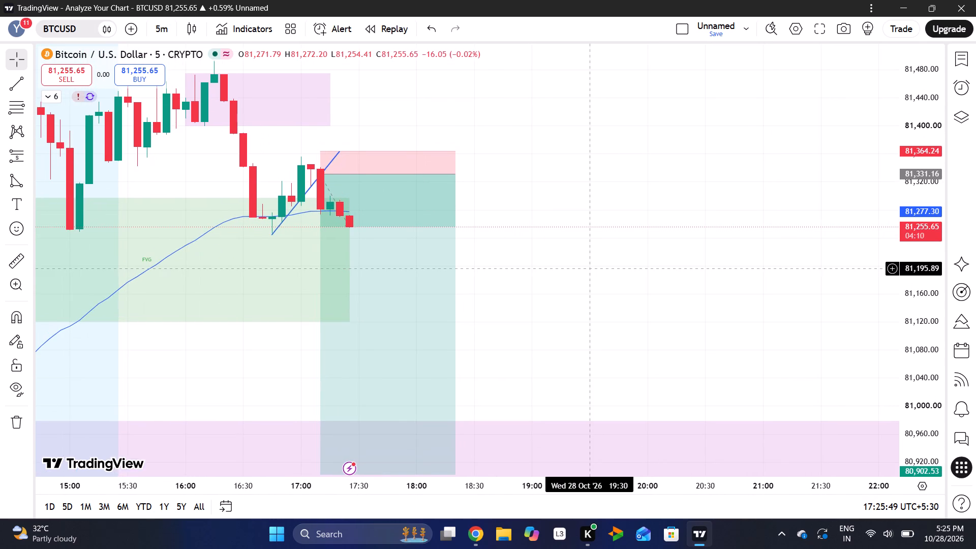
pyautogui.click(560, 181)
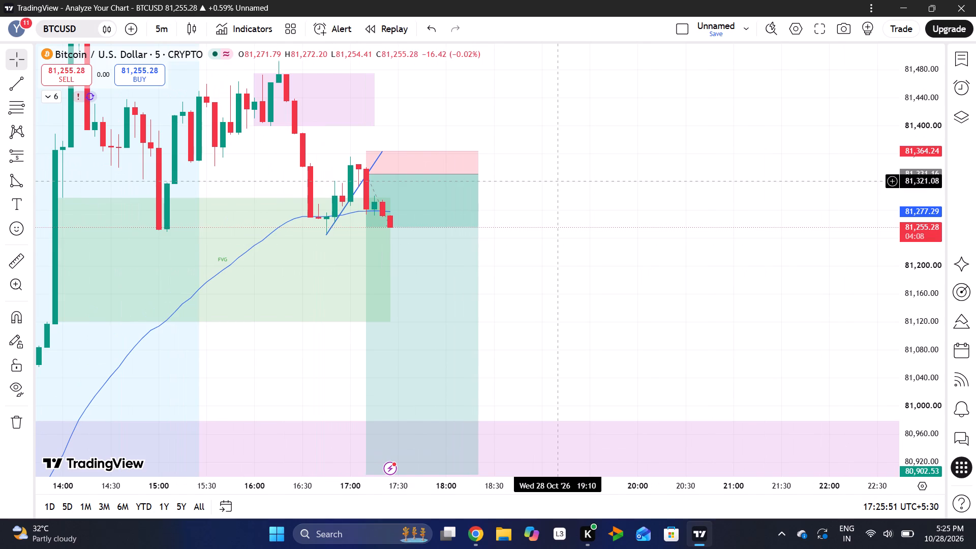
pyautogui.moveTo(504, 214); pyautogui.dragTo(620, 219)
pyautogui.moveTo(617, 293); pyautogui.dragTo(622, 185)
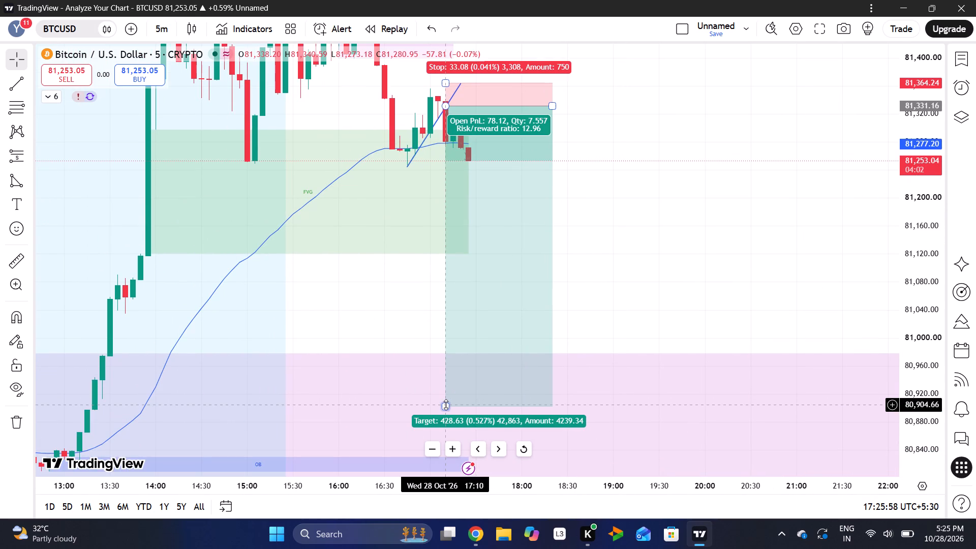
pyautogui.moveTo(446, 405); pyautogui.dragTo(456, 355)
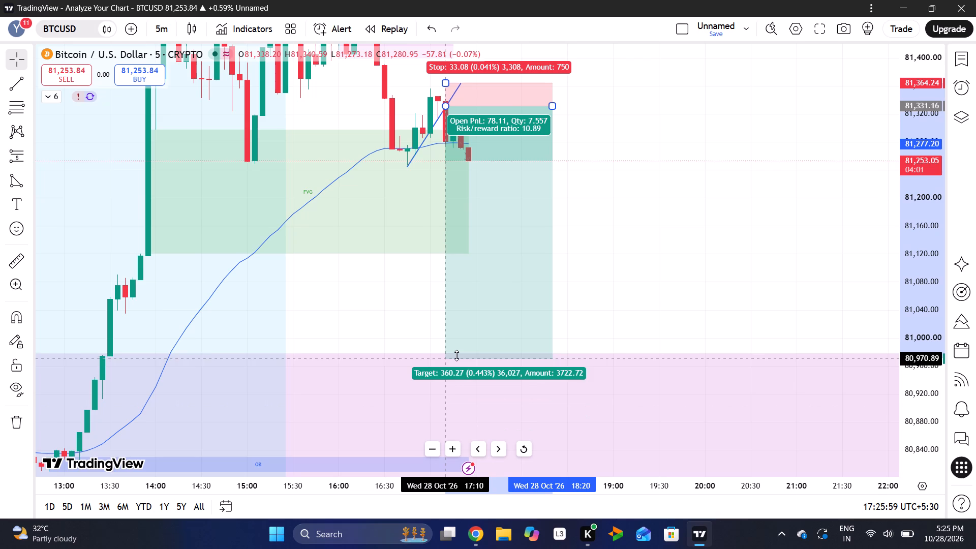
pyautogui.moveTo(456, 355); pyautogui.dragTo(456, 355)
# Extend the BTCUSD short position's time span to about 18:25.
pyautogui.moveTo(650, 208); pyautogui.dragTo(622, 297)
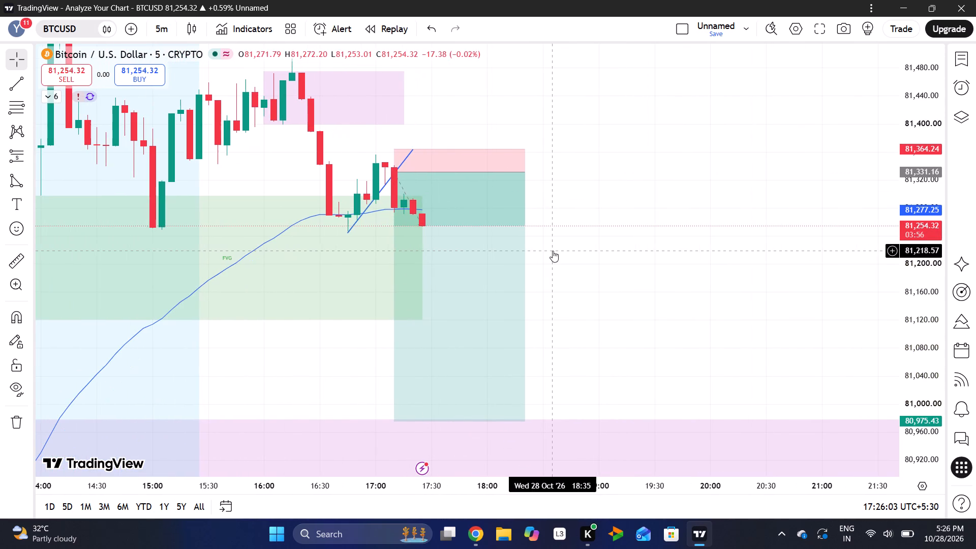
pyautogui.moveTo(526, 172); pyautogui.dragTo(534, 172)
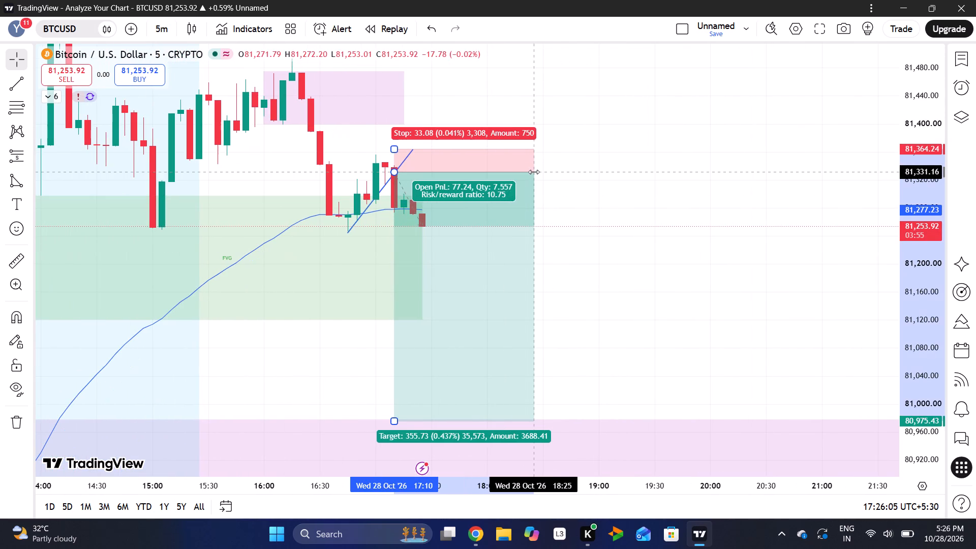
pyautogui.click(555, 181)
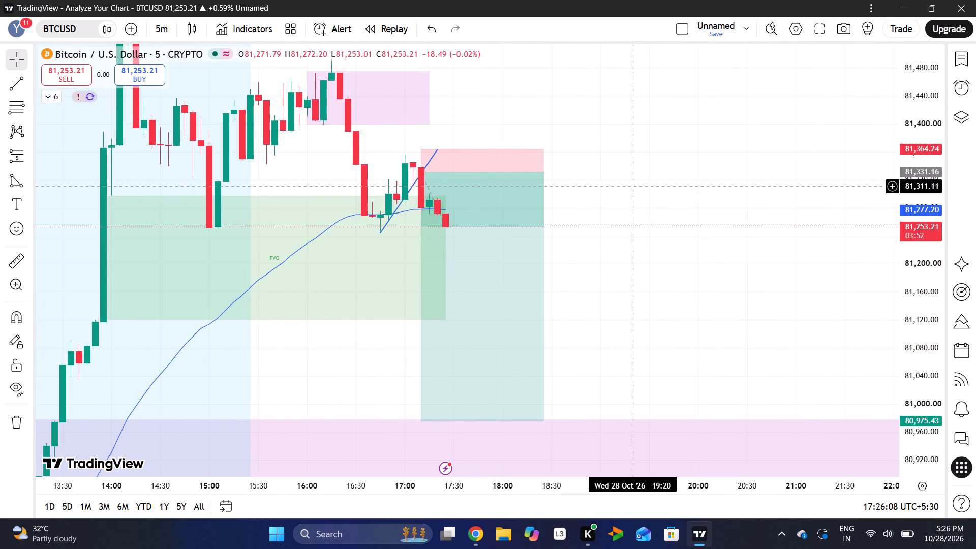
# Extend the BTCUSD short position's time span to about 18:50.
pyautogui.moveTo(633, 186); pyautogui.dragTo(737, 188)
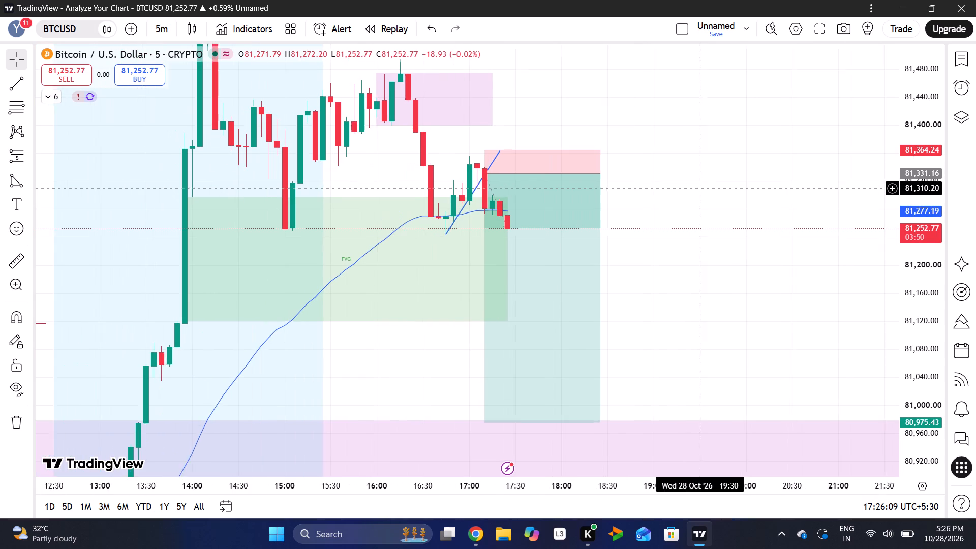
pyautogui.moveTo(930, 108); pyautogui.dragTo(945, 154)
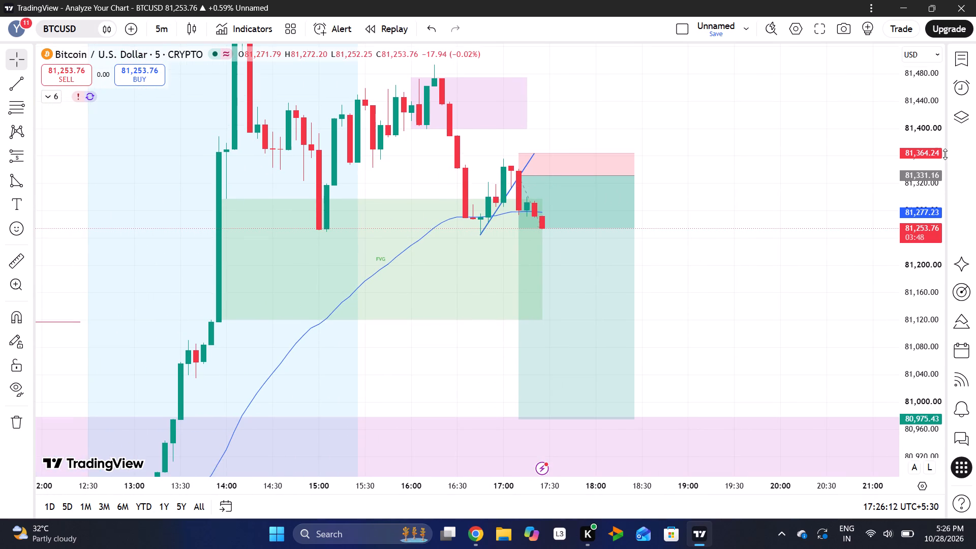
pyautogui.moveTo(945, 154); pyautogui.dragTo(945, 156)
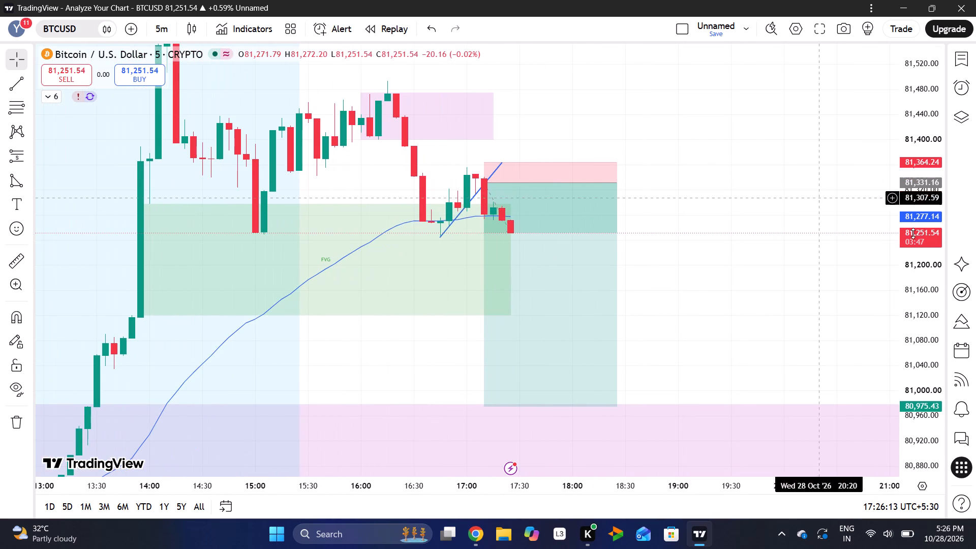
pyautogui.moveTo(929, 237); pyautogui.dragTo(961, 168)
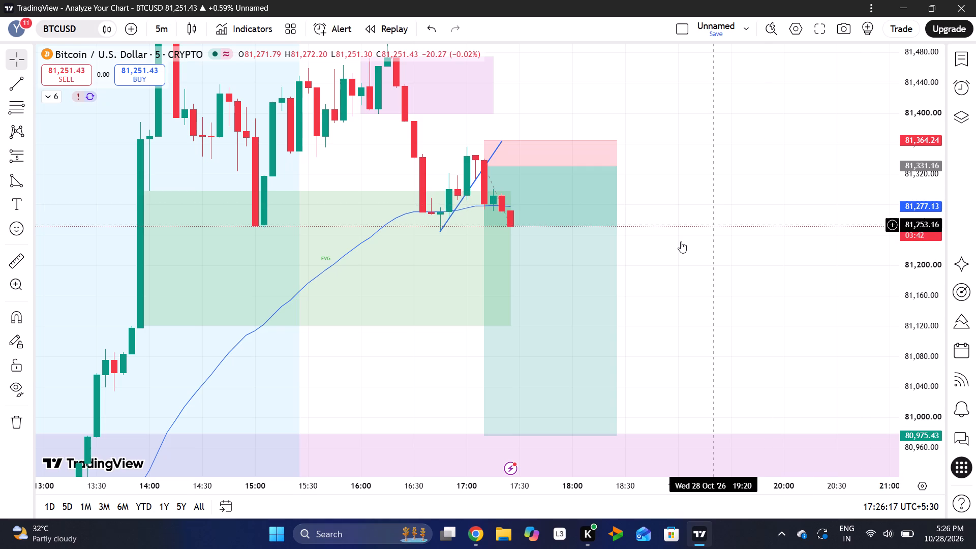
pyautogui.click(82, 32)
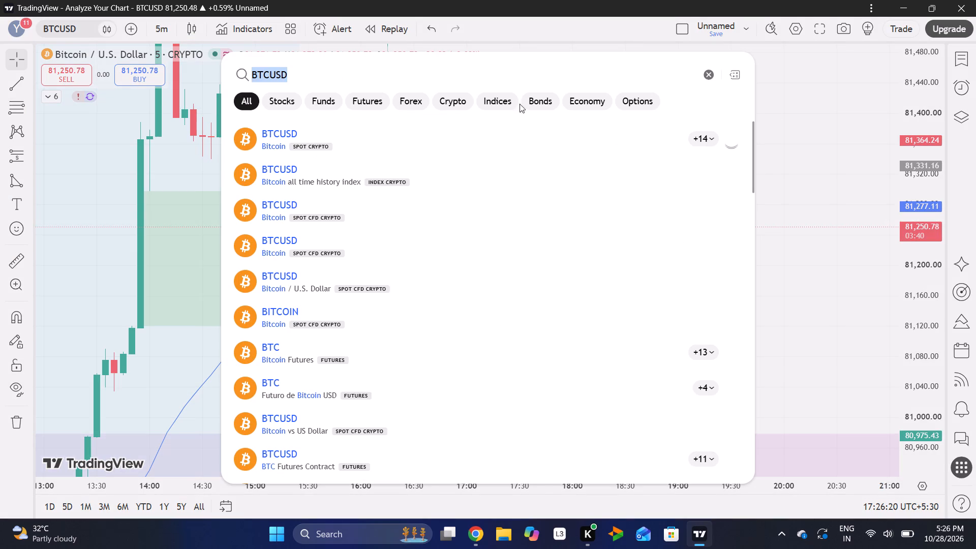
pyautogui.click(802, 187)
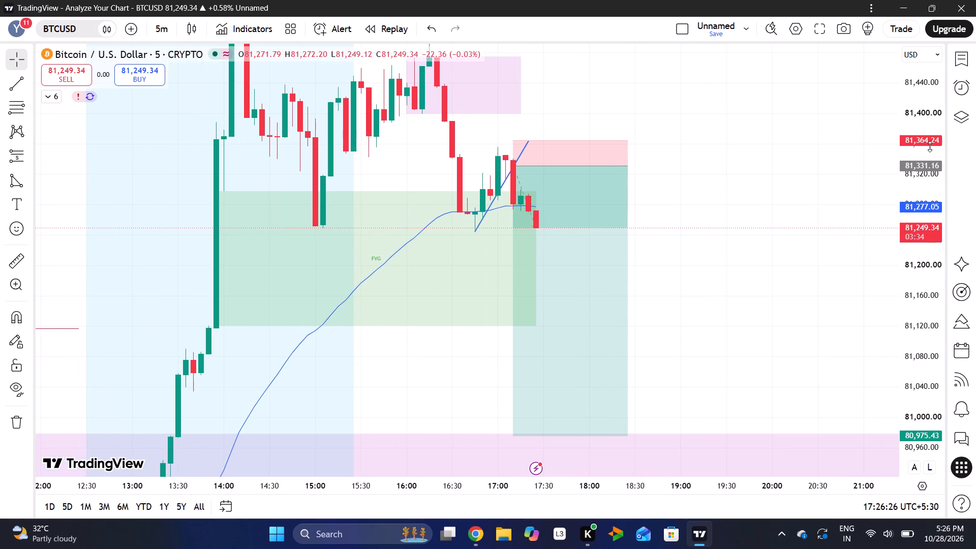
pyautogui.moveTo(930, 146); pyautogui.dragTo(914, 264)
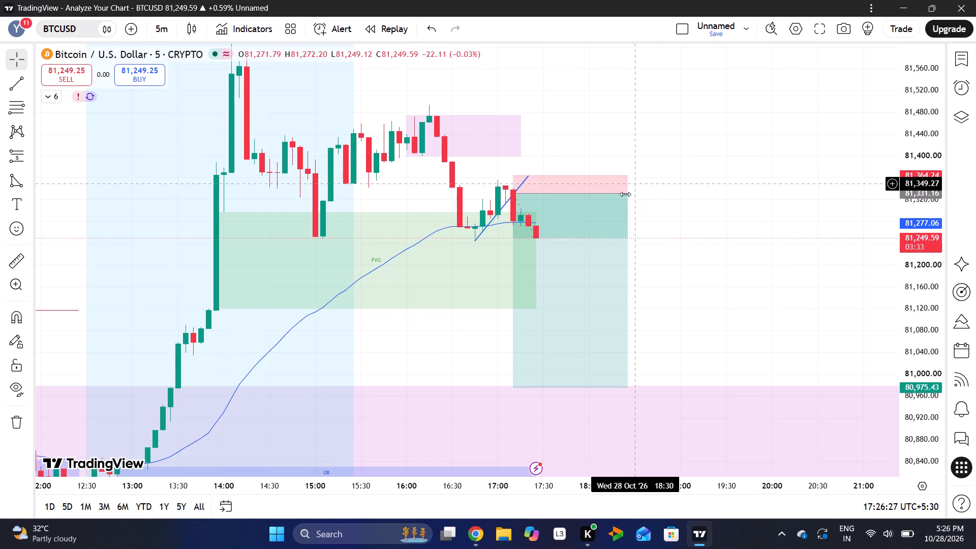
pyautogui.moveTo(625, 194); pyautogui.dragTo(667, 191)
pyautogui.click(755, 200)
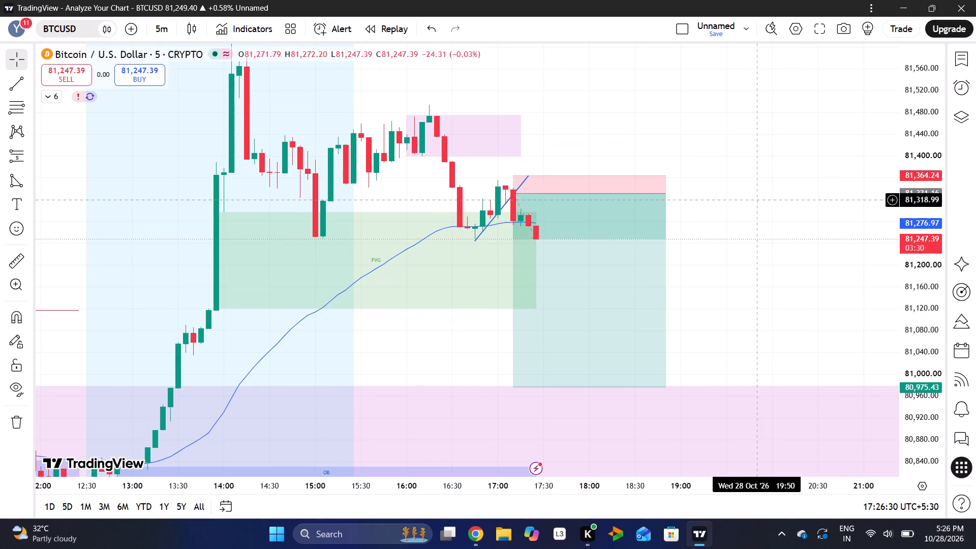
# Raise the BTCUSD short position's stop level to about 81,368.
pyautogui.click(513, 177)
pyautogui.moveTo(513, 177); pyautogui.dragTo(513, 171)
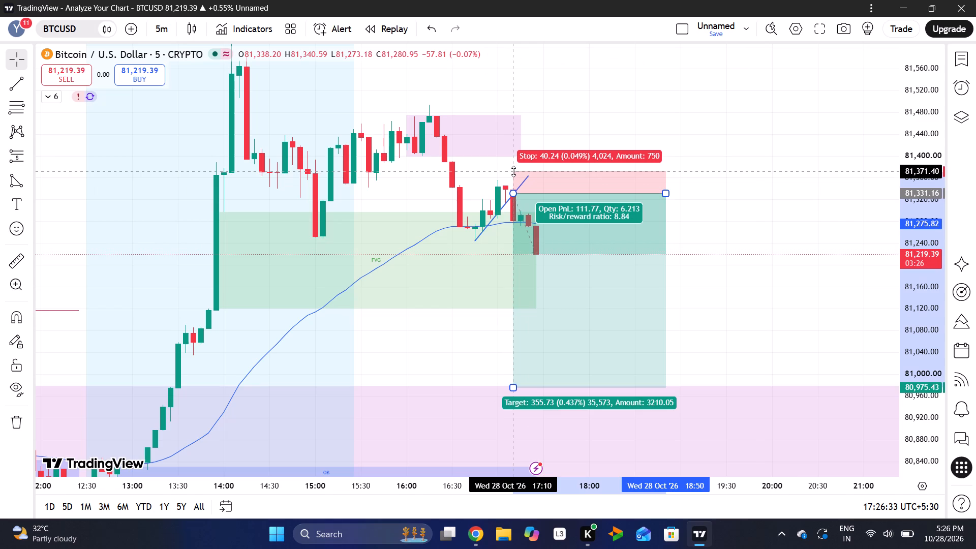
pyautogui.moveTo(513, 171); pyautogui.dragTo(501, 173)
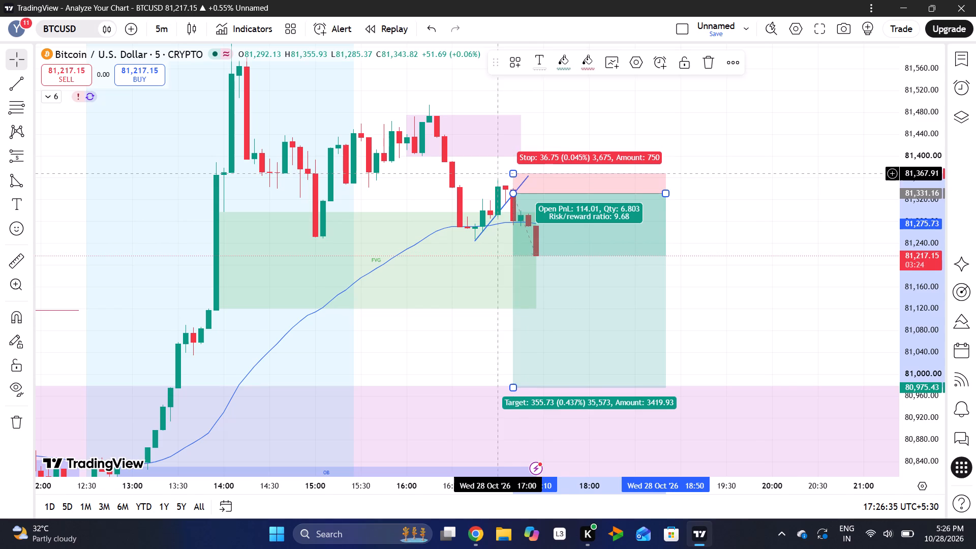
pyautogui.click(788, 202)
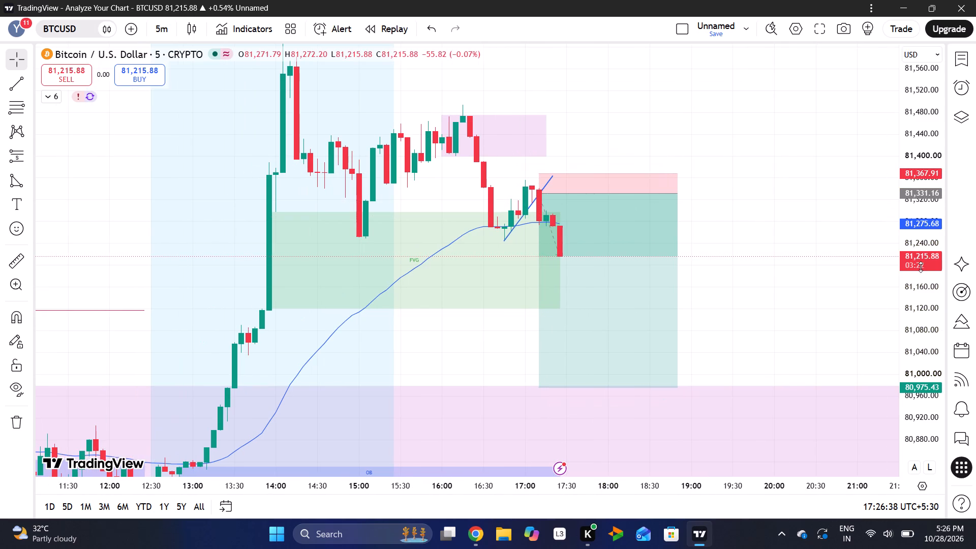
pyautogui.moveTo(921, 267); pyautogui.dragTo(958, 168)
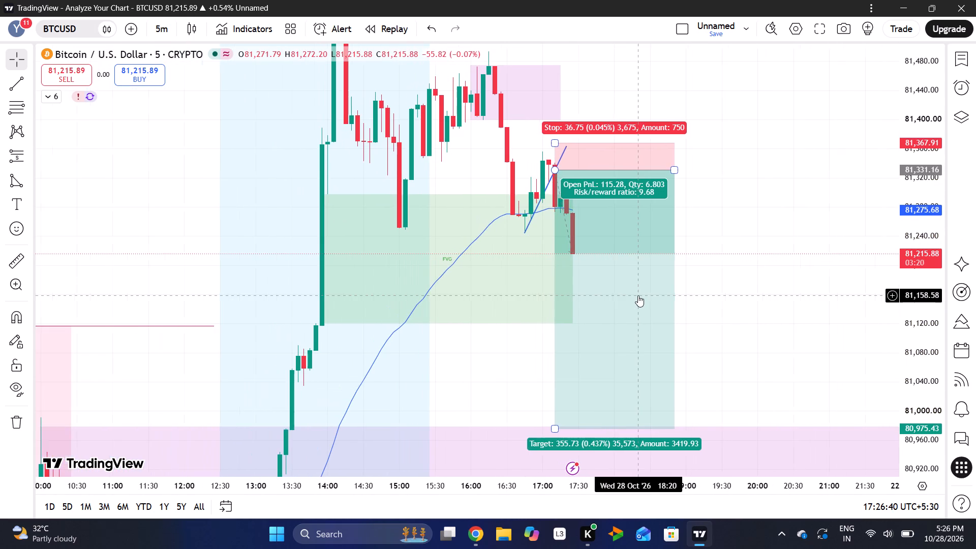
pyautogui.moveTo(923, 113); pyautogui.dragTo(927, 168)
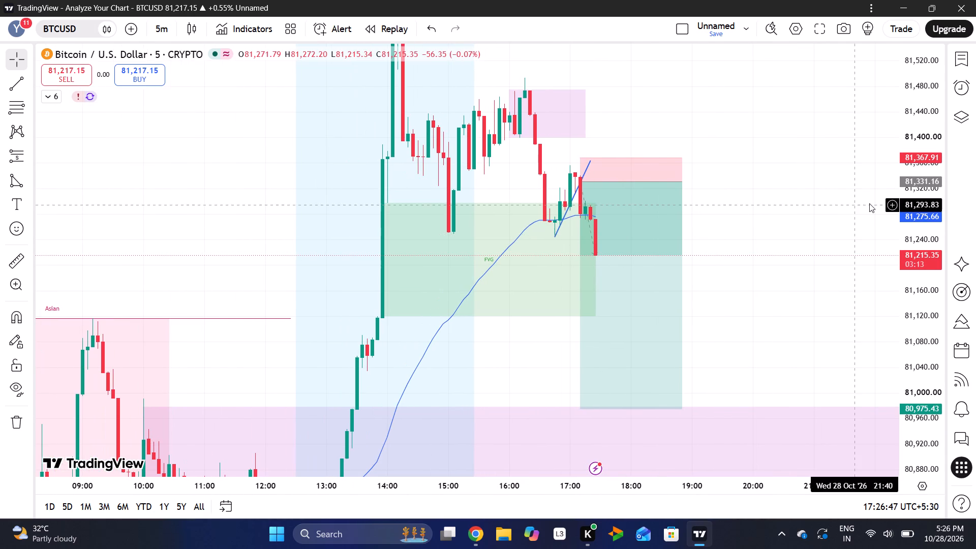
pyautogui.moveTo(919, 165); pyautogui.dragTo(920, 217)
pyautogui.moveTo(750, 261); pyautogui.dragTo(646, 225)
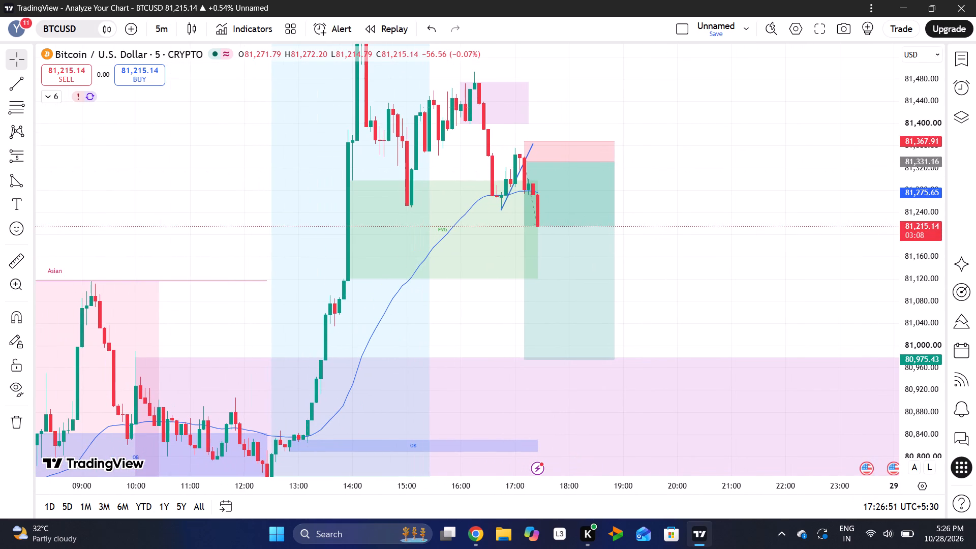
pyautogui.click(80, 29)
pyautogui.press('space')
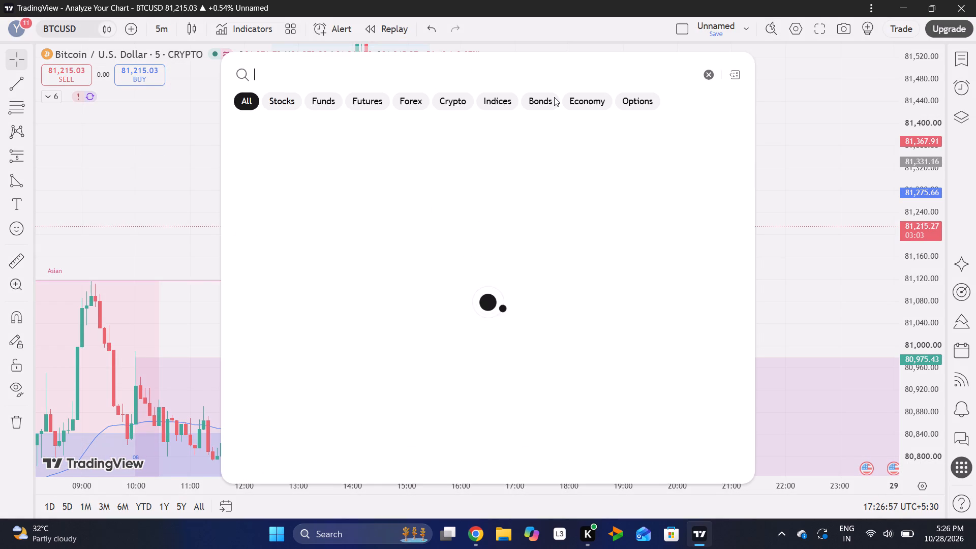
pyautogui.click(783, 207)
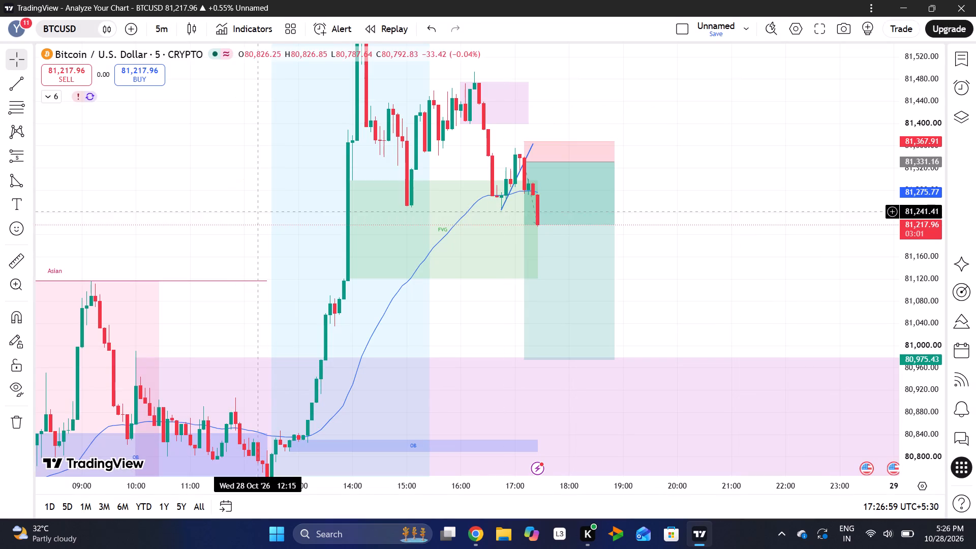
# Switch the BTCUSD chart to the 15-minute timeframe and examine the short position against the recent candles and zones.
pyautogui.click(159, 31)
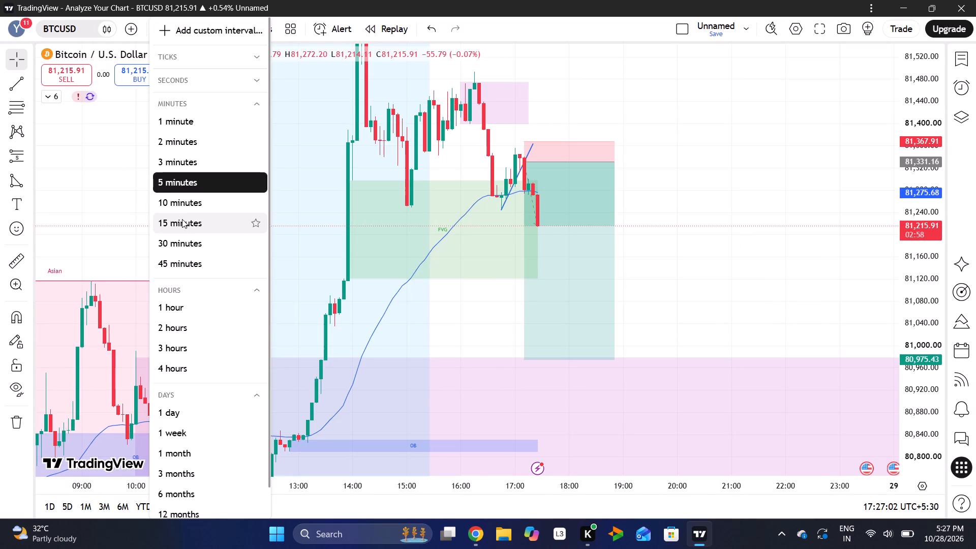
pyautogui.click(181, 221)
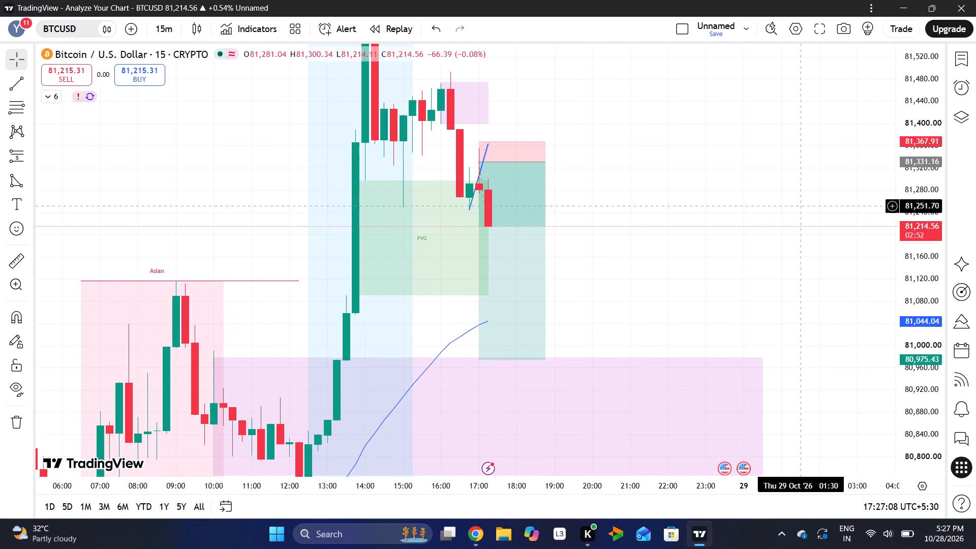
pyautogui.moveTo(903, 165); pyautogui.dragTo(905, 192)
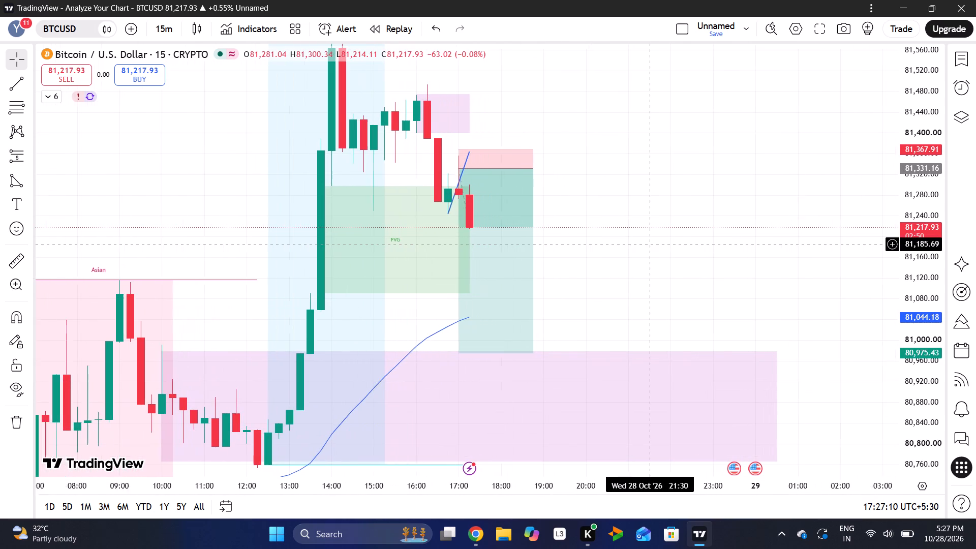
pyautogui.moveTo(650, 243); pyautogui.dragTo(749, 243)
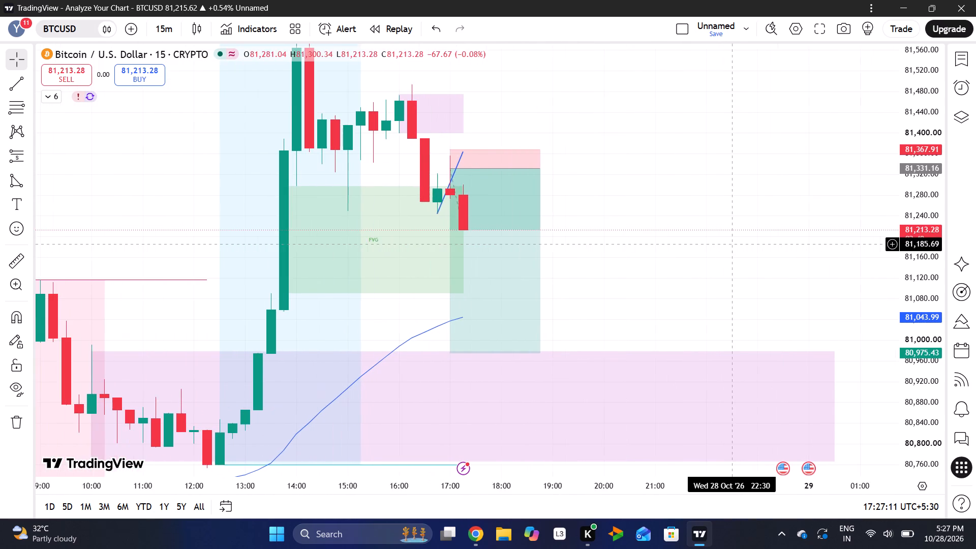
pyautogui.moveTo(922, 243); pyautogui.dragTo(932, 125)
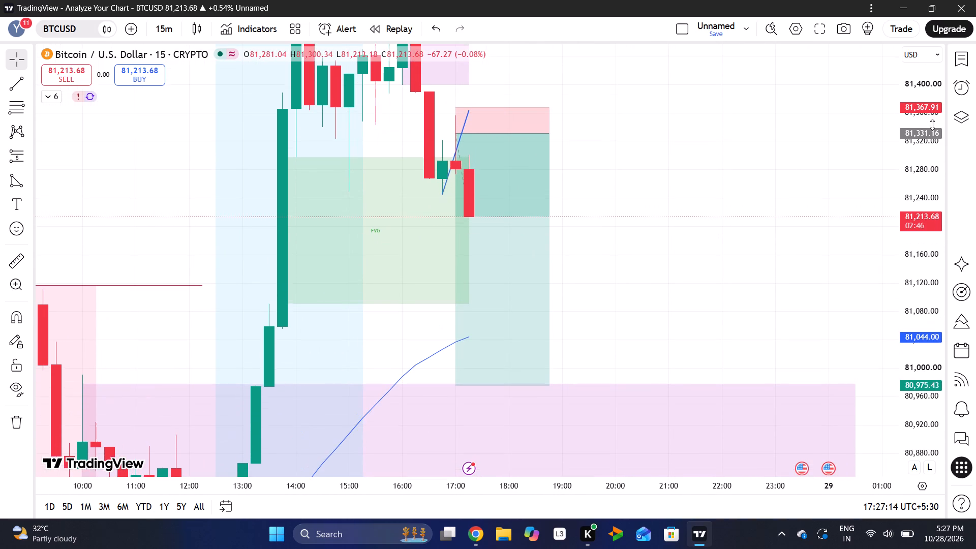
pyautogui.moveTo(596, 197); pyautogui.dragTo(683, 198)
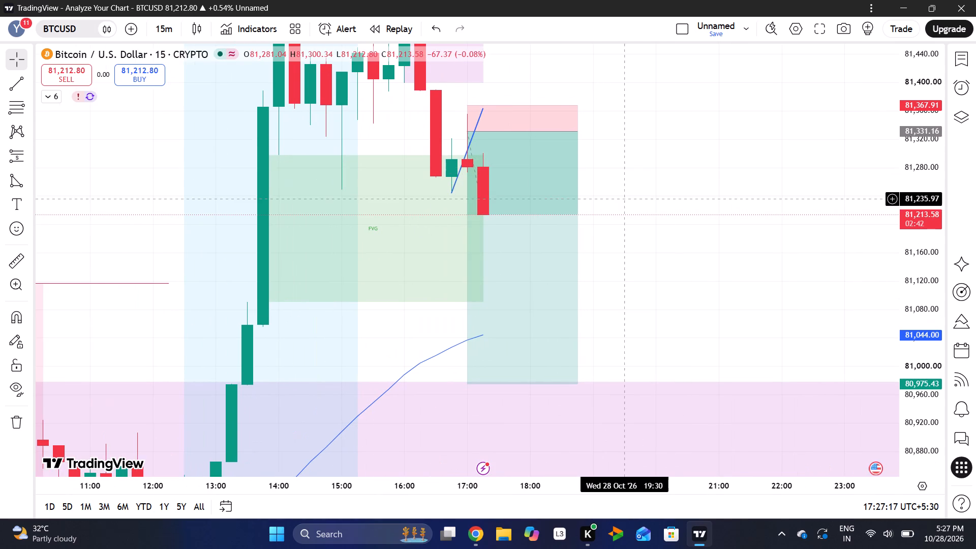
# Return the BTCUSD chart to the 5-minute timeframe and examine price action around the short position and surrounding zones.
pyautogui.click(164, 20)
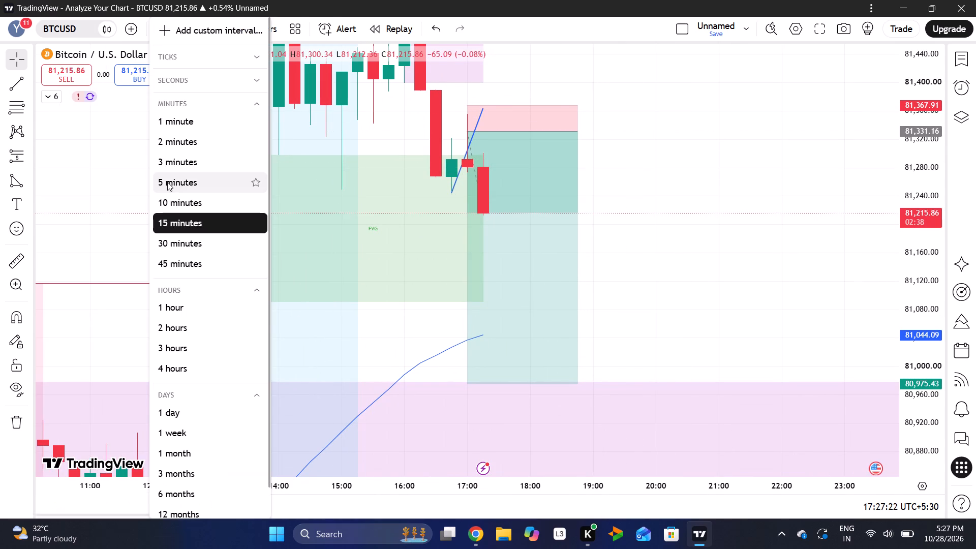
pyautogui.click(167, 182)
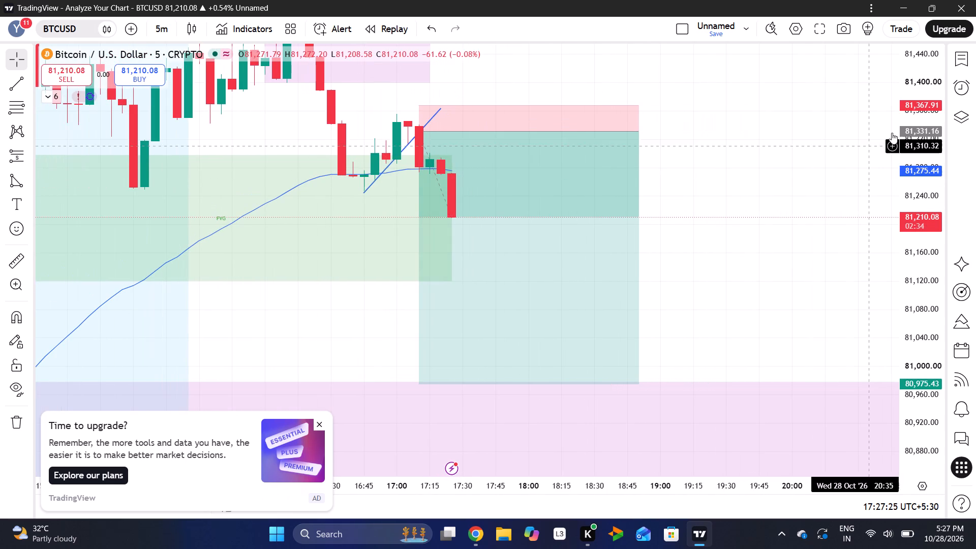
pyautogui.moveTo(916, 126); pyautogui.dragTo(916, 156)
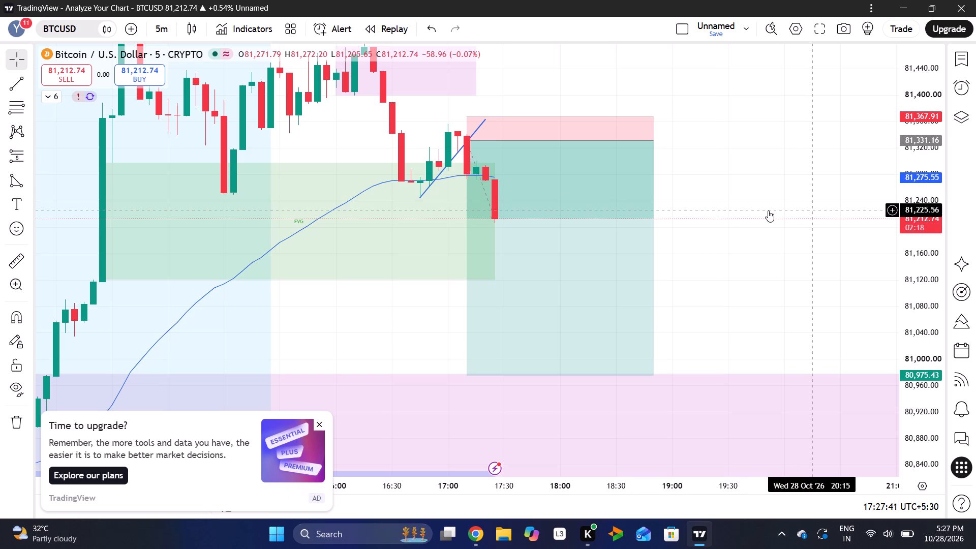
pyautogui.moveTo(929, 236); pyautogui.dragTo(953, 97)
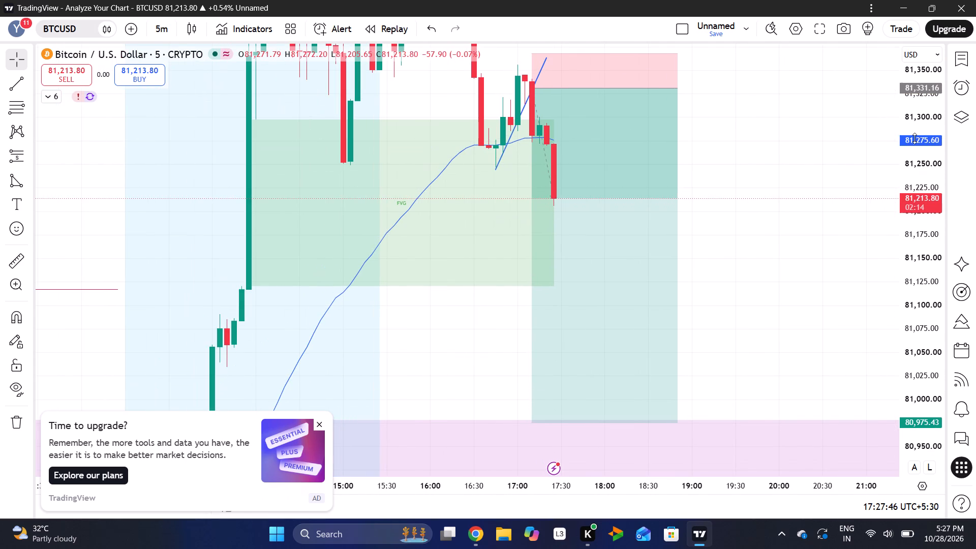
pyautogui.moveTo(914, 138); pyautogui.dragTo(873, 293)
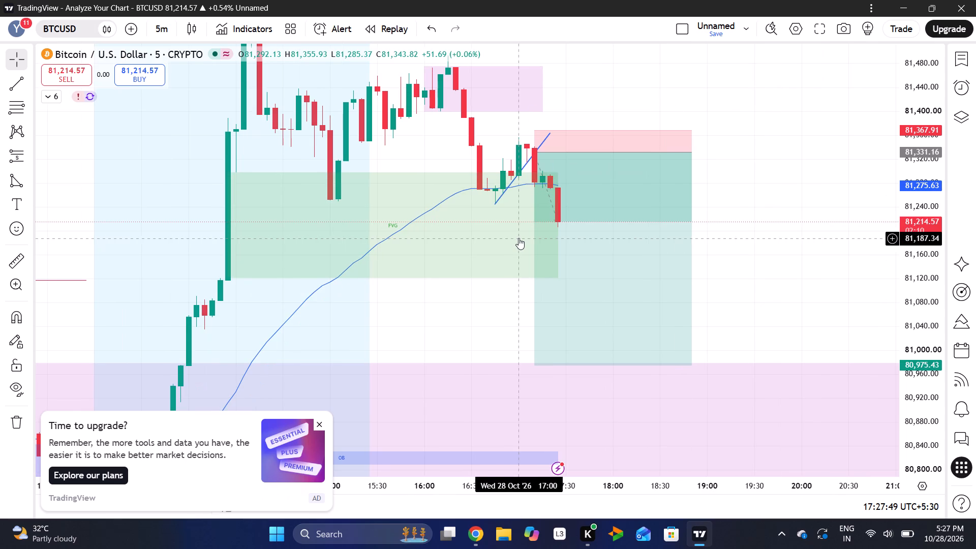
pyautogui.moveTo(489, 277); pyautogui.dragTo(369, 284)
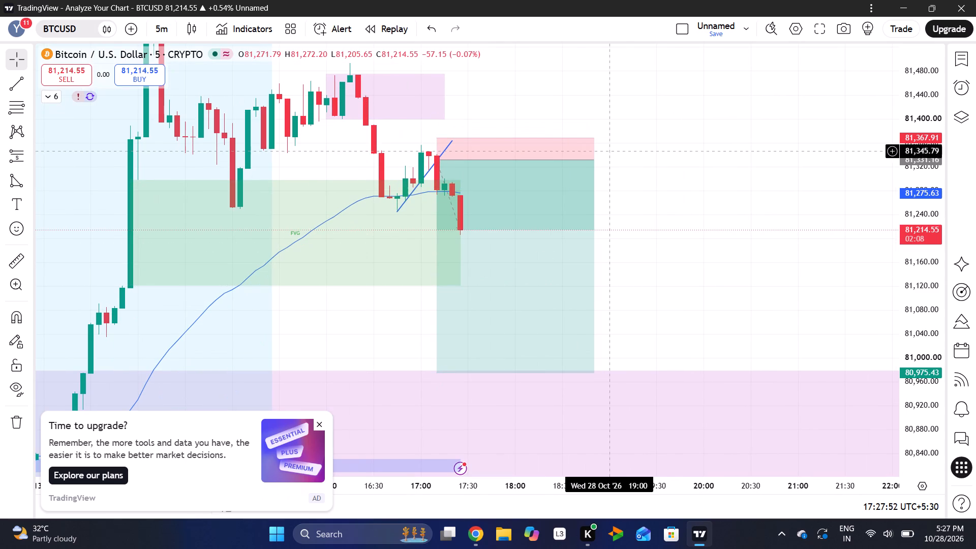
pyautogui.moveTo(932, 111); pyautogui.dragTo(919, 179)
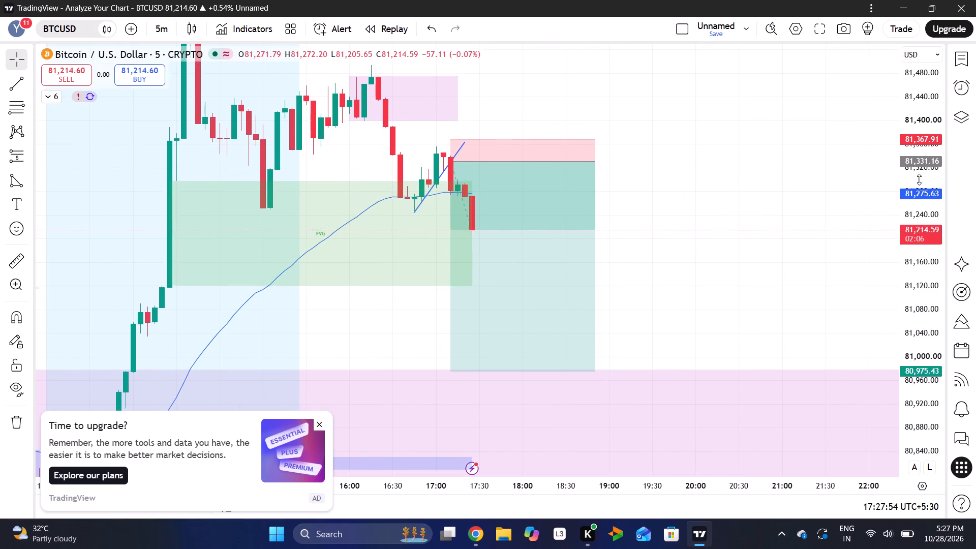
pyautogui.moveTo(919, 179); pyautogui.dragTo(917, 188)
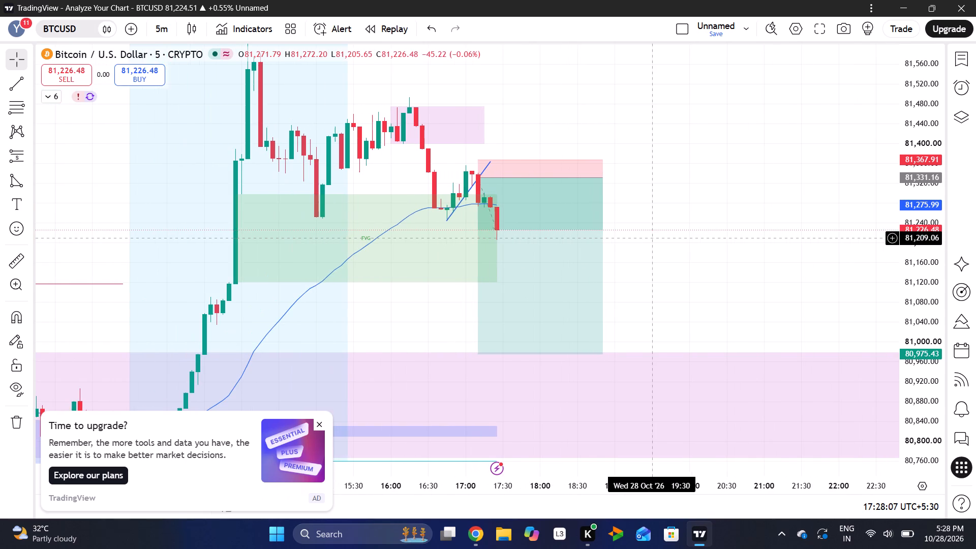
pyautogui.moveTo(916, 146); pyautogui.dragTo(911, 219)
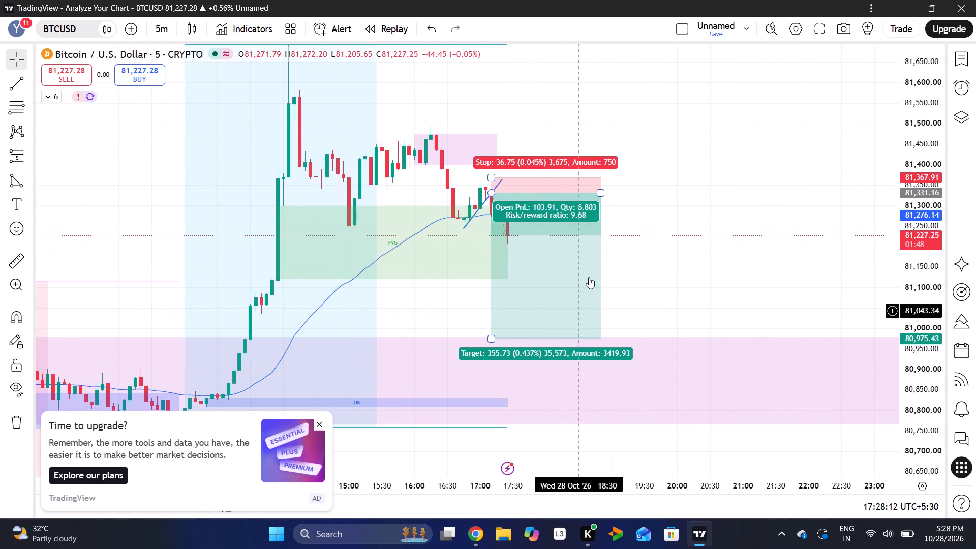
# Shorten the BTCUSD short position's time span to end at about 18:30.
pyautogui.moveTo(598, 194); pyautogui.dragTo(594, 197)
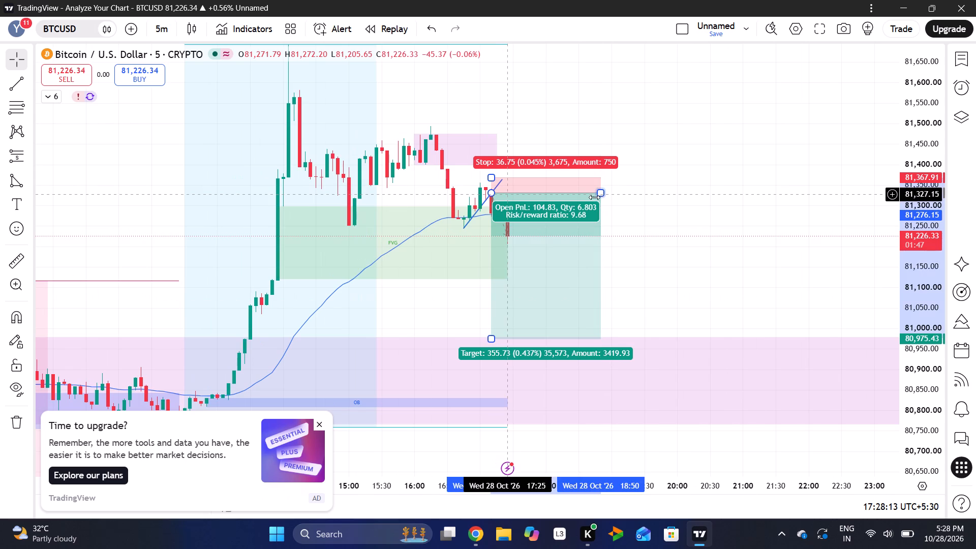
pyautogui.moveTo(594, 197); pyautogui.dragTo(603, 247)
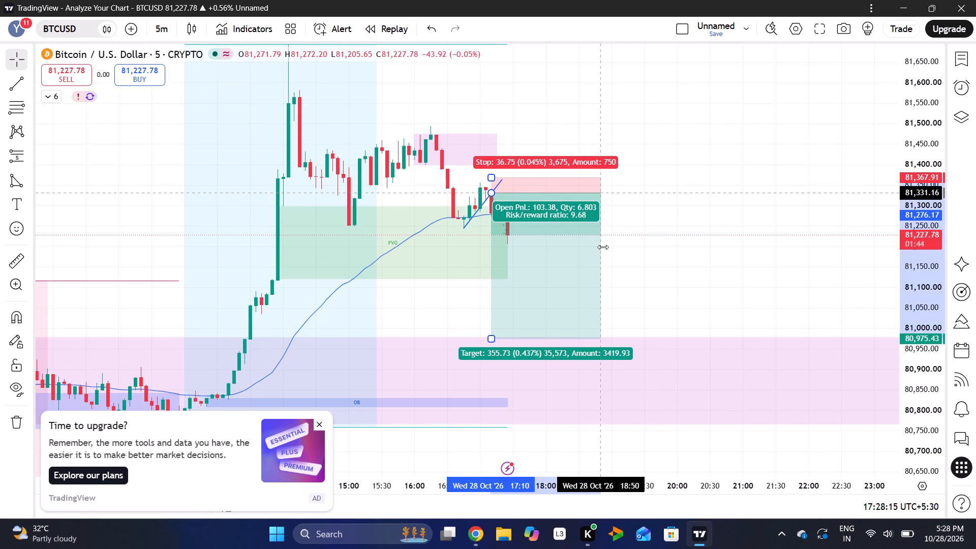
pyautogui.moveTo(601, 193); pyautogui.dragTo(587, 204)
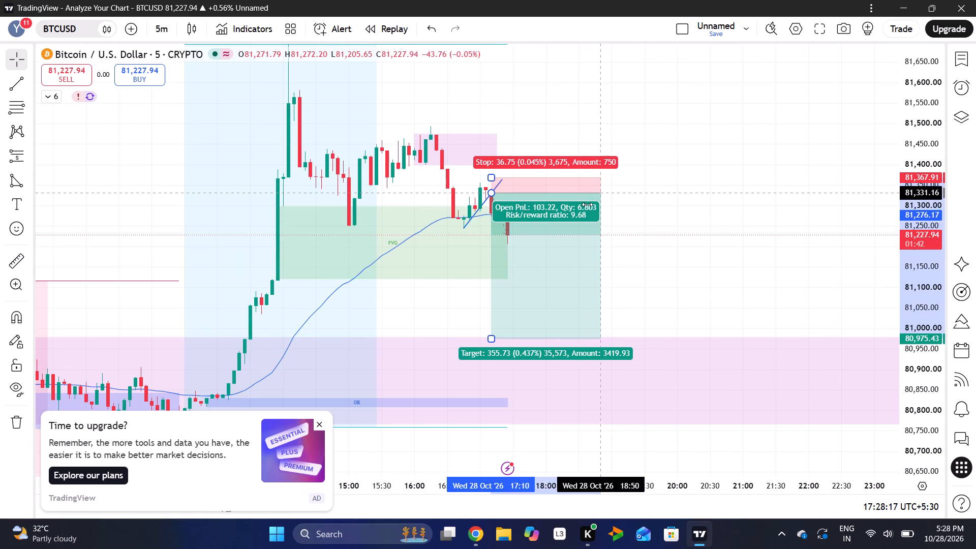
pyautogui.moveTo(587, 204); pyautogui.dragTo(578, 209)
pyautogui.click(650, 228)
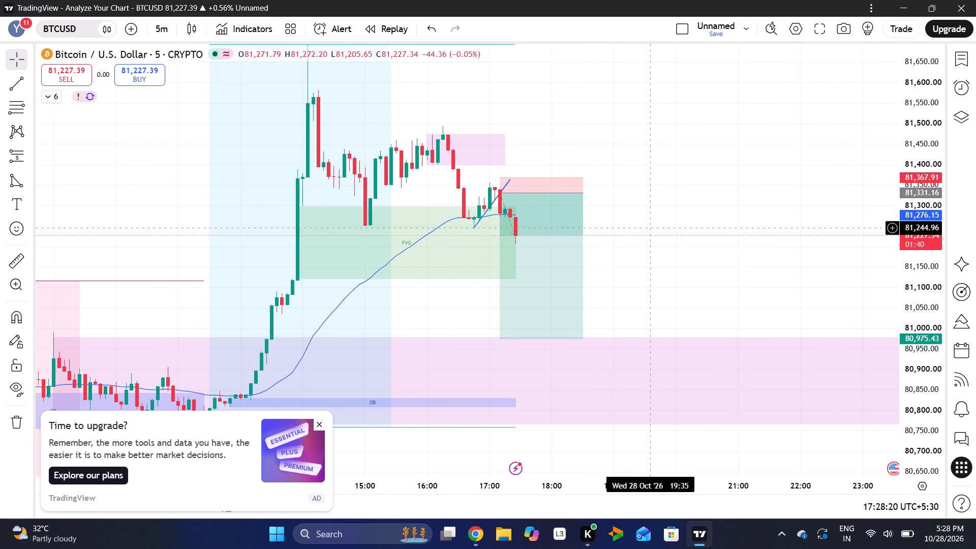
# Lower the BTCUSD short position's stop level to about 81,361.
pyautogui.moveTo(917, 260); pyautogui.dragTo(919, 127)
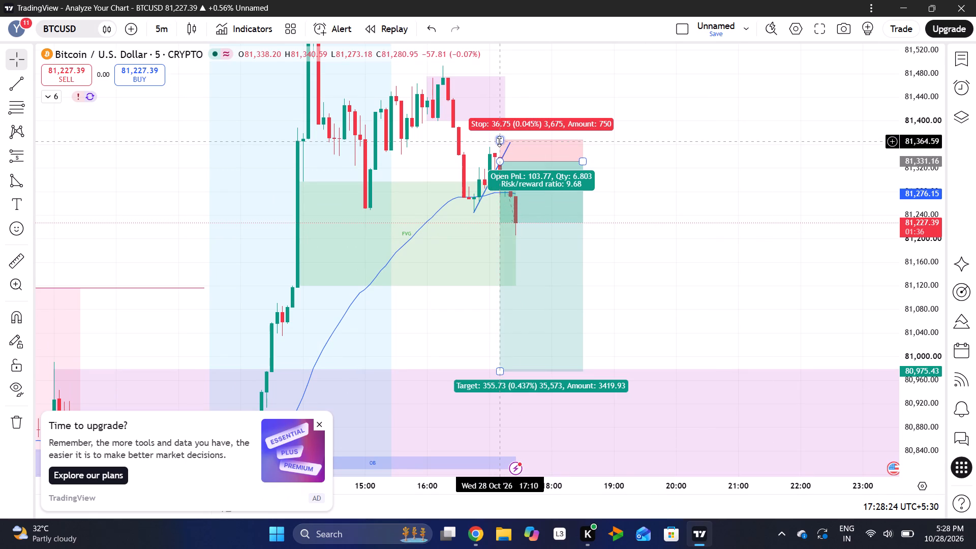
pyautogui.moveTo(499, 141); pyautogui.dragTo(485, 139)
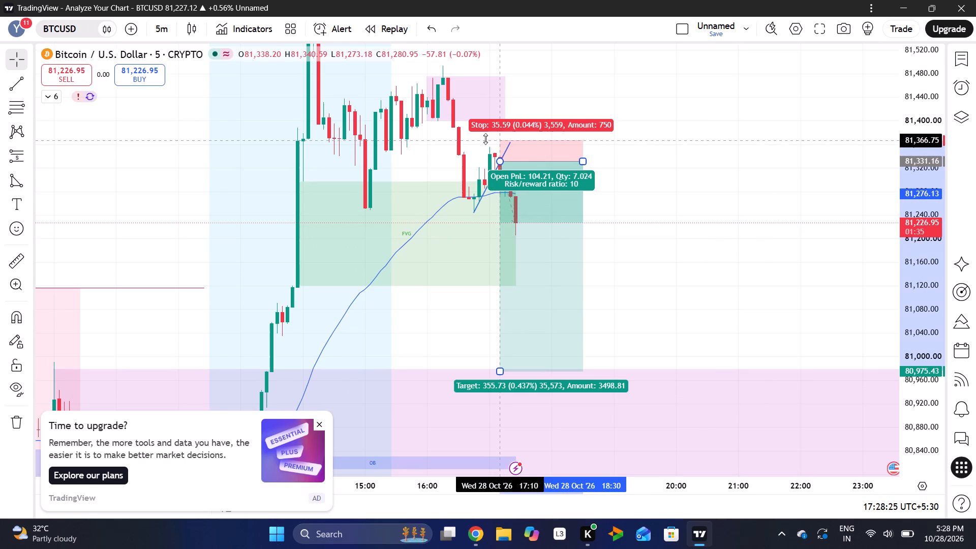
pyautogui.moveTo(485, 139); pyautogui.dragTo(461, 141)
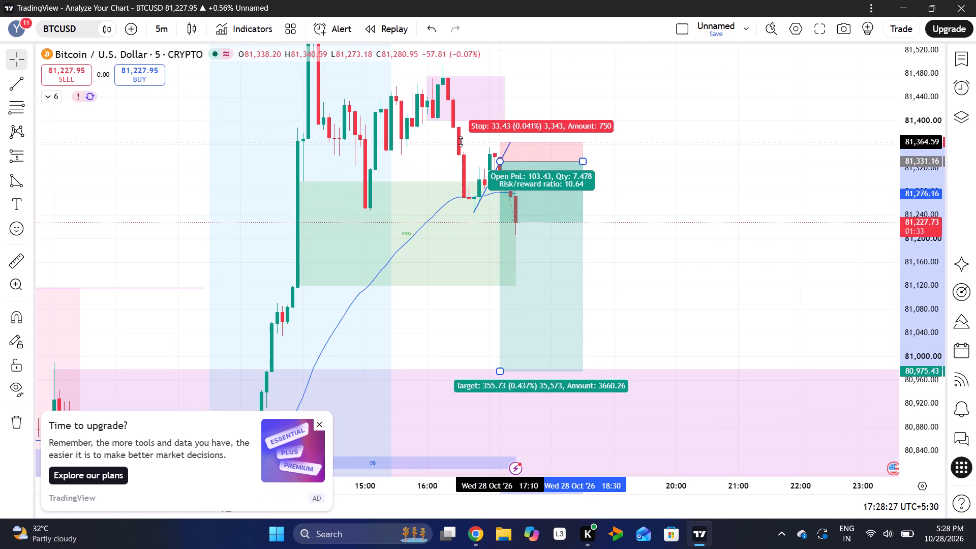
pyautogui.moveTo(461, 141); pyautogui.dragTo(440, 144)
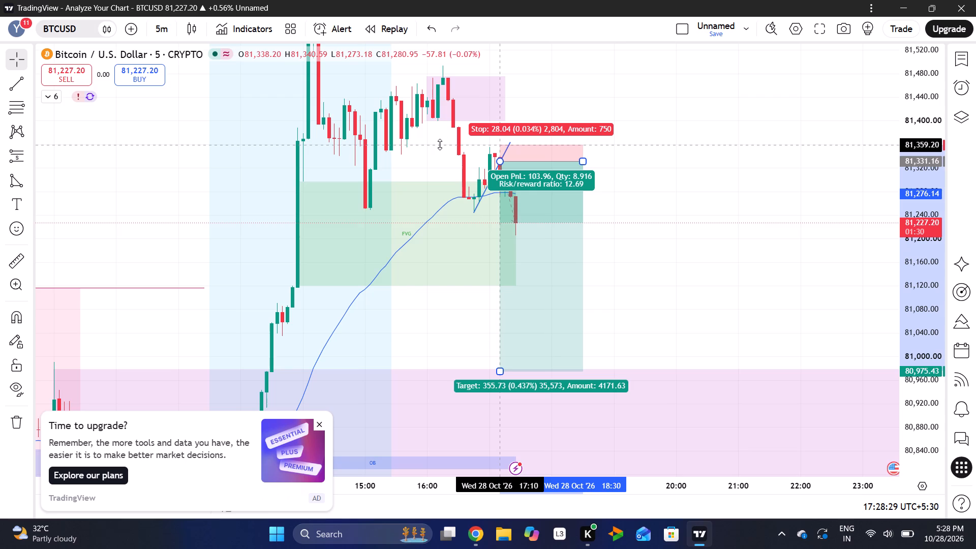
pyautogui.moveTo(440, 144); pyautogui.dragTo(443, 143)
pyautogui.click(685, 166)
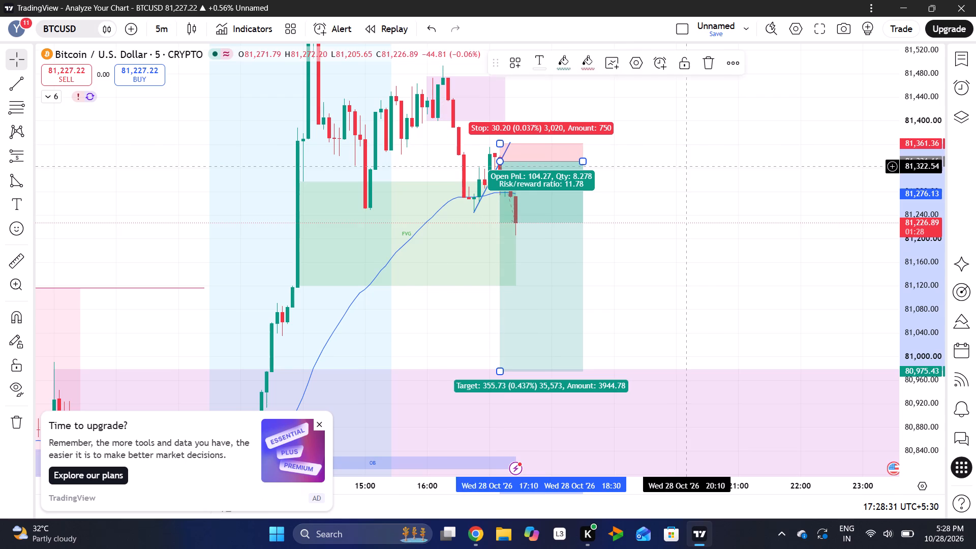
# Lower the BTCUSD short position's entry level to about 81,310, keeping its start at 17:10.
pyautogui.moveTo(918, 250); pyautogui.dragTo(921, 30)
pyautogui.moveTo(674, 106); pyautogui.dragTo(730, 233)
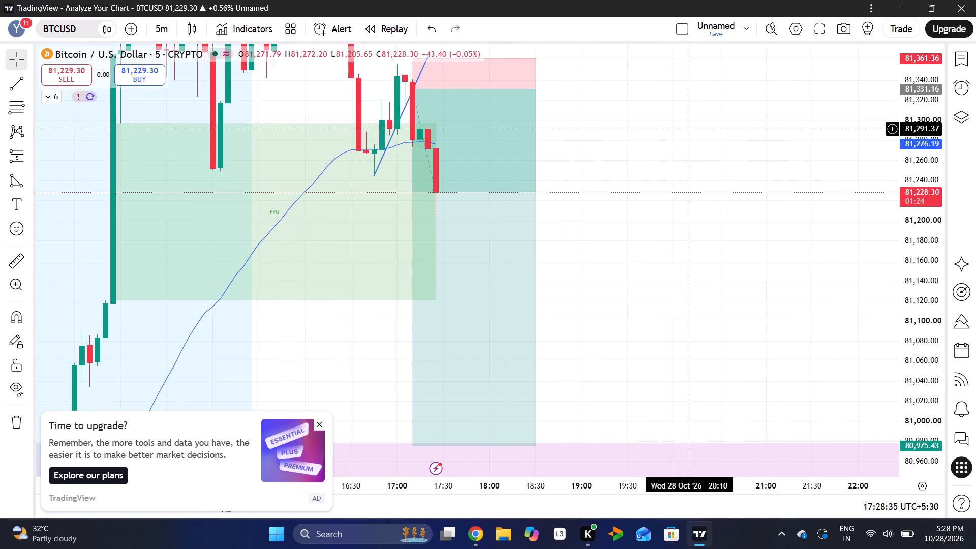
pyautogui.moveTo(730, 233); pyautogui.dragTo(736, 245)
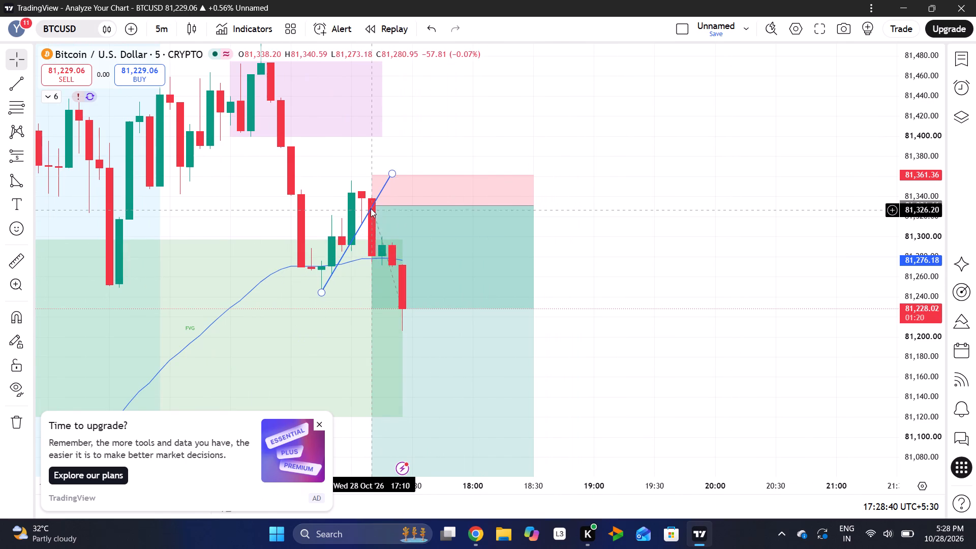
pyautogui.moveTo(370, 203); pyautogui.dragTo(371, 211)
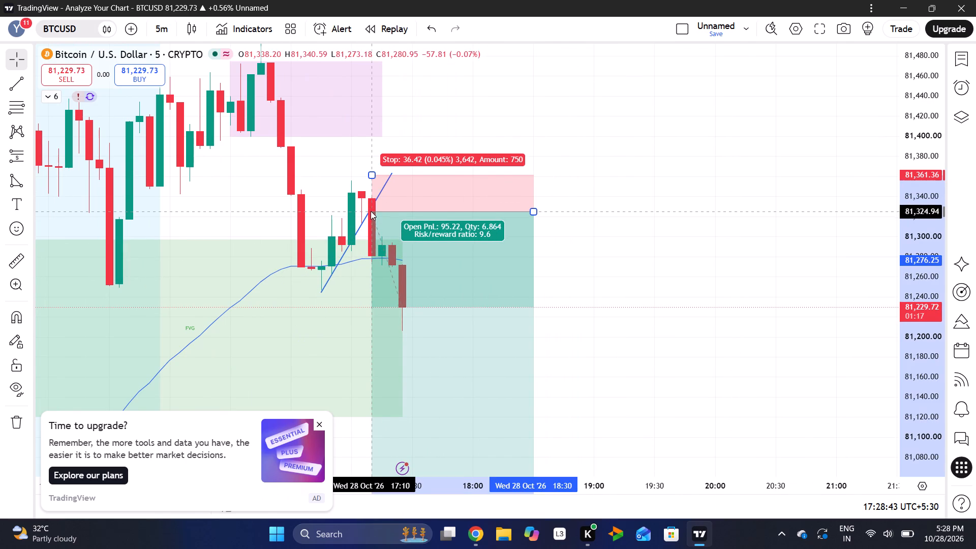
pyautogui.moveTo(371, 211); pyautogui.dragTo(375, 225)
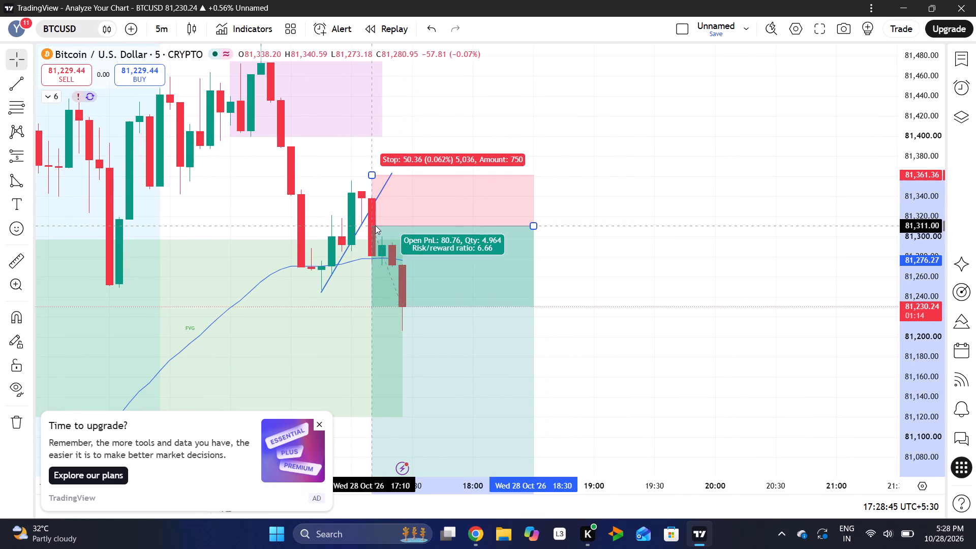
pyautogui.moveTo(375, 225); pyautogui.dragTo(375, 223)
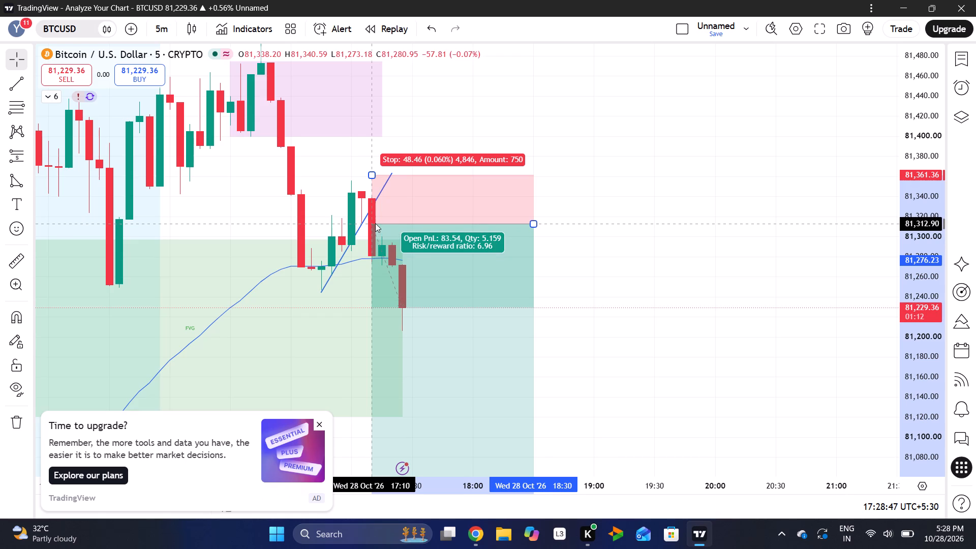
pyautogui.moveTo(375, 223); pyautogui.dragTo(375, 227)
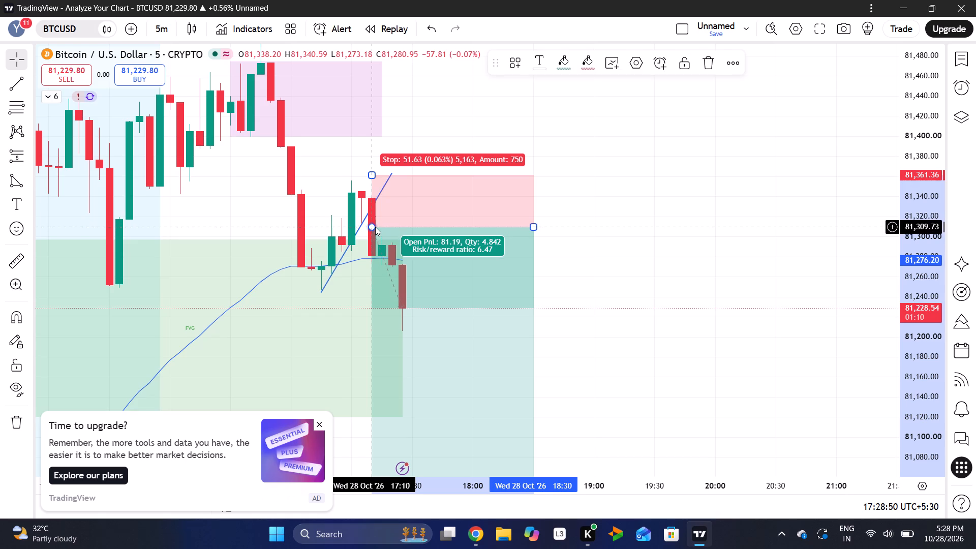
pyautogui.click(614, 218)
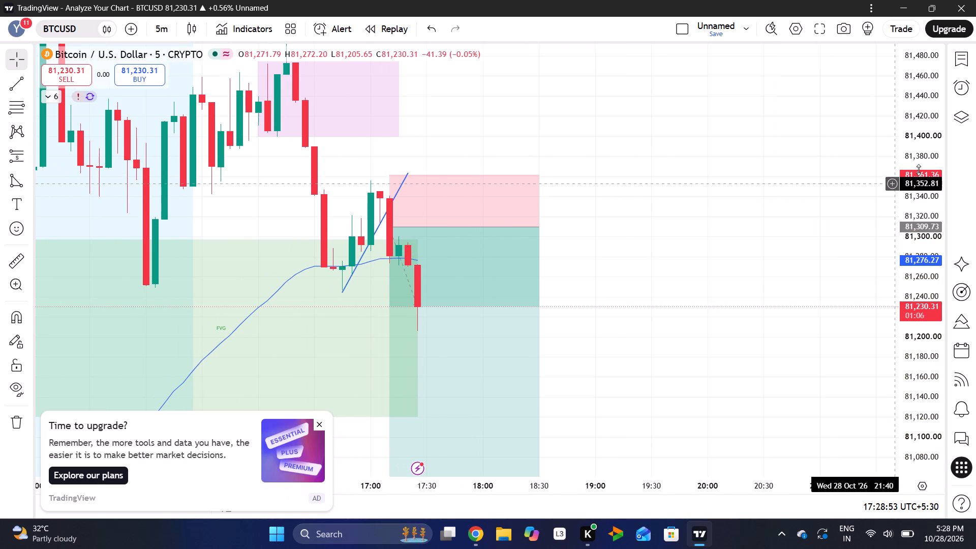
# Extend the BTCUSD short position's time span to about 18:45.
pyautogui.moveTo(919, 170); pyautogui.dragTo(897, 279)
pyautogui.moveTo(600, 368); pyautogui.dragTo(599, 364)
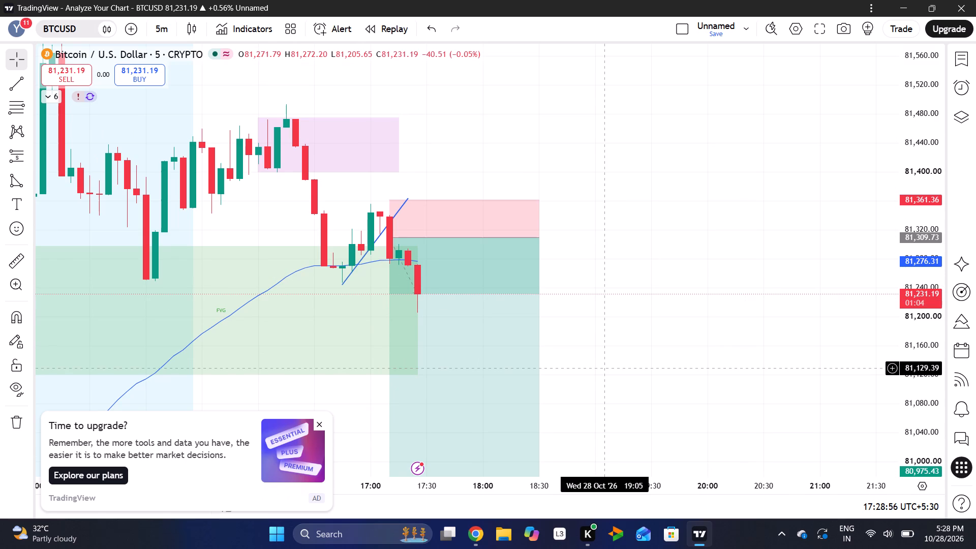
pyautogui.moveTo(599, 364); pyautogui.dragTo(585, 259)
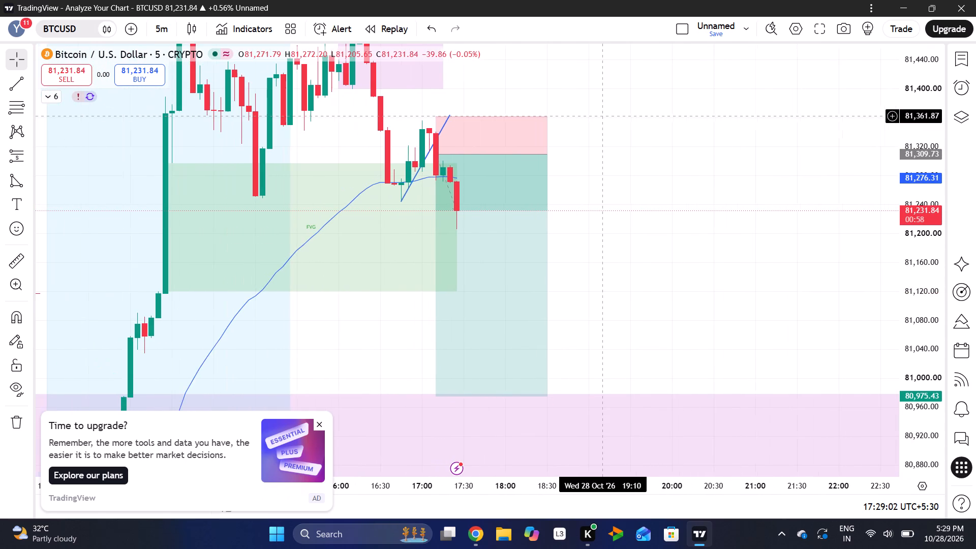
pyautogui.moveTo(929, 105); pyautogui.dragTo(942, 209)
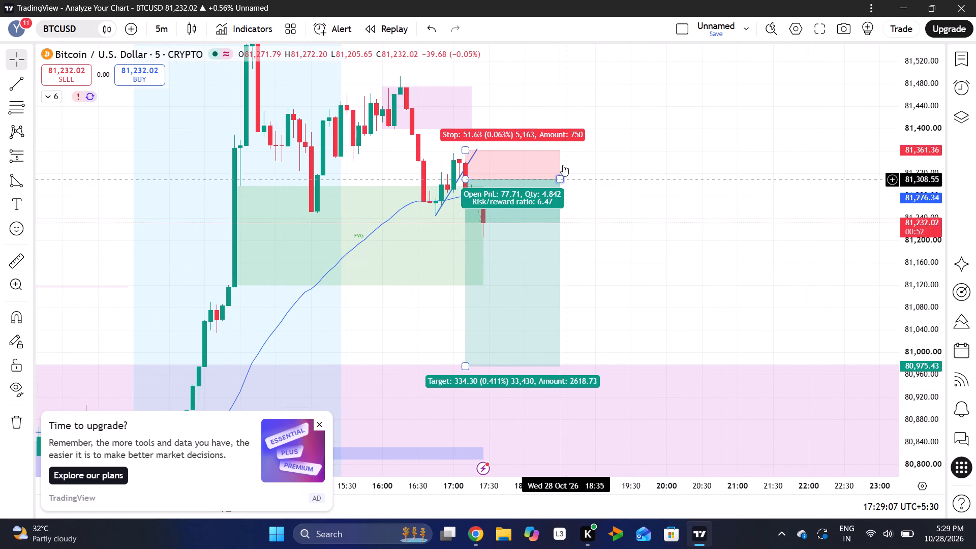
pyautogui.moveTo(560, 178); pyautogui.dragTo(578, 177)
pyautogui.click(620, 224)
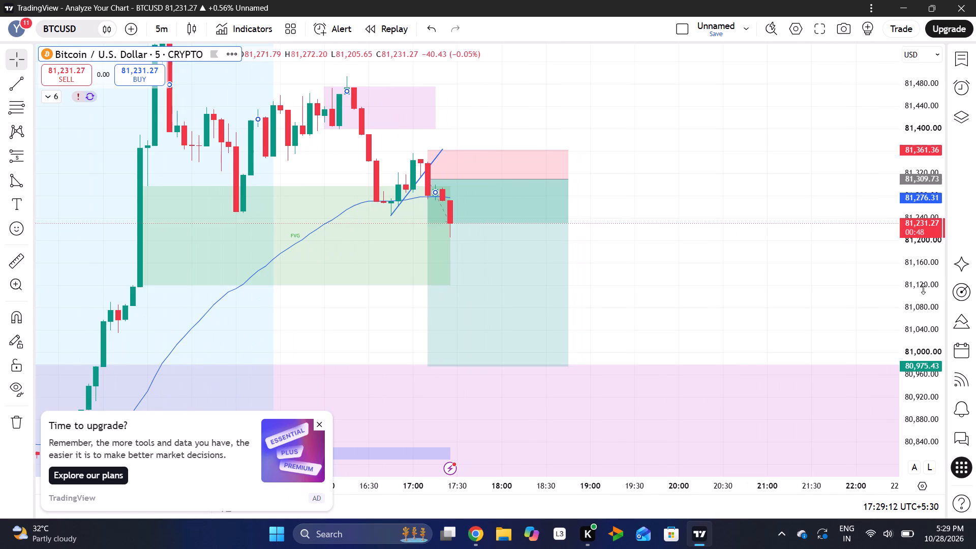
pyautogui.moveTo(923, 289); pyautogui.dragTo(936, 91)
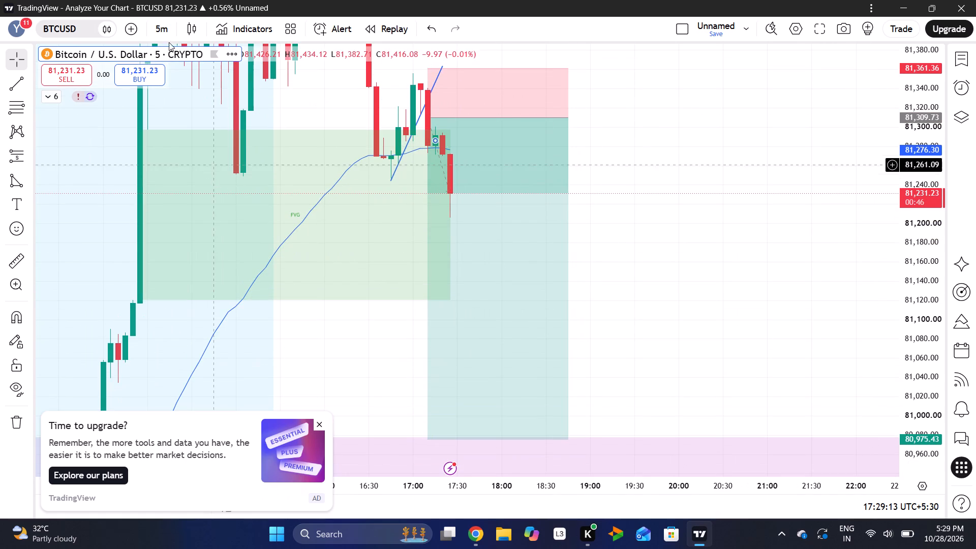
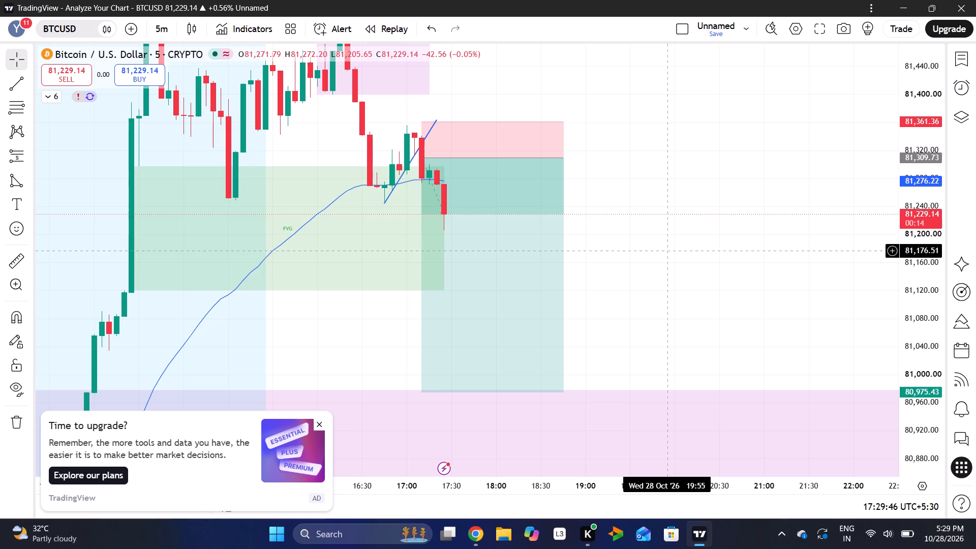
# Switch BTCUSD to the 15-minute timeframe and examine price action around the short position, FVG zone and pink supply and demand zones.
pyautogui.click(156, 34)
pyautogui.click(173, 229)
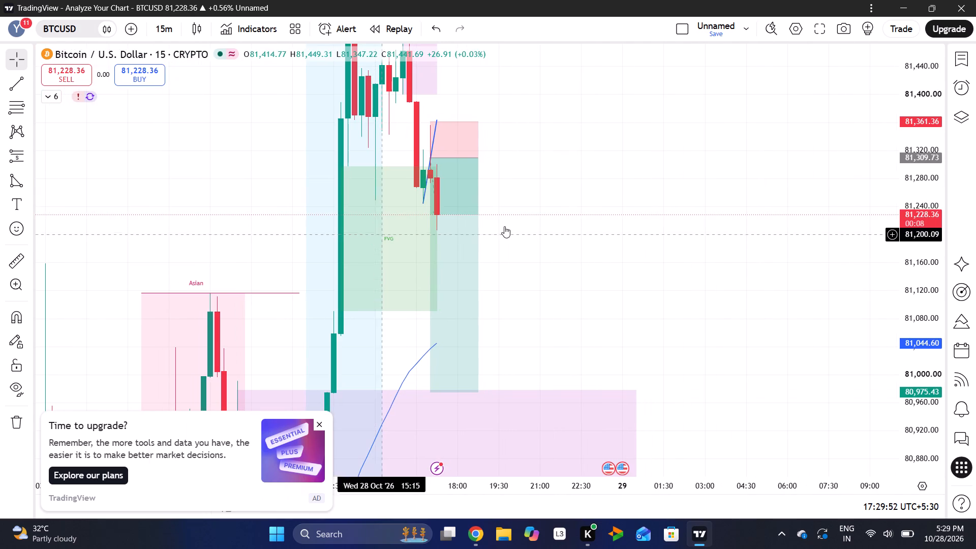
pyautogui.moveTo(910, 164); pyautogui.dragTo(893, 289)
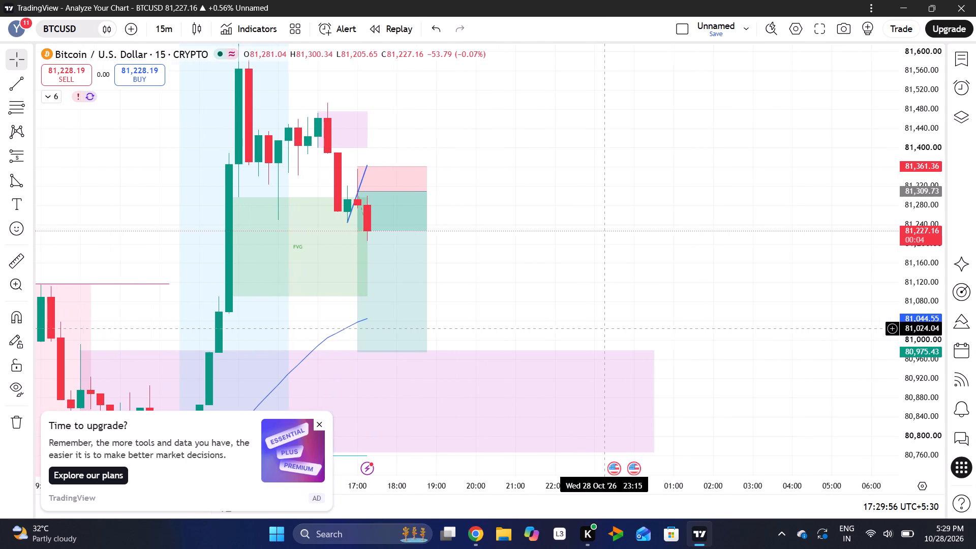
pyautogui.moveTo(907, 271); pyautogui.dragTo(928, 182)
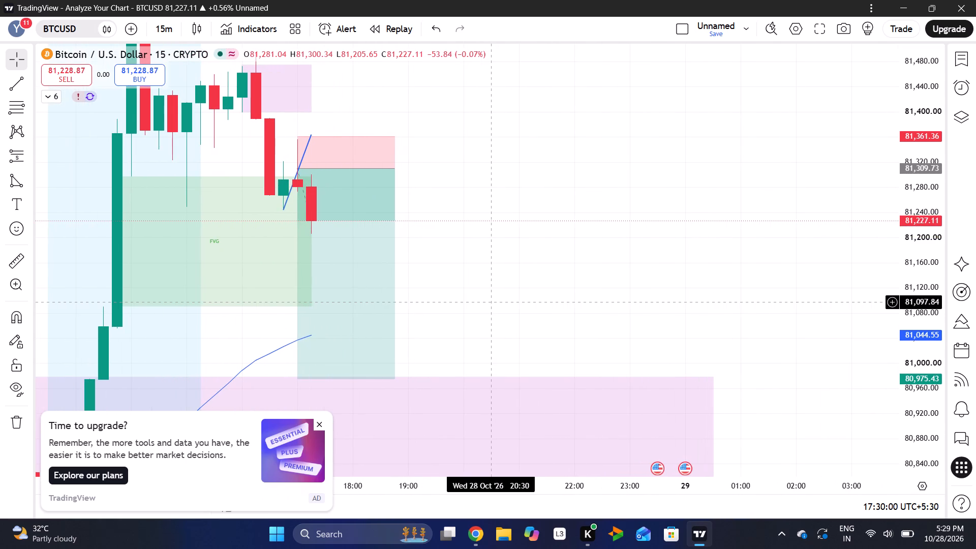
pyautogui.moveTo(919, 170); pyautogui.dragTo(921, 200)
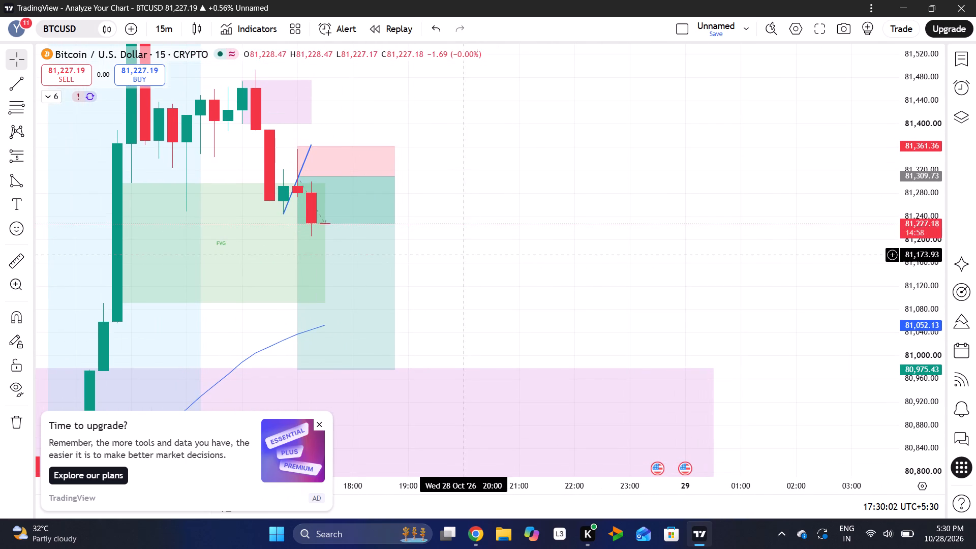
pyautogui.moveTo(471, 255); pyautogui.dragTo(543, 260)
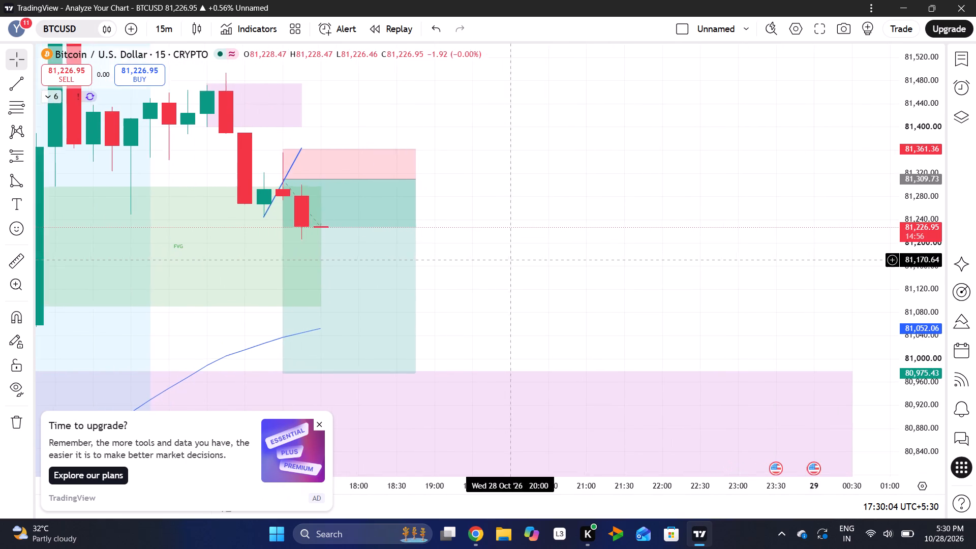
pyautogui.moveTo(543, 260); pyautogui.dragTo(618, 256)
pyautogui.moveTo(530, 261); pyautogui.dragTo(579, 264)
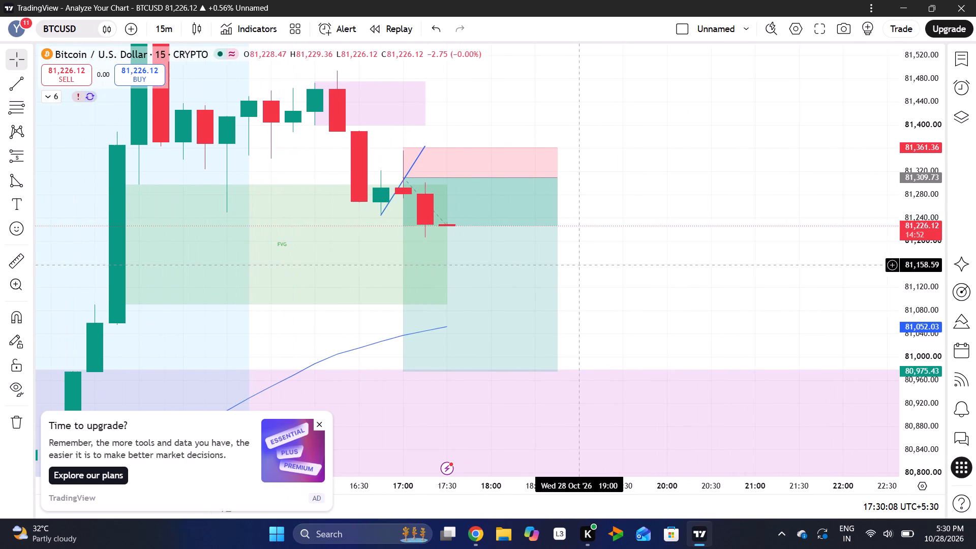
pyautogui.moveTo(929, 270); pyautogui.dragTo(947, 189)
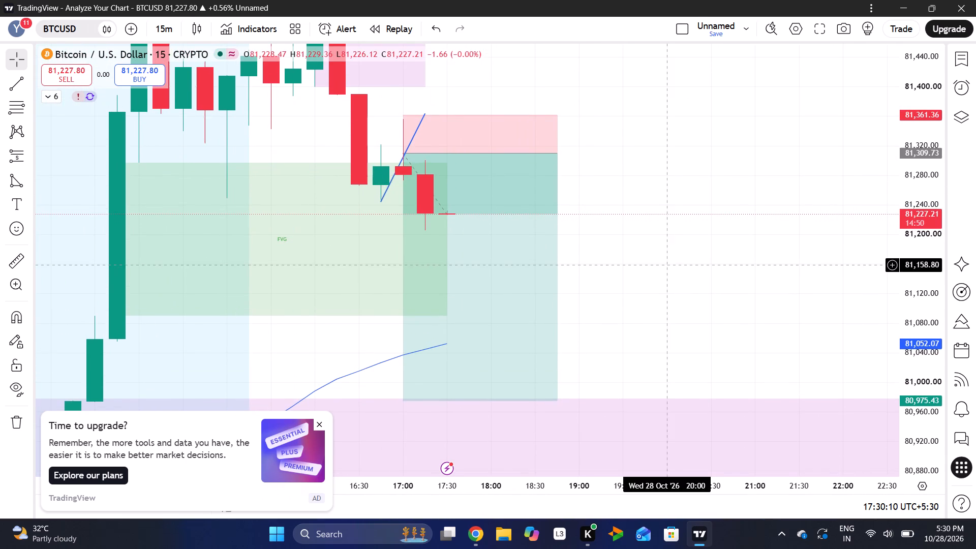
pyautogui.moveTo(657, 269); pyautogui.dragTo(476, 296)
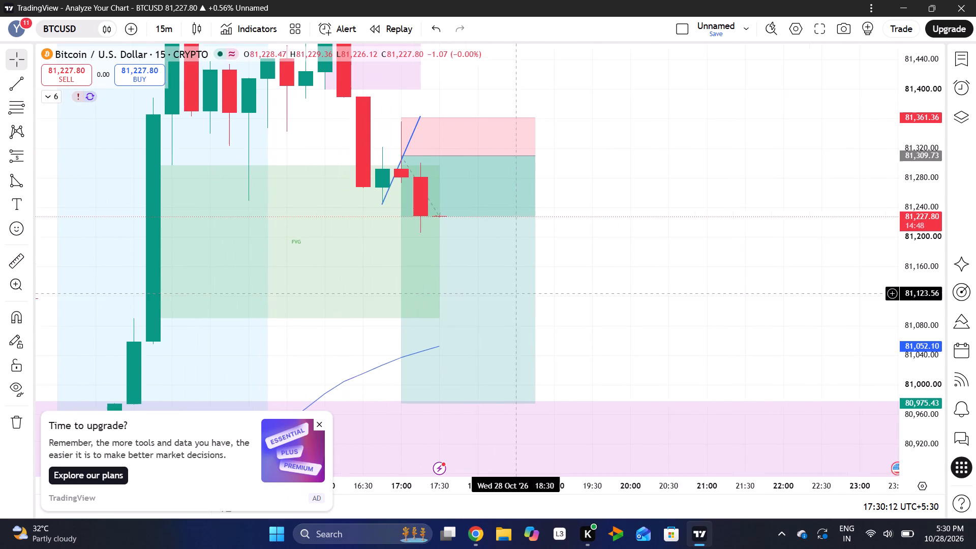
pyautogui.moveTo(476, 296); pyautogui.dragTo(475, 296)
pyautogui.moveTo(917, 133); pyautogui.dragTo(916, 166)
pyautogui.moveTo(547, 268); pyautogui.dragTo(495, 283)
pyautogui.moveTo(495, 283); pyautogui.dragTo(507, 285)
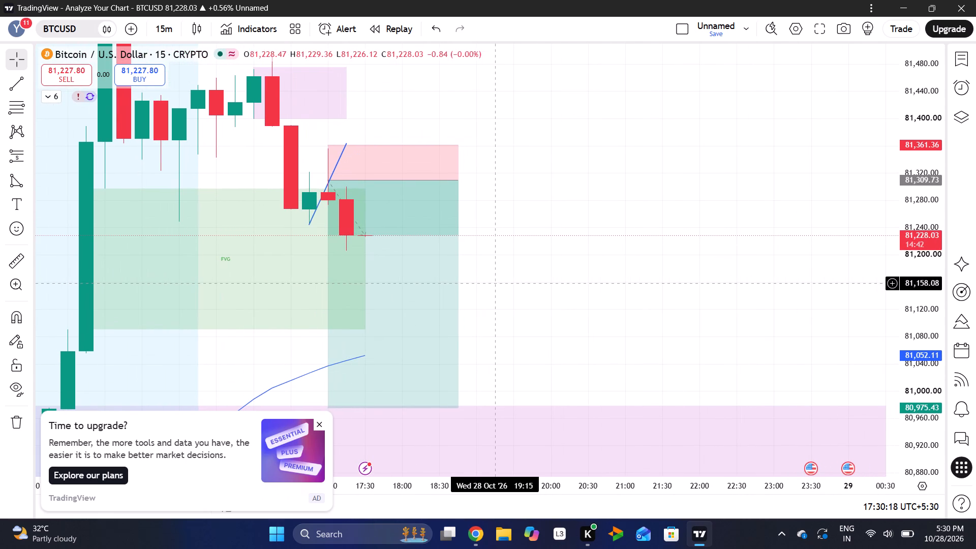
pyautogui.moveTo(507, 285); pyautogui.dragTo(544, 289)
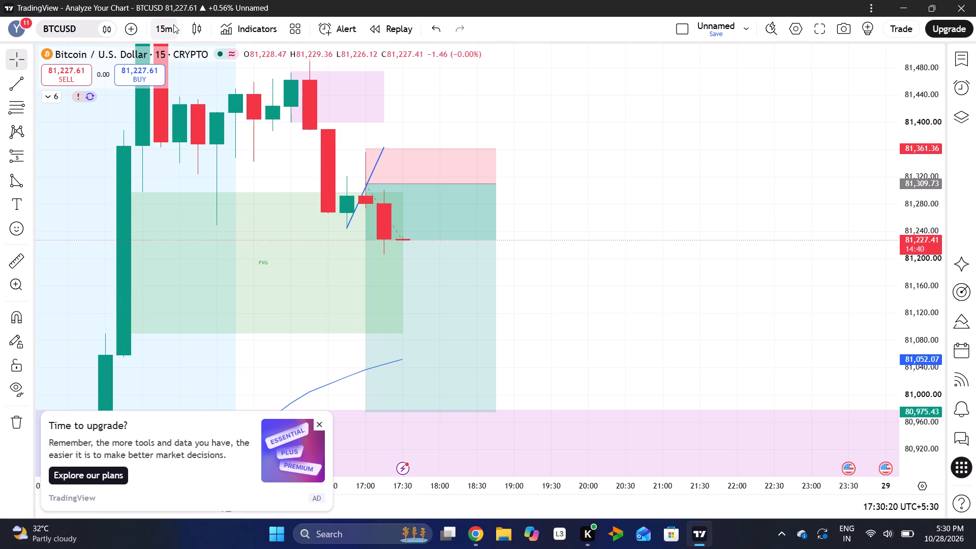
pyautogui.click(173, 24)
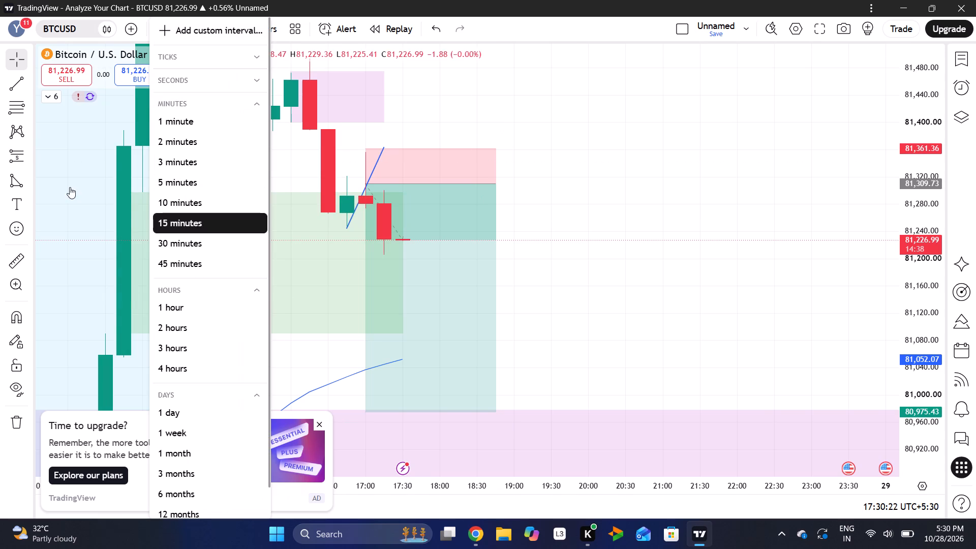
pyautogui.click(59, 189)
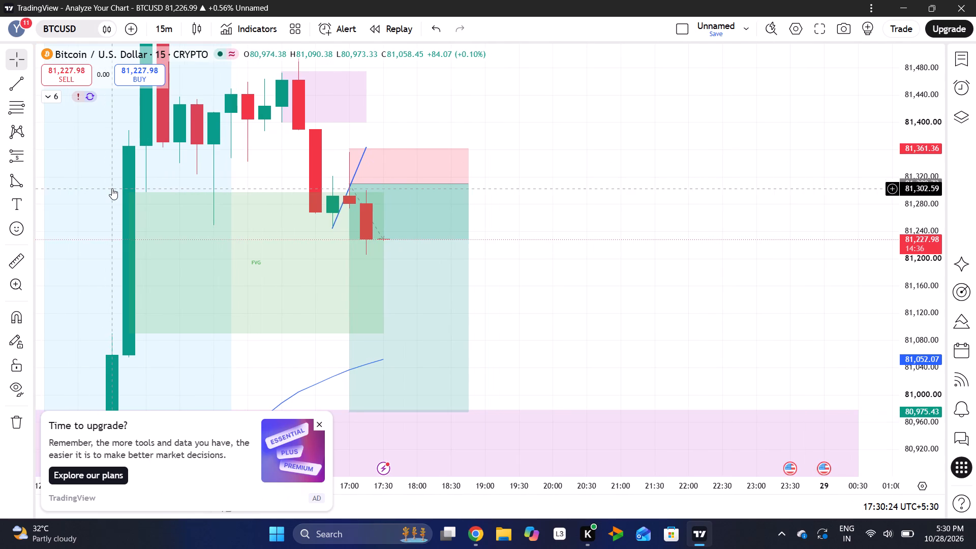
pyautogui.moveTo(915, 154); pyautogui.dragTo(923, 239)
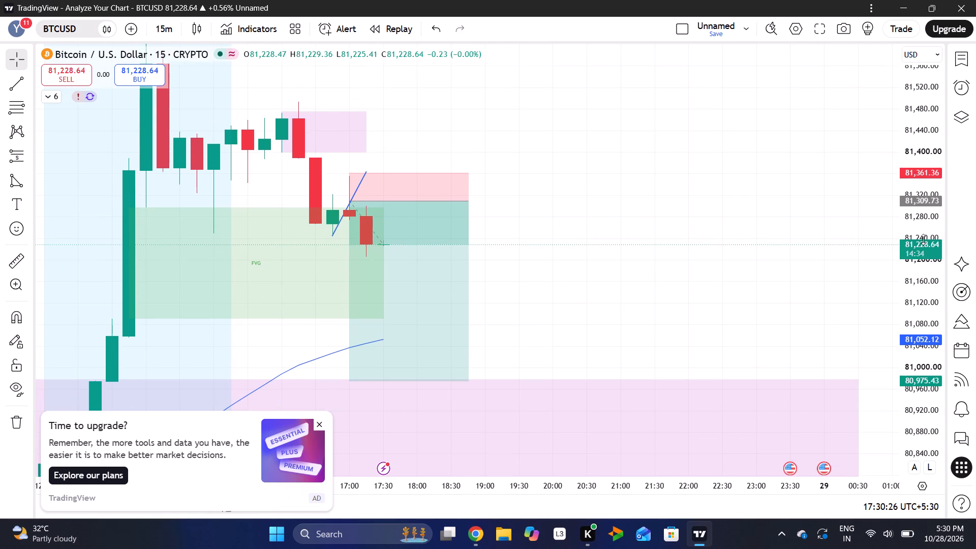
pyautogui.moveTo(494, 310); pyautogui.dragTo(695, 318)
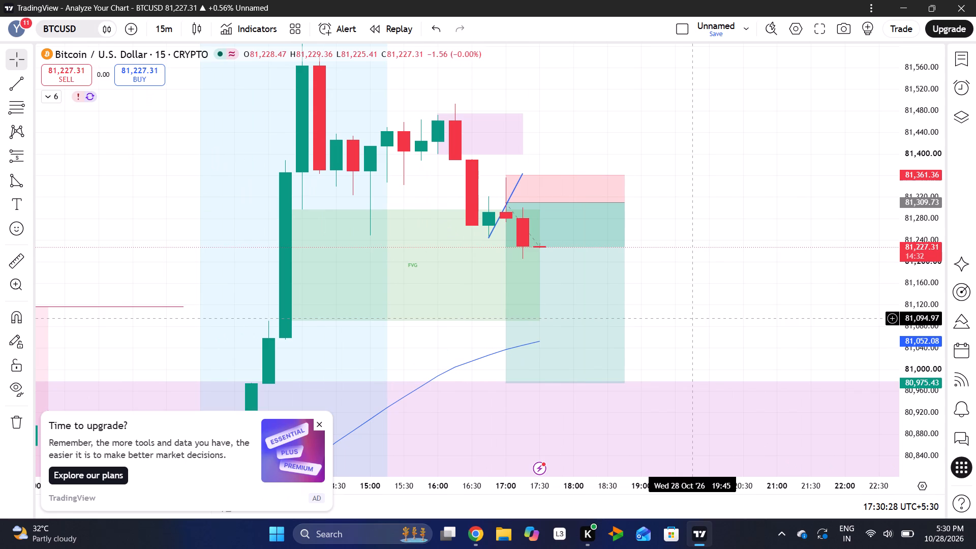
pyautogui.moveTo(695, 318); pyautogui.dragTo(647, 306)
pyautogui.moveTo(647, 306); pyautogui.dragTo(579, 321)
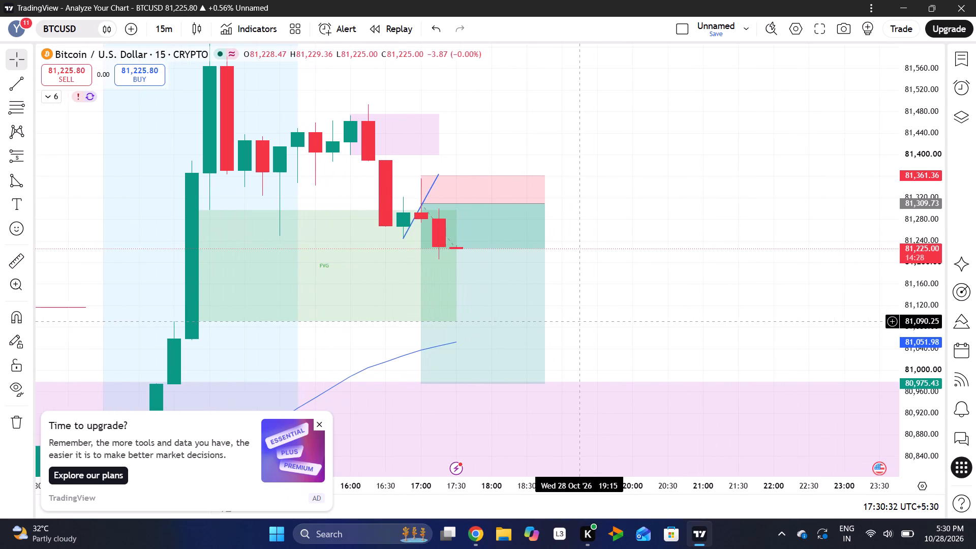
pyautogui.moveTo(906, 250); pyautogui.dragTo(944, 150)
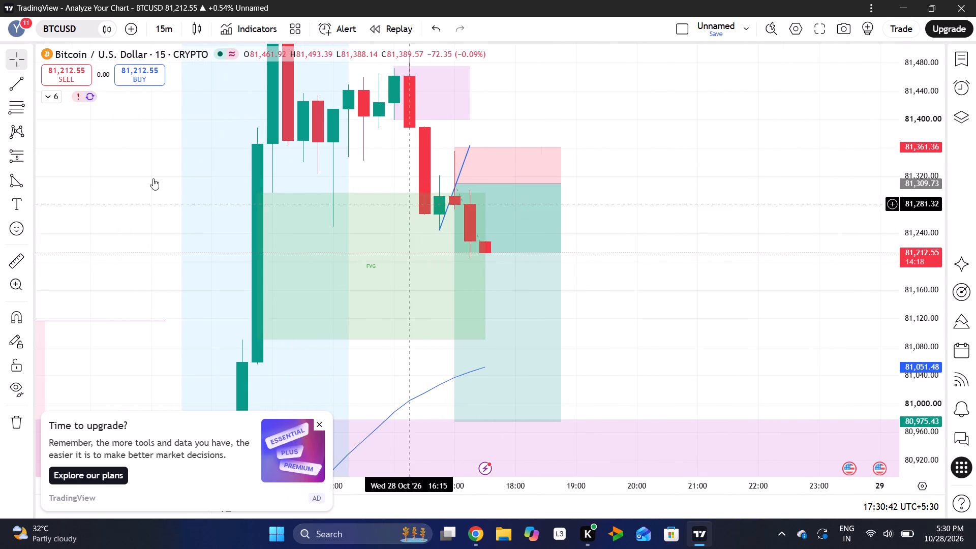
# Switch BTCUSD to the 5-minute timeframe and examine price action around the short position, FVG zone and lower order block.
pyautogui.click(169, 21)
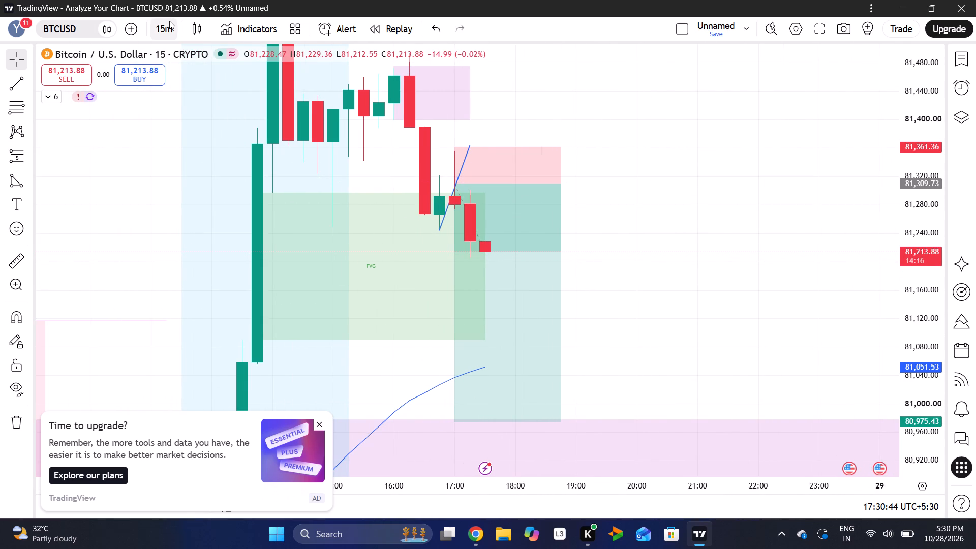
pyautogui.click(182, 179)
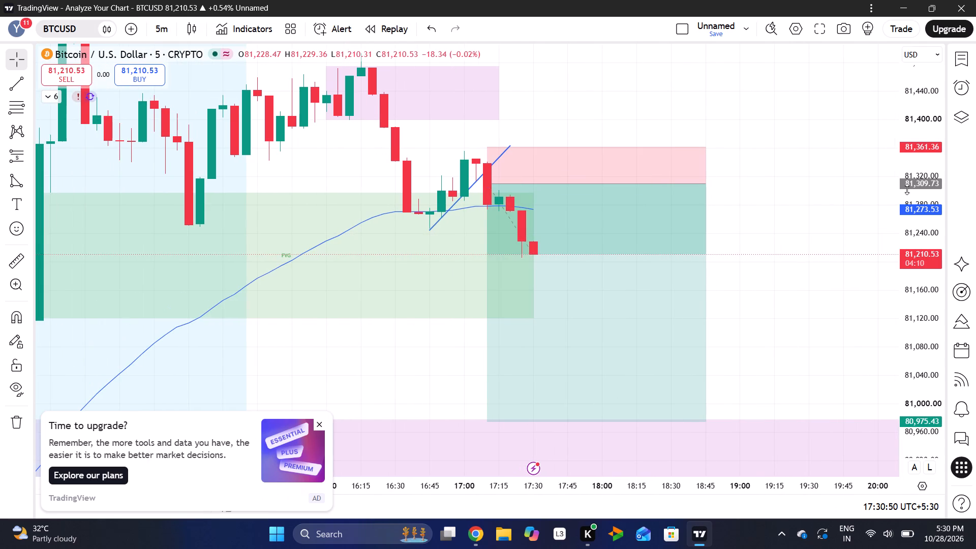
pyautogui.moveTo(910, 181); pyautogui.dragTo(931, 257)
pyautogui.moveTo(804, 266); pyautogui.dragTo(547, 274)
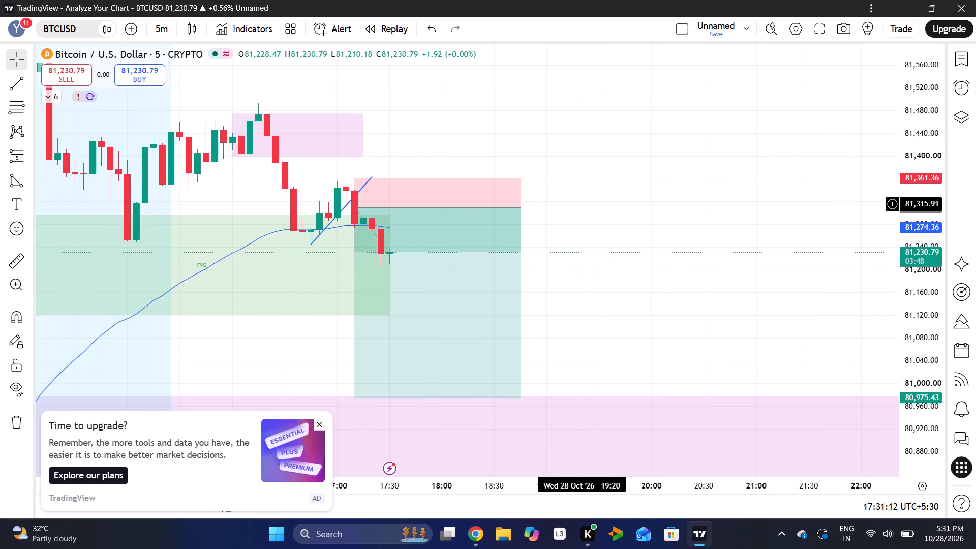
pyautogui.moveTo(582, 203); pyautogui.dragTo(748, 172)
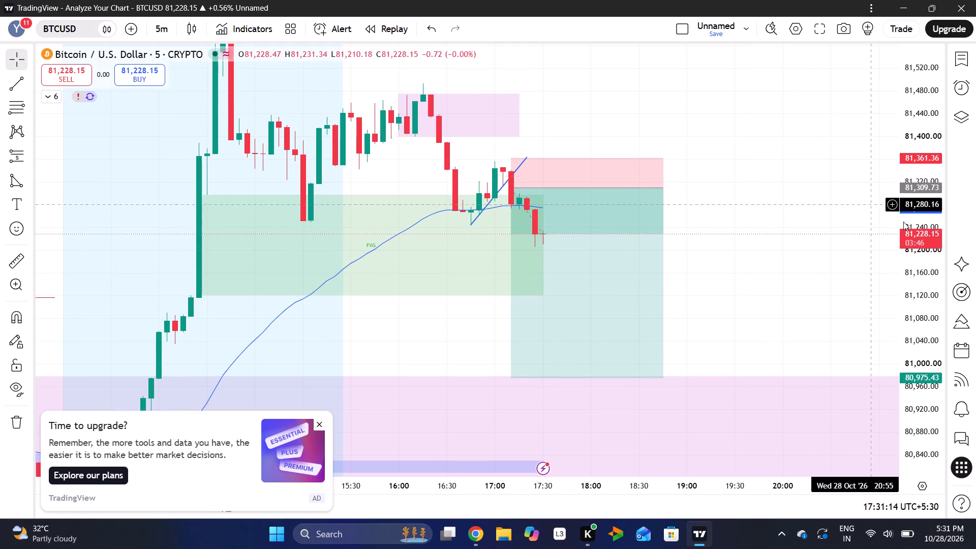
pyautogui.moveTo(923, 241); pyautogui.dragTo(946, 155)
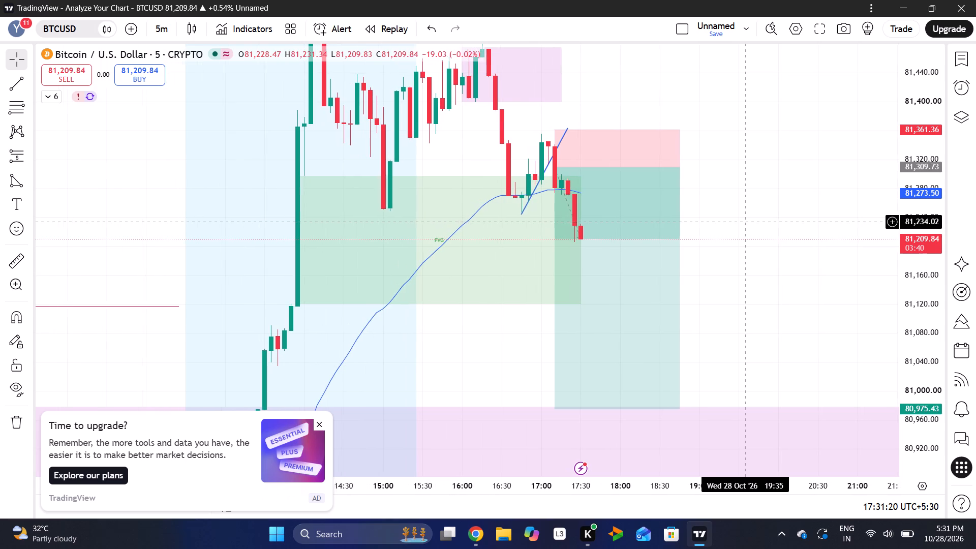
pyautogui.moveTo(898, 200); pyautogui.dragTo(899, 213)
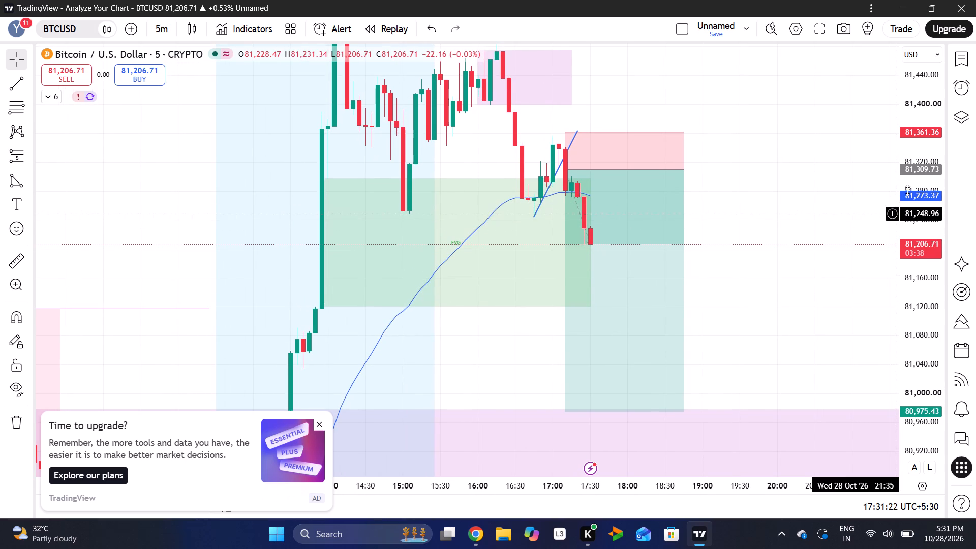
pyautogui.moveTo(907, 190); pyautogui.dragTo(921, 264)
pyautogui.moveTo(780, 307); pyautogui.dragTo(626, 274)
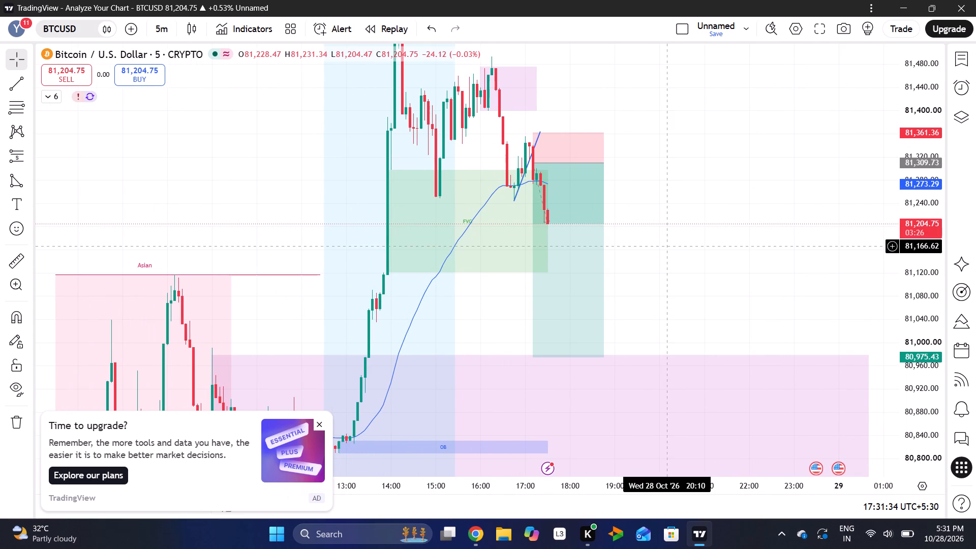
pyautogui.moveTo(928, 117); pyautogui.dragTo(929, 194)
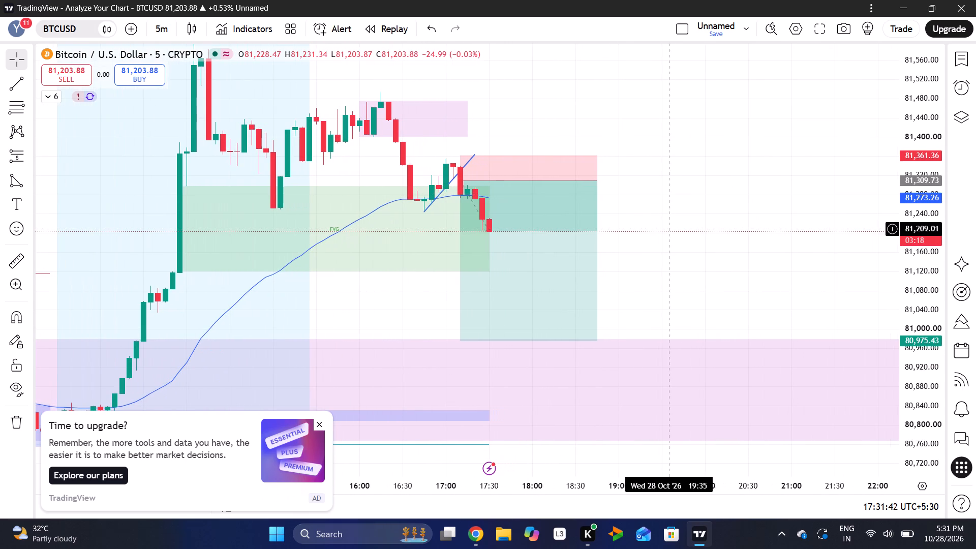
pyautogui.moveTo(711, 248); pyautogui.dragTo(653, 216)
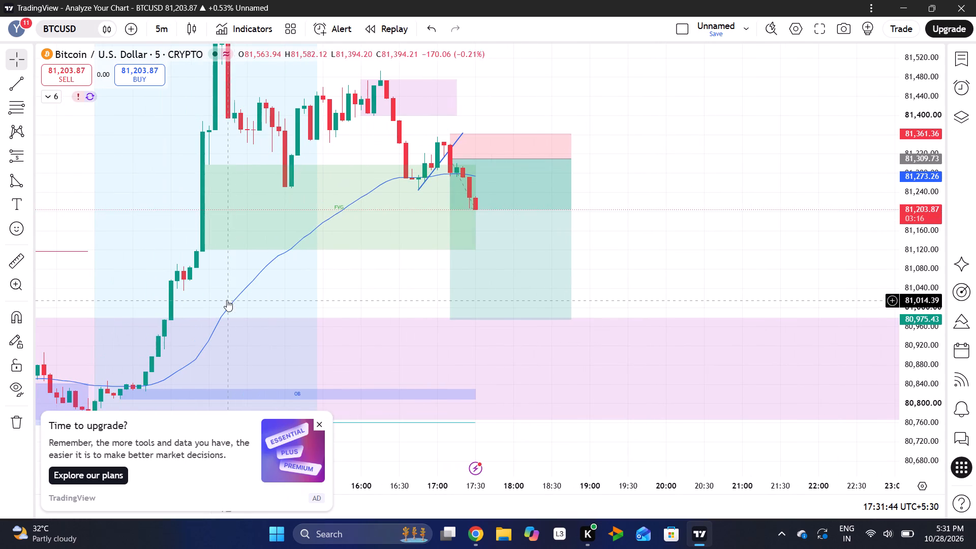
# Dismiss the upgrade advertisement covering the chart.
pyautogui.click(316, 426)
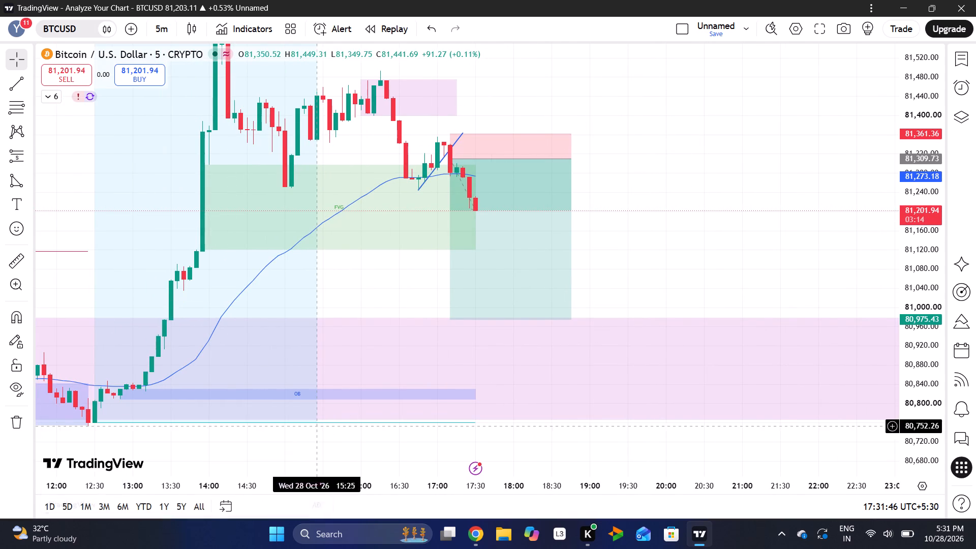
# Place a horizontal ray on the BTCUSD chart starting at the 13:35 candle's high, at about 81,087.
pyautogui.moveTo(400, 275); pyautogui.dragTo(655, 278)
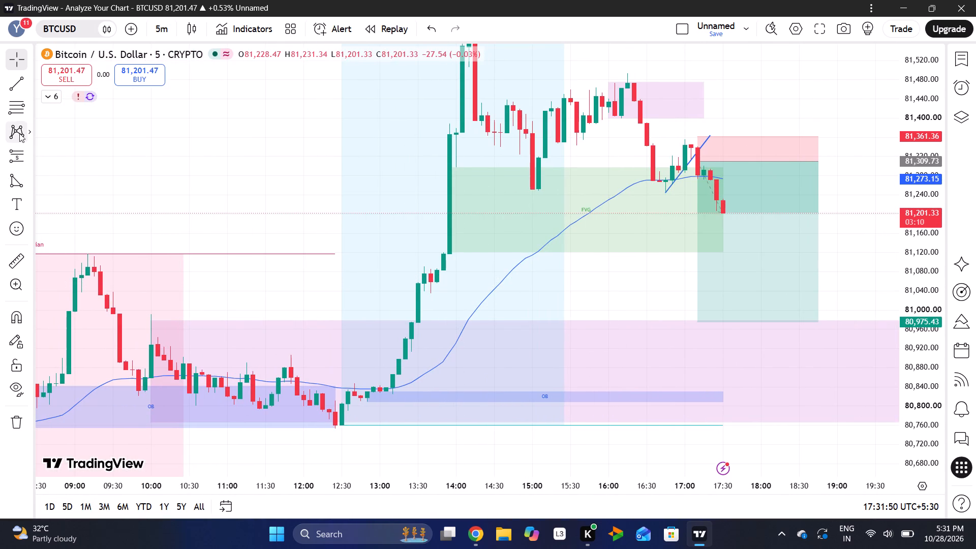
pyautogui.click(31, 94)
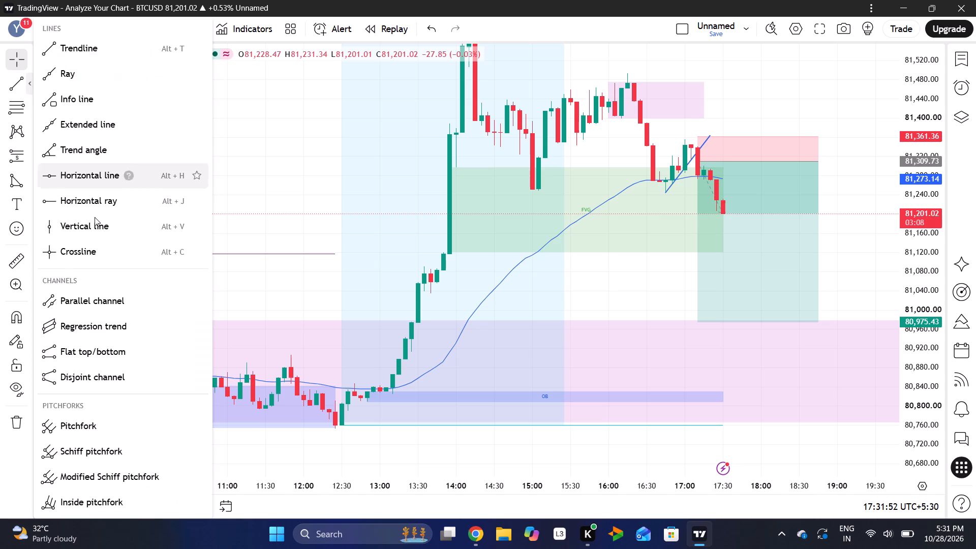
pyautogui.click(89, 206)
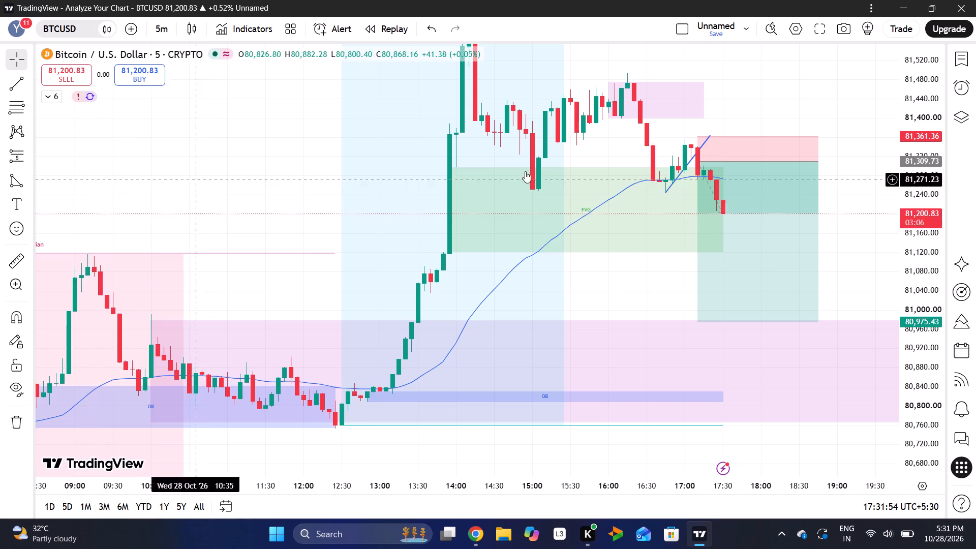
pyautogui.click(581, 269)
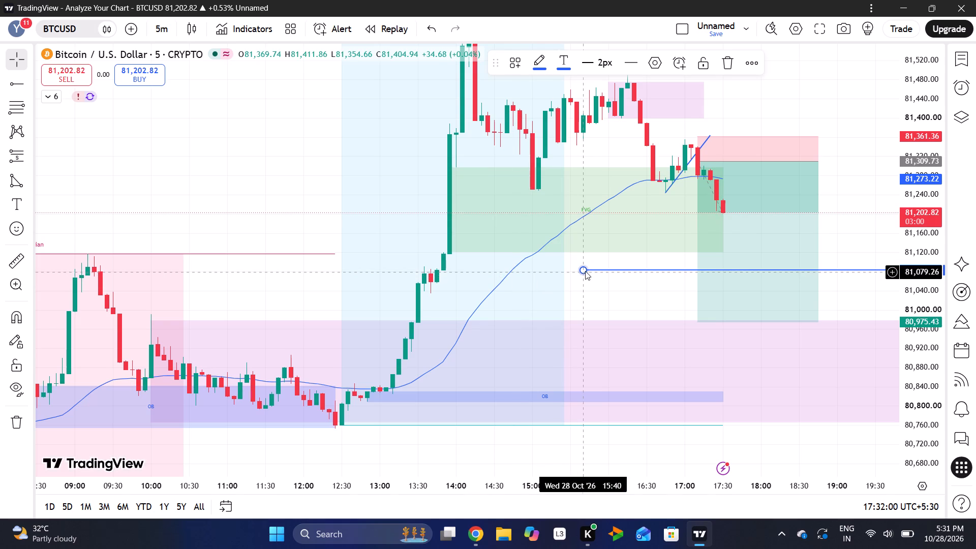
pyautogui.moveTo(584, 271); pyautogui.dragTo(419, 271)
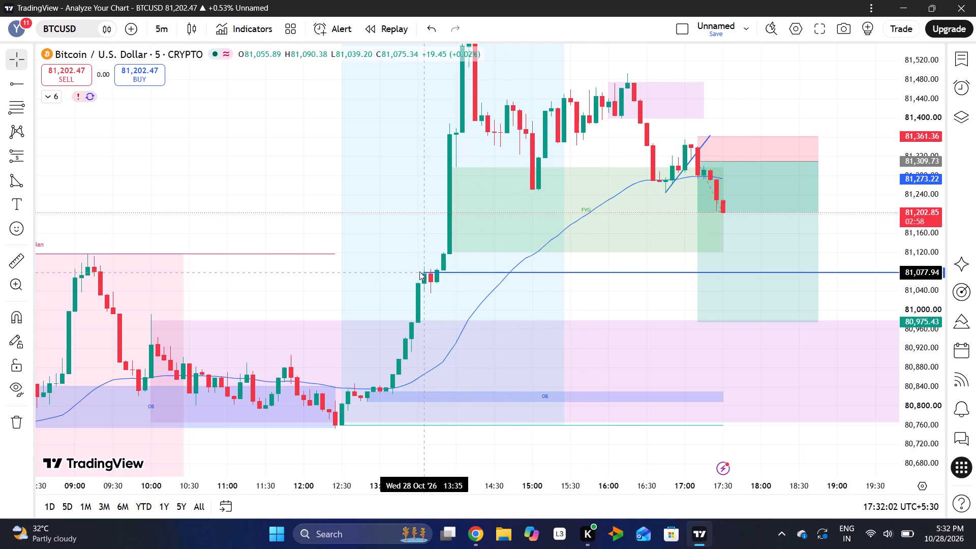
pyautogui.moveTo(419, 271); pyautogui.dragTo(423, 268)
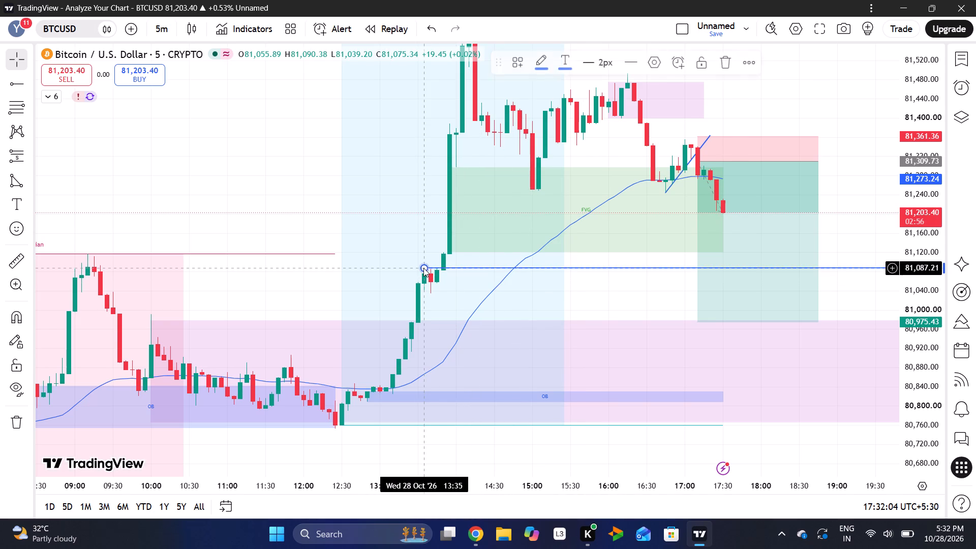
pyautogui.click(513, 294)
# Shift the horizontal ray so that it starts at 13:30 at about 81,088.
pyautogui.moveTo(513, 294); pyautogui.dragTo(287, 276)
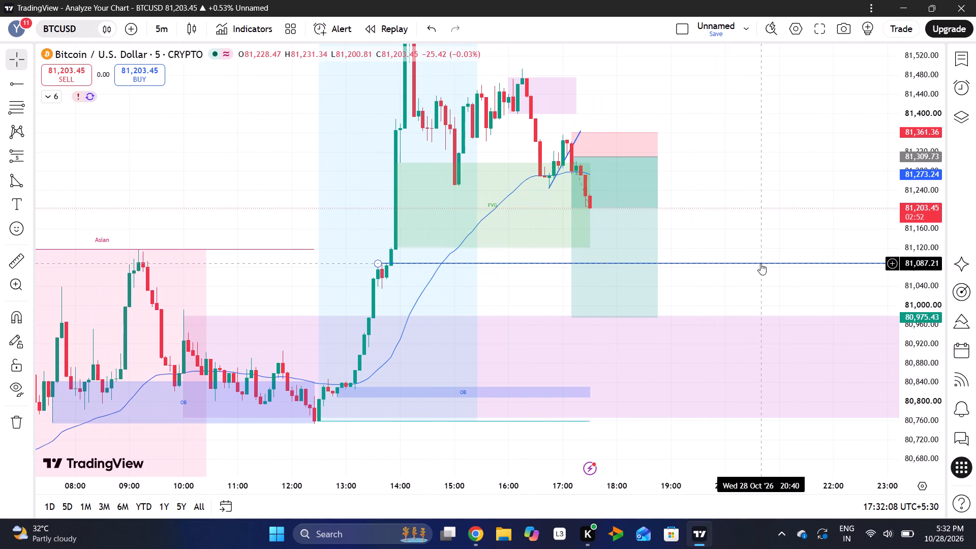
pyautogui.moveTo(760, 263); pyautogui.dragTo(639, 265)
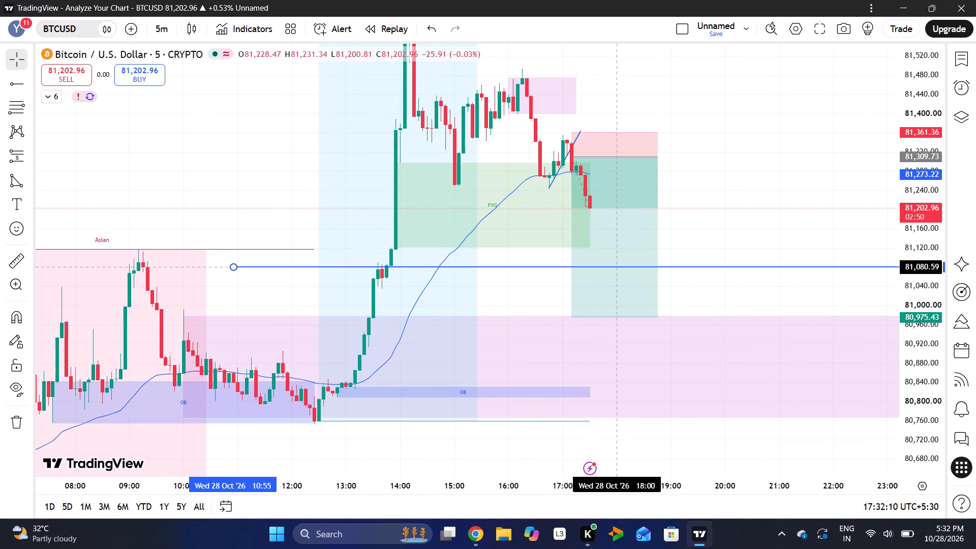
pyautogui.moveTo(639, 265); pyautogui.dragTo(755, 263)
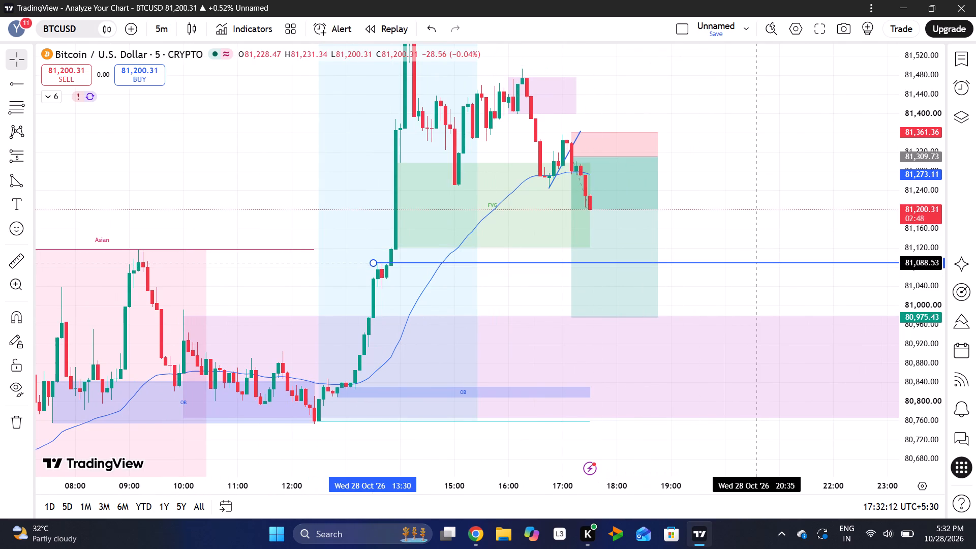
# Shift the horizontal ray on the BTCUSD chart so that it starts at 13:25 at about 81,085.
pyautogui.moveTo(755, 263); pyautogui.dragTo(751, 264)
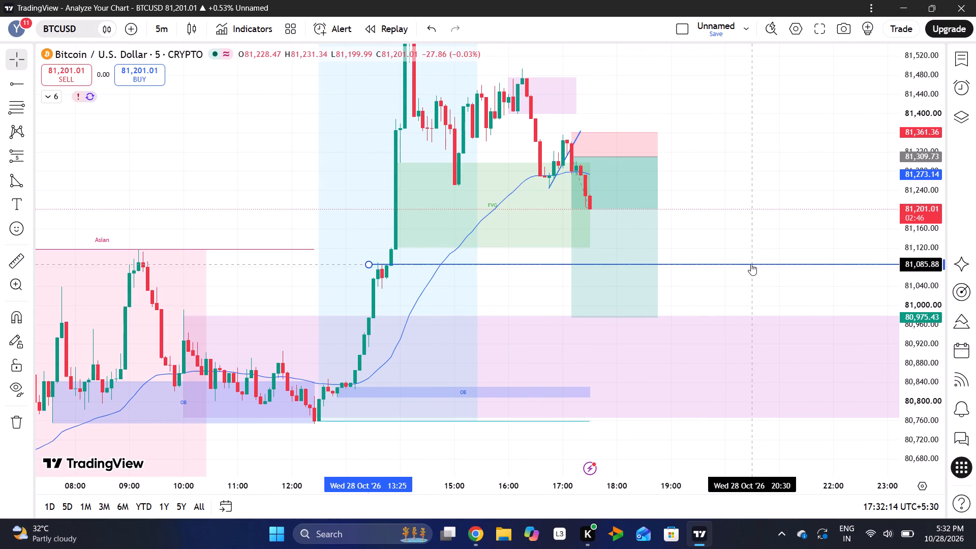
pyautogui.click(467, 300)
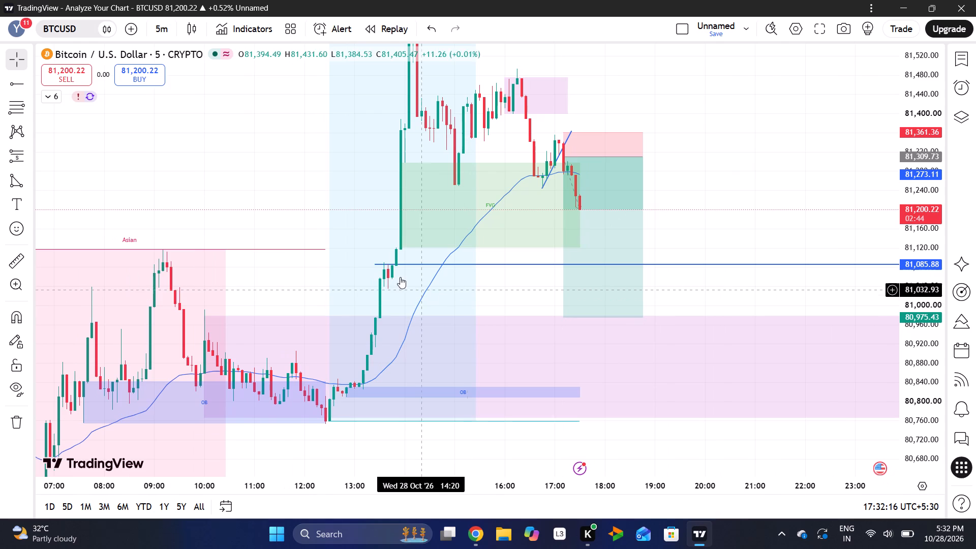
pyautogui.click(372, 264)
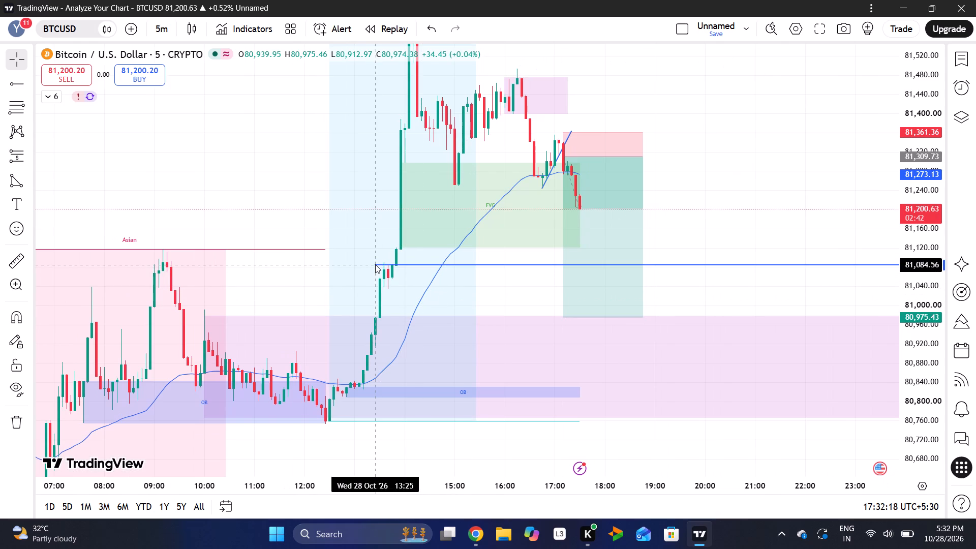
pyautogui.click(514, 277)
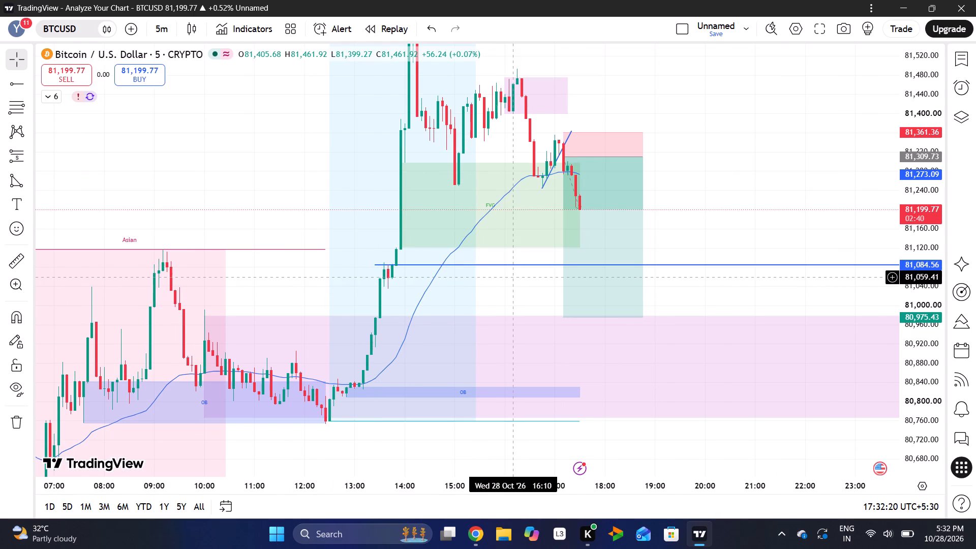
# Place a second horizontal ray below the first at the 13:40 candle's low, starting at 13:25 at about 81,033.
pyautogui.moveTo(935, 287); pyautogui.dragTo(942, 59)
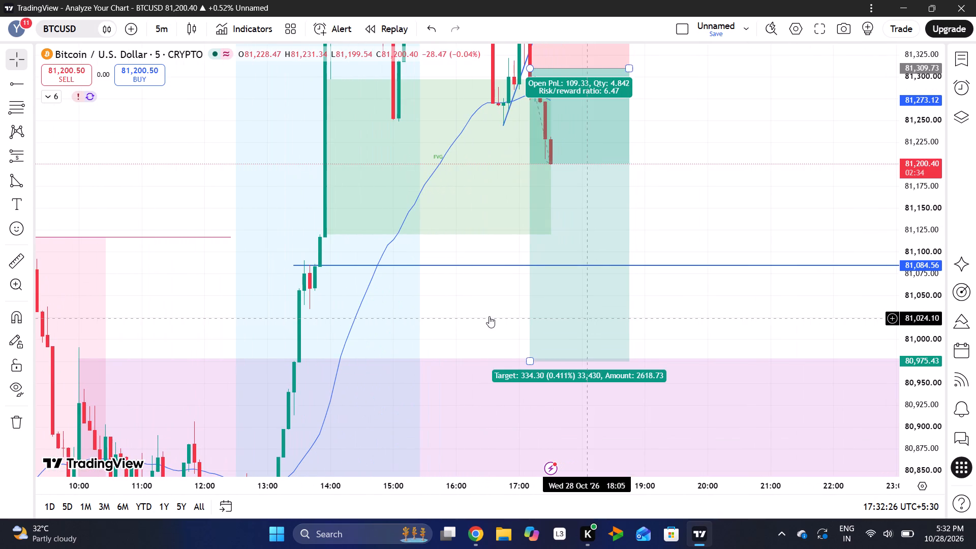
pyautogui.moveTo(469, 312); pyautogui.dragTo(503, 278)
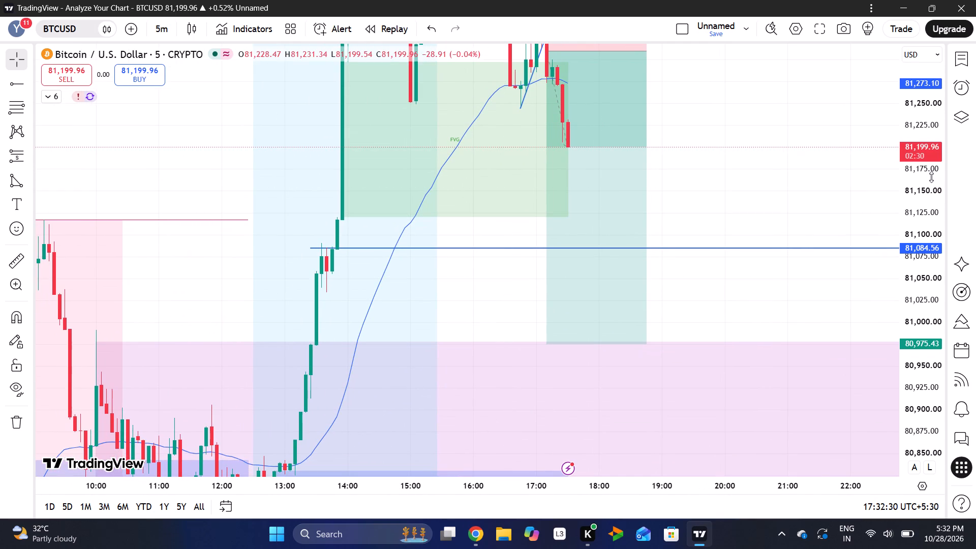
pyautogui.moveTo(931, 177); pyautogui.dragTo(922, 230)
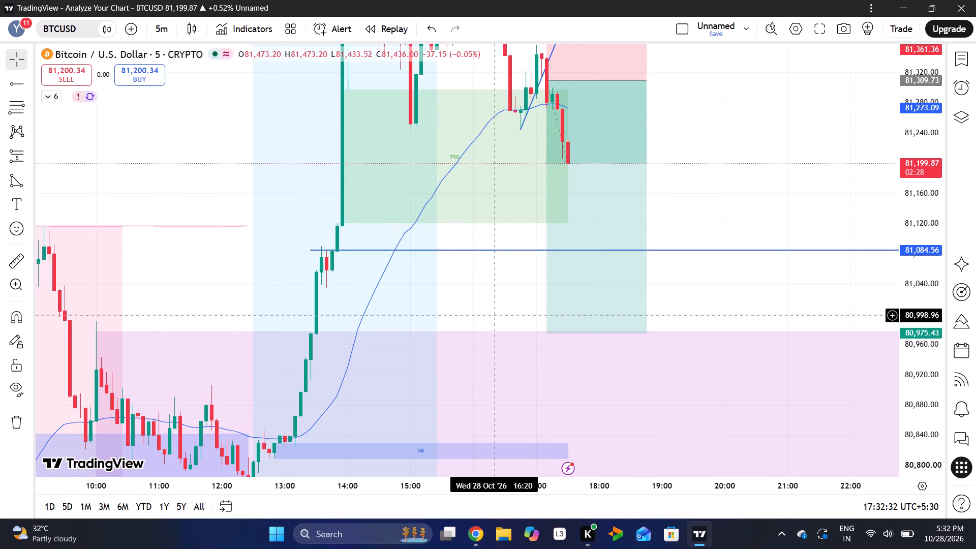
pyautogui.moveTo(493, 313); pyautogui.dragTo(541, 307)
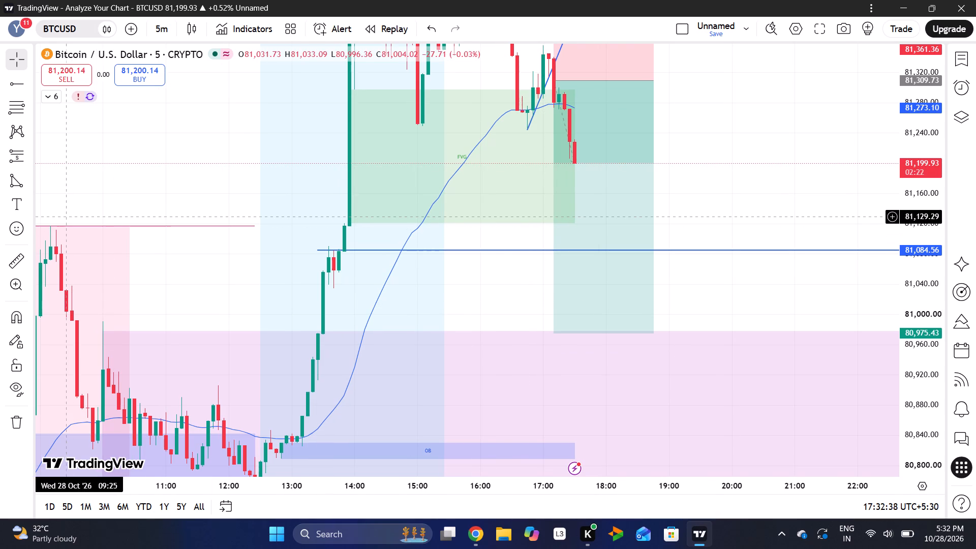
pyautogui.click(13, 84)
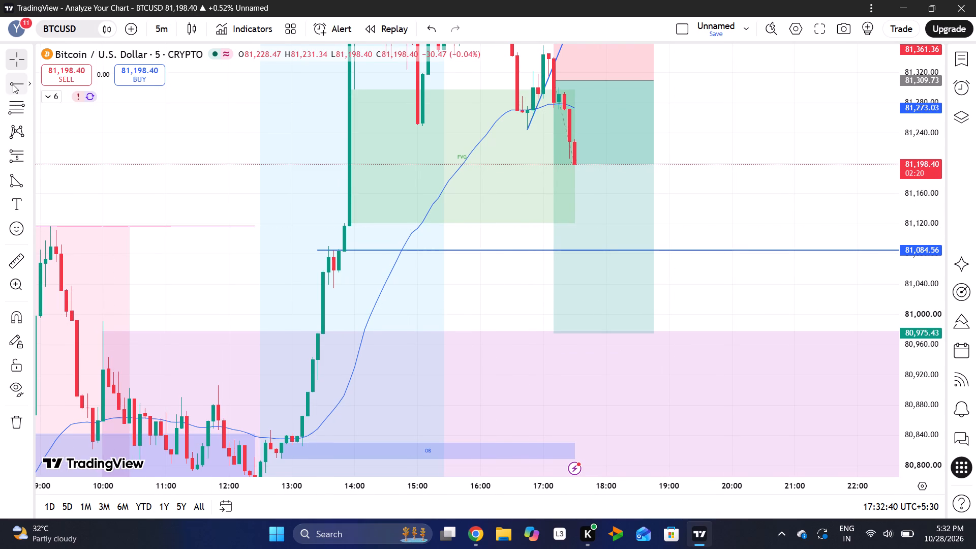
pyautogui.click(330, 281)
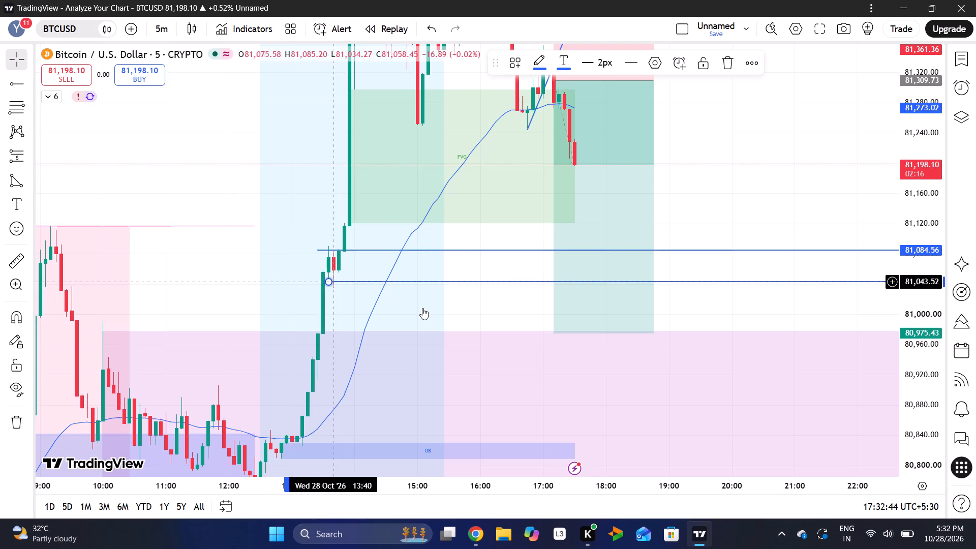
pyautogui.moveTo(489, 280); pyautogui.dragTo(480, 289)
pyautogui.click(491, 311)
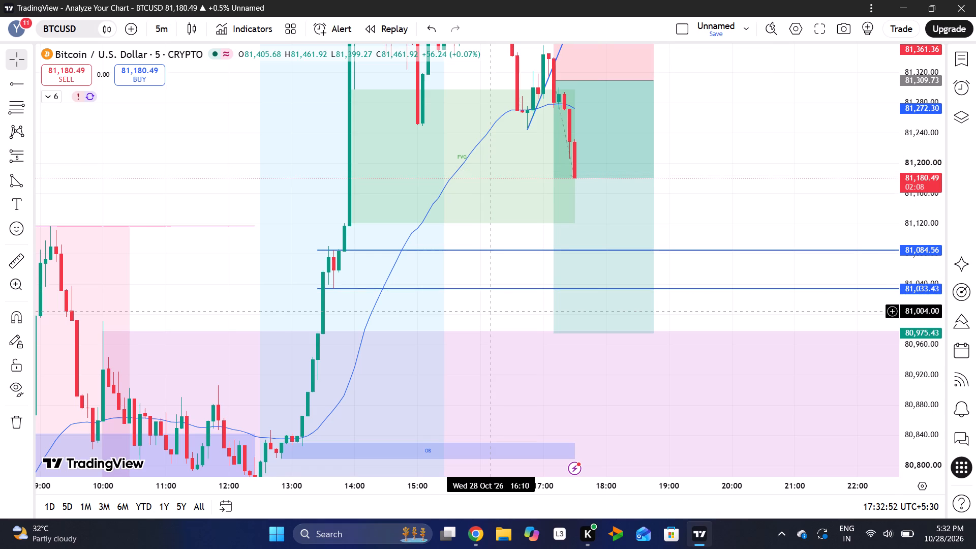
# Move the upper horizontal ray to about 81,087, aligned with the small candle cluster's high.
pyautogui.click(457, 250)
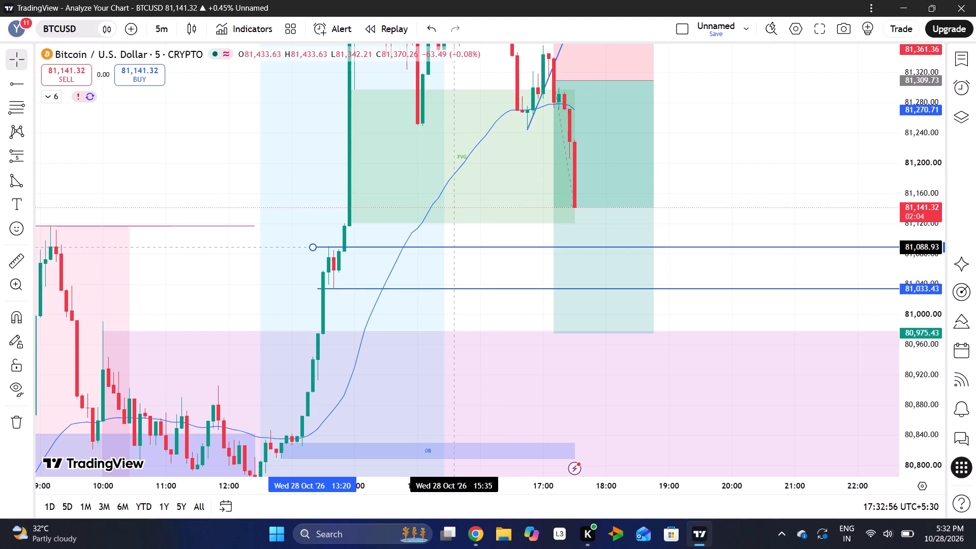
pyautogui.click(477, 271)
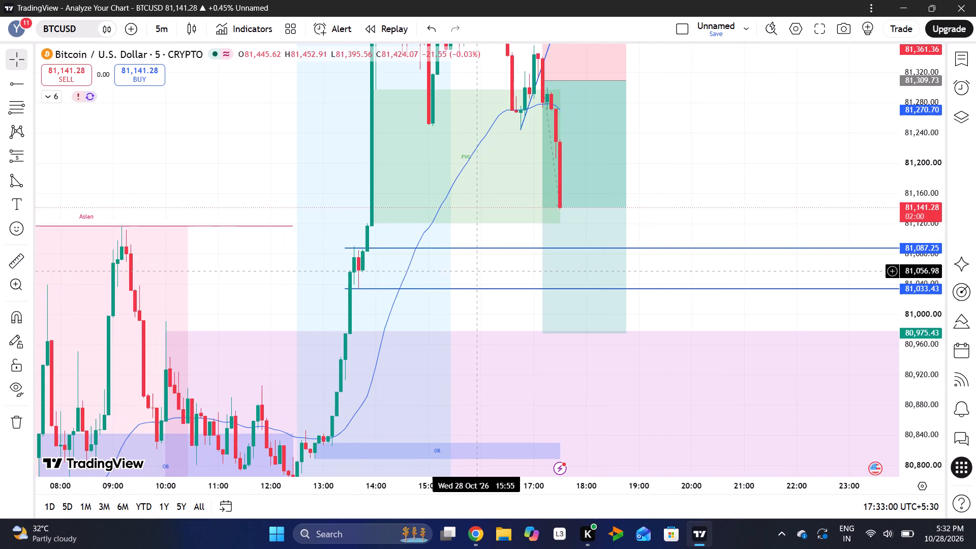
# Switch the BTCUSD chart to the 15-minute timeframe, keeping the short position and both rays in view.
pyautogui.moveTo(924, 140); pyautogui.dragTo(930, 236)
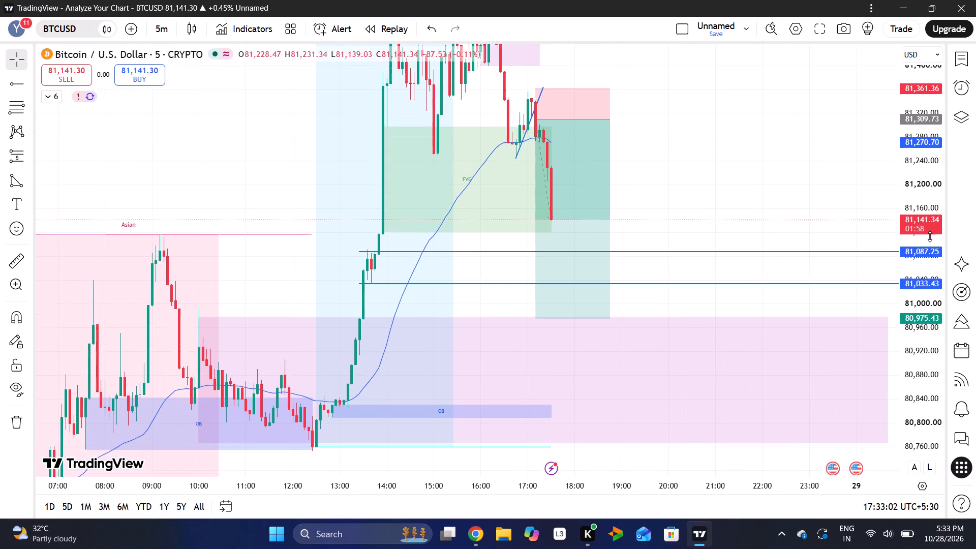
pyautogui.moveTo(930, 236); pyautogui.dragTo(914, 272)
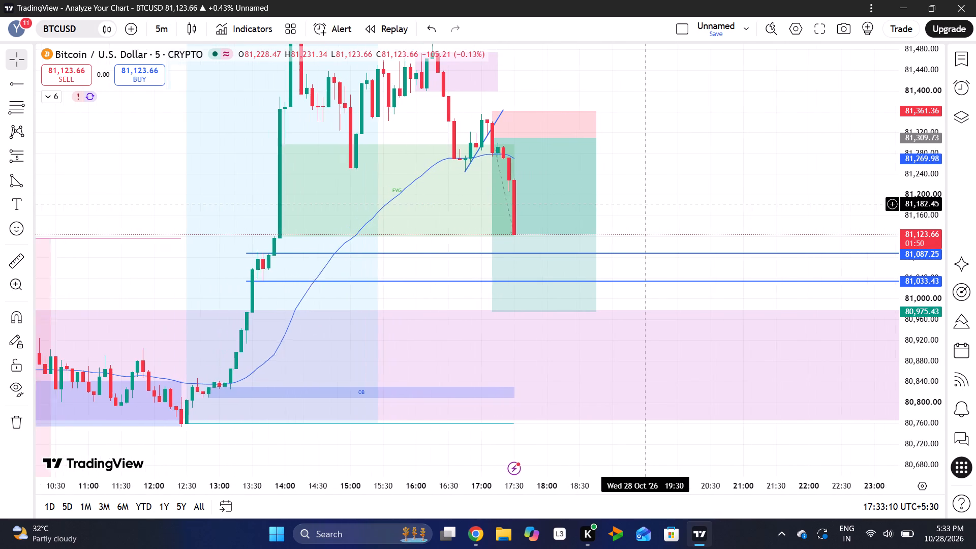
pyautogui.moveTo(935, 117); pyautogui.dragTo(953, 205)
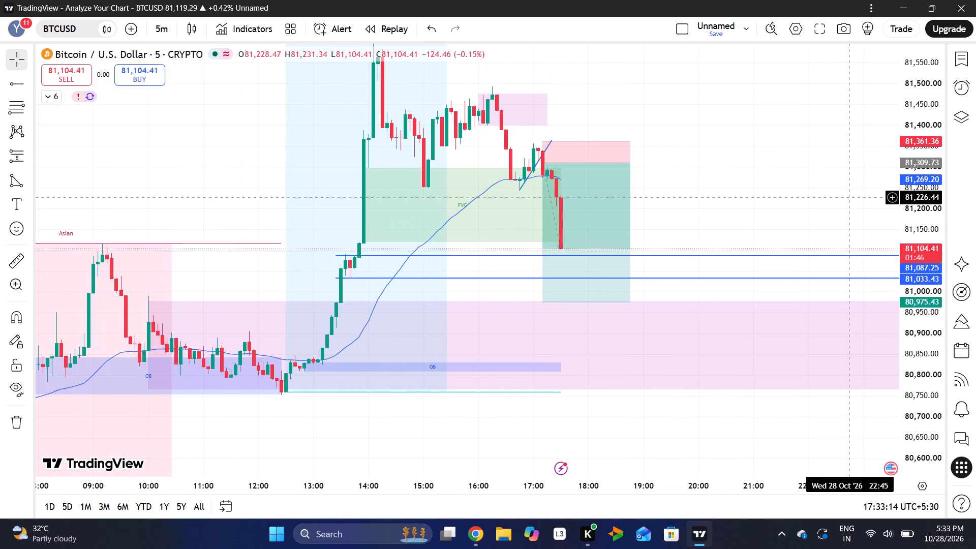
pyautogui.moveTo(925, 171); pyautogui.dragTo(926, 209)
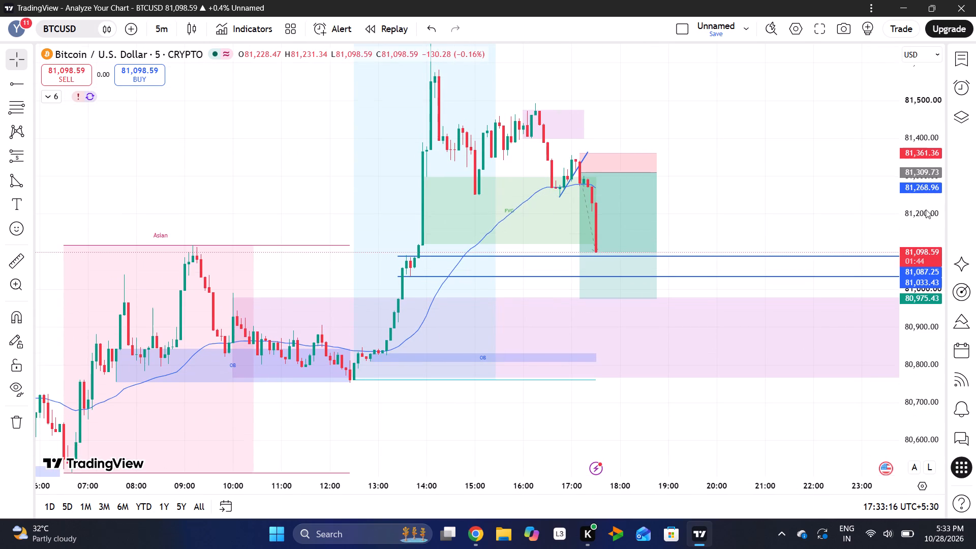
pyautogui.moveTo(783, 207); pyautogui.dragTo(677, 199)
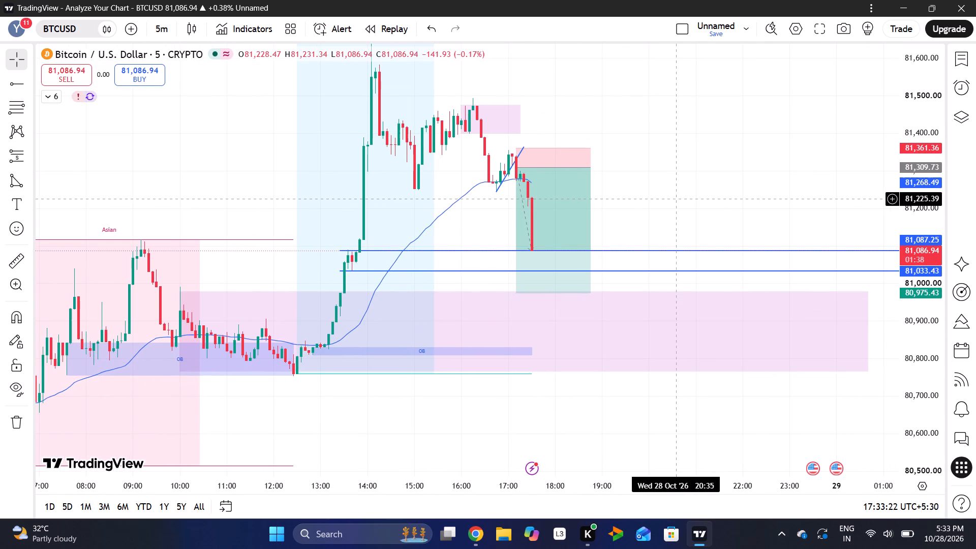
pyautogui.click(152, 20)
pyautogui.click(189, 226)
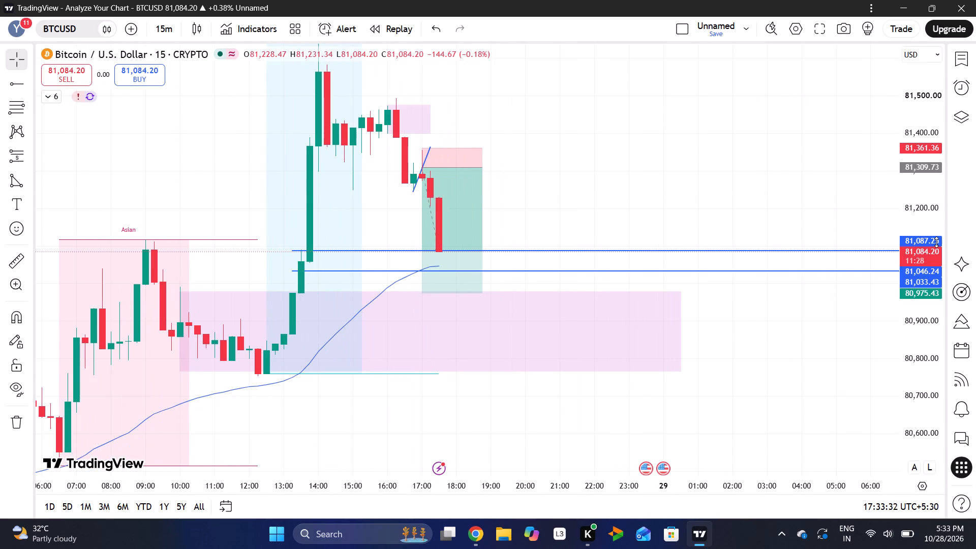
pyautogui.moveTo(939, 248); pyautogui.dragTo(936, 159)
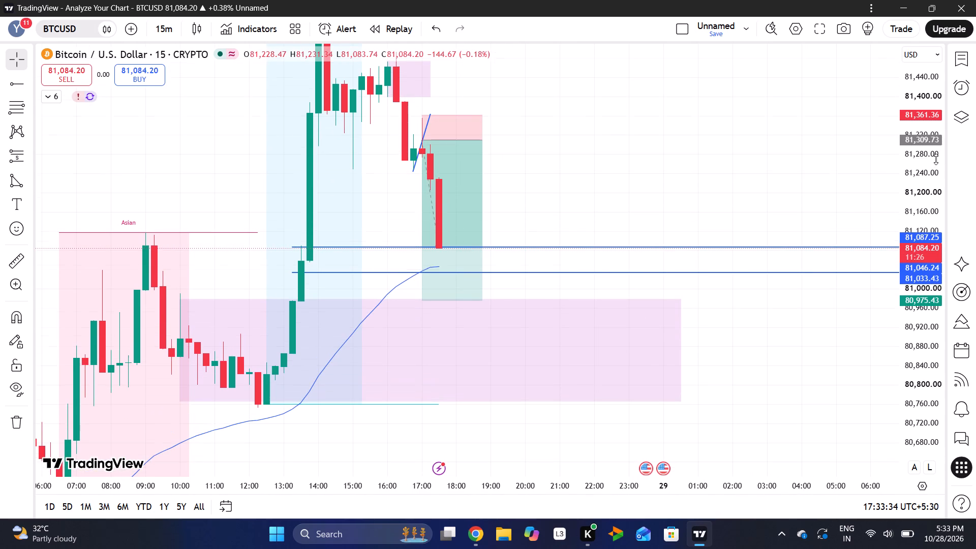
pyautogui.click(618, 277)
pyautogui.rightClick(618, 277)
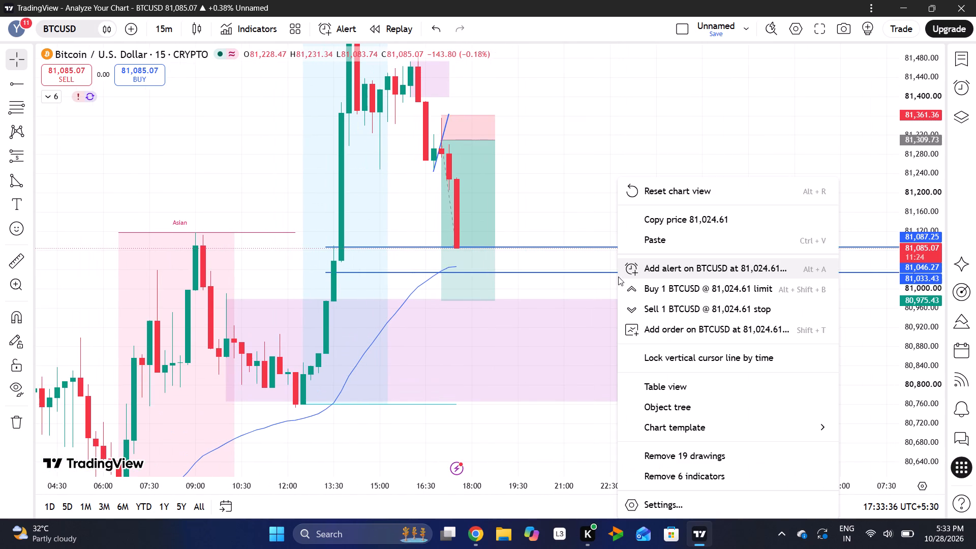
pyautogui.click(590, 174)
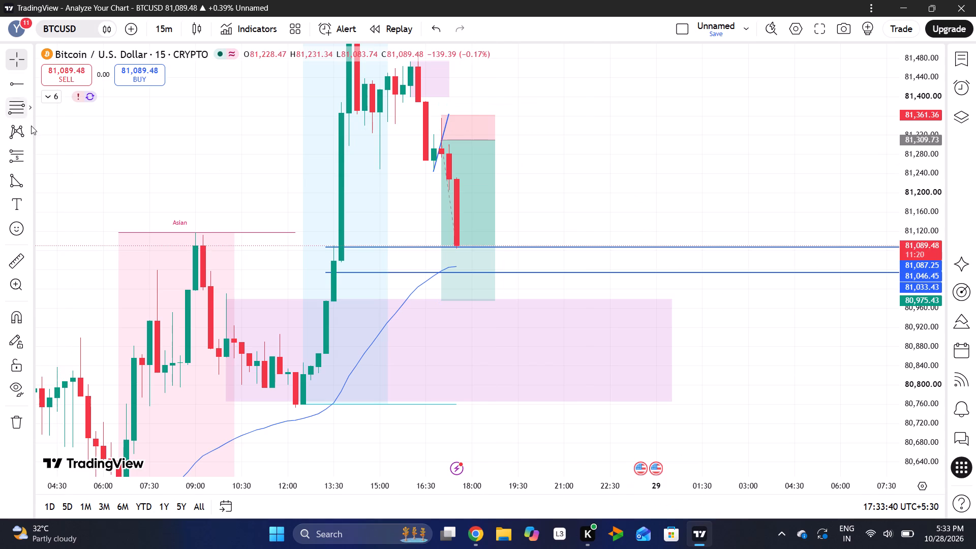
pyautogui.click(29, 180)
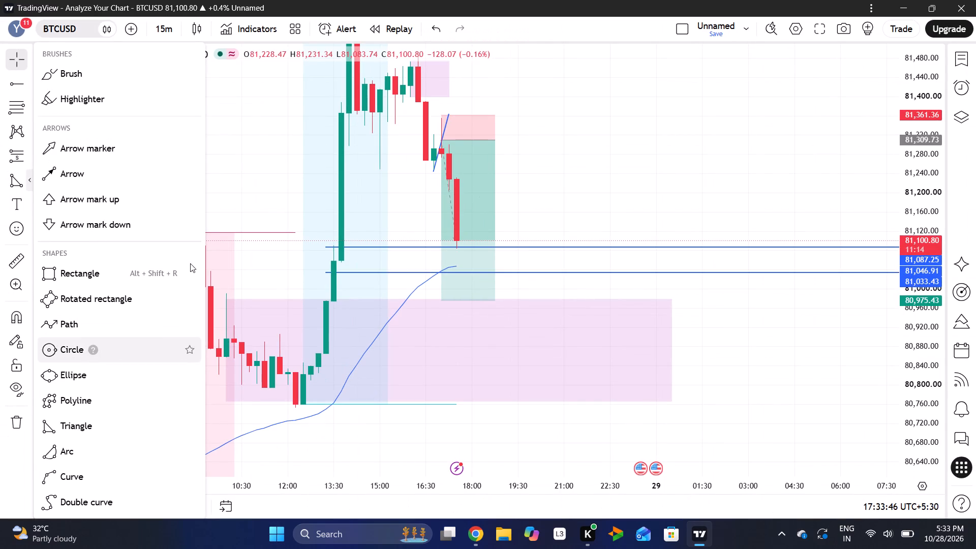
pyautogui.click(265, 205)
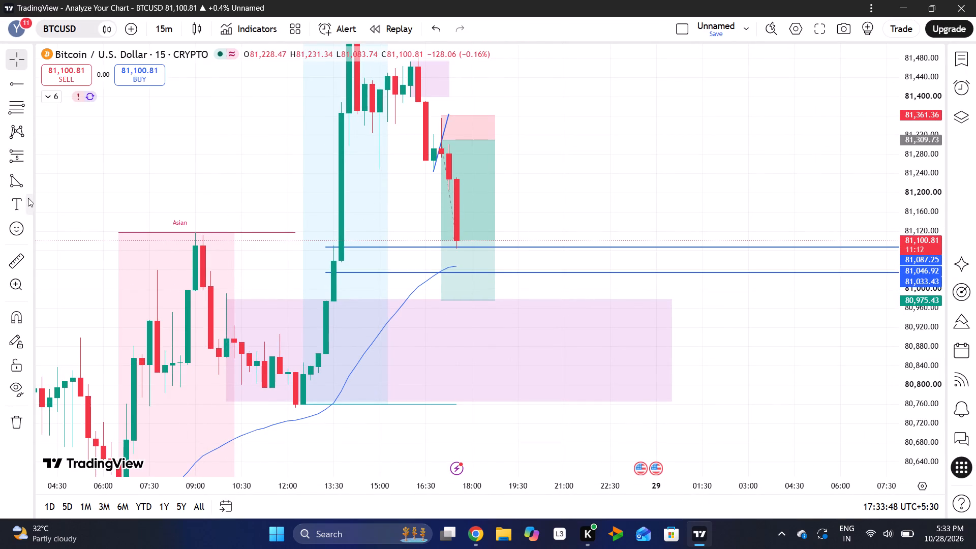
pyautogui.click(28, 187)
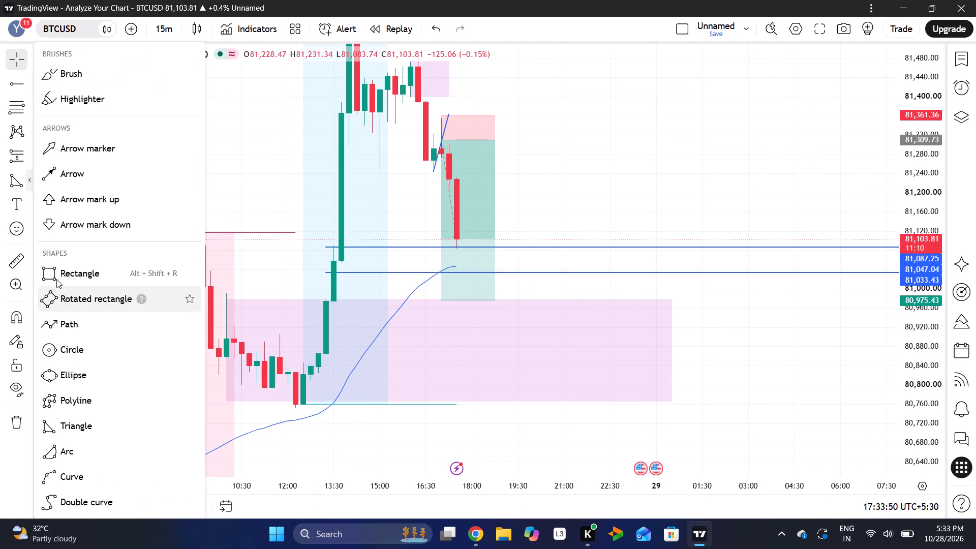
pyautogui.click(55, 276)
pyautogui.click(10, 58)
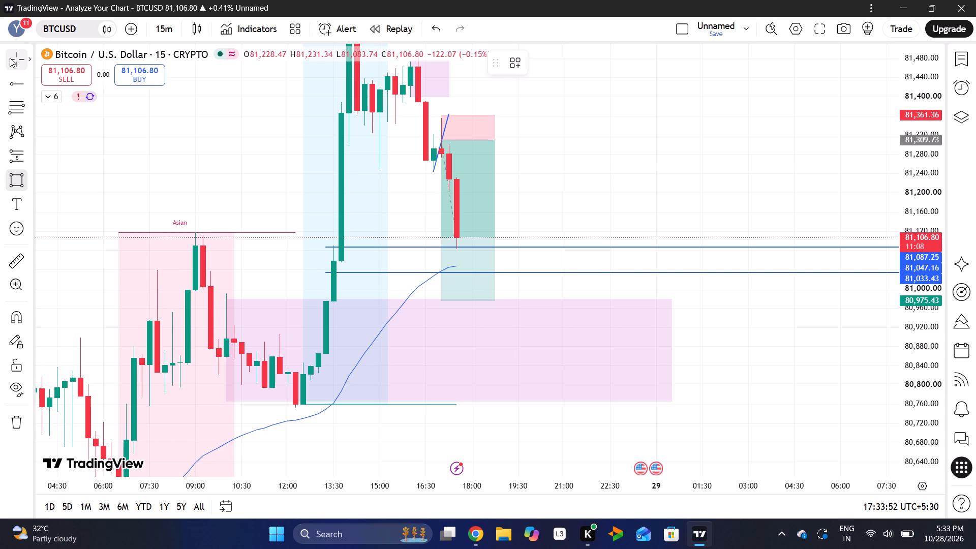
# Measure the price distance from the short position's entry level down to the upper horizontal ray.
pyautogui.click(23, 261)
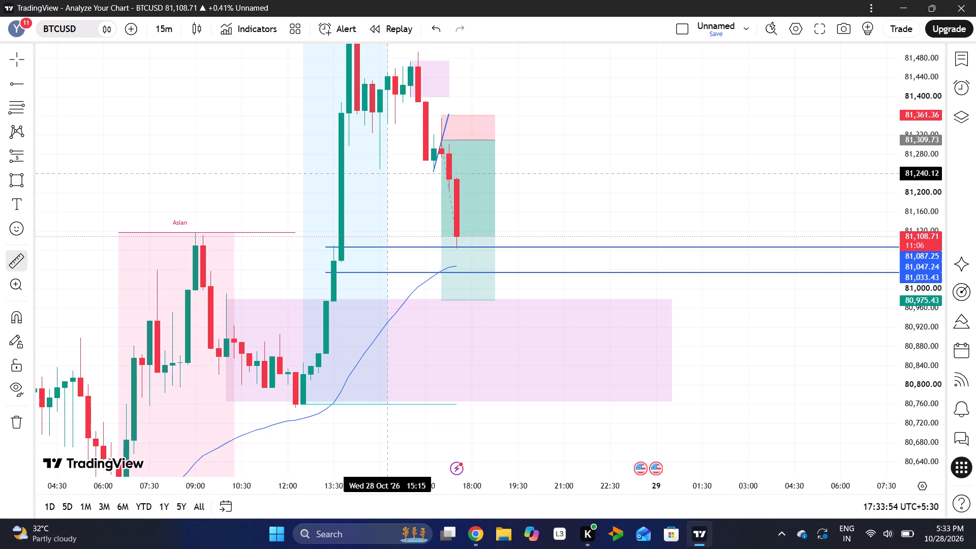
pyautogui.click(433, 140)
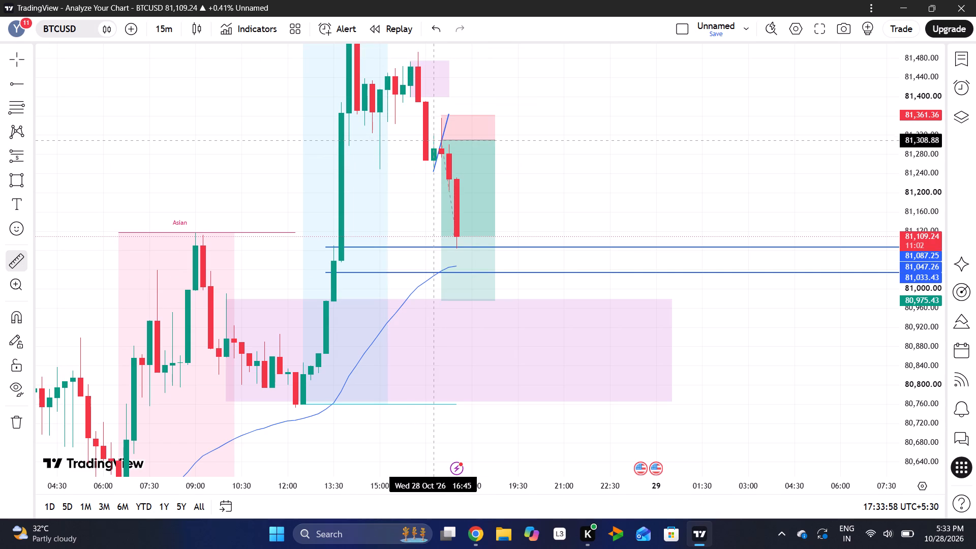
pyautogui.click(437, 246)
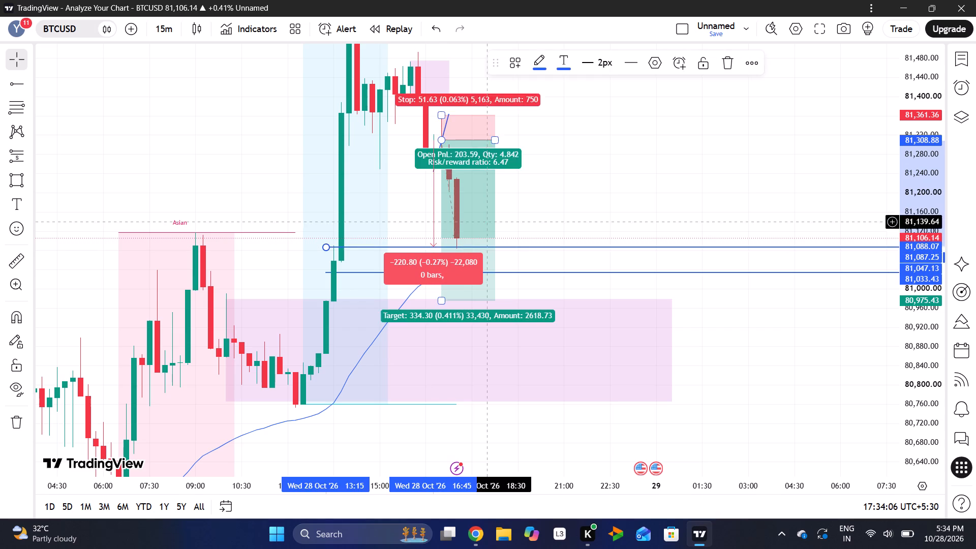
pyautogui.click(587, 179)
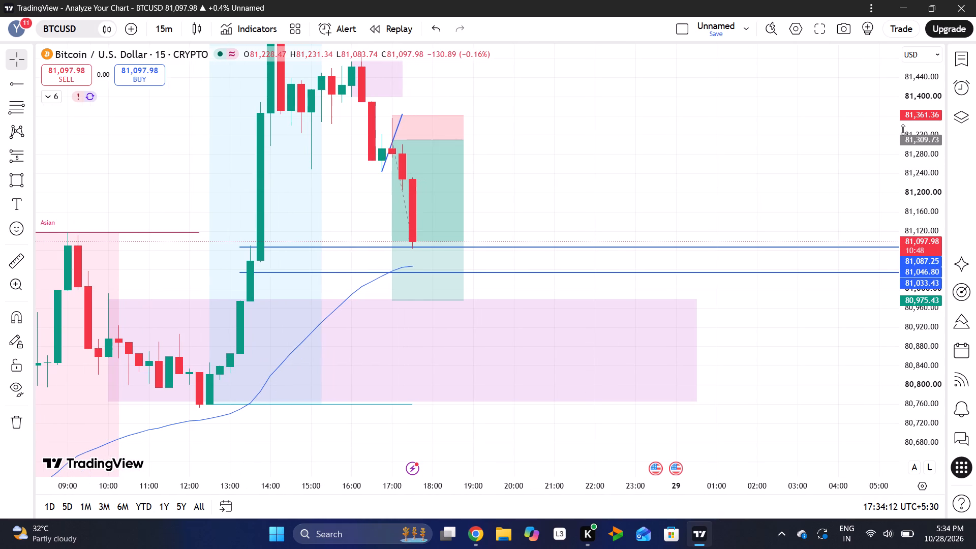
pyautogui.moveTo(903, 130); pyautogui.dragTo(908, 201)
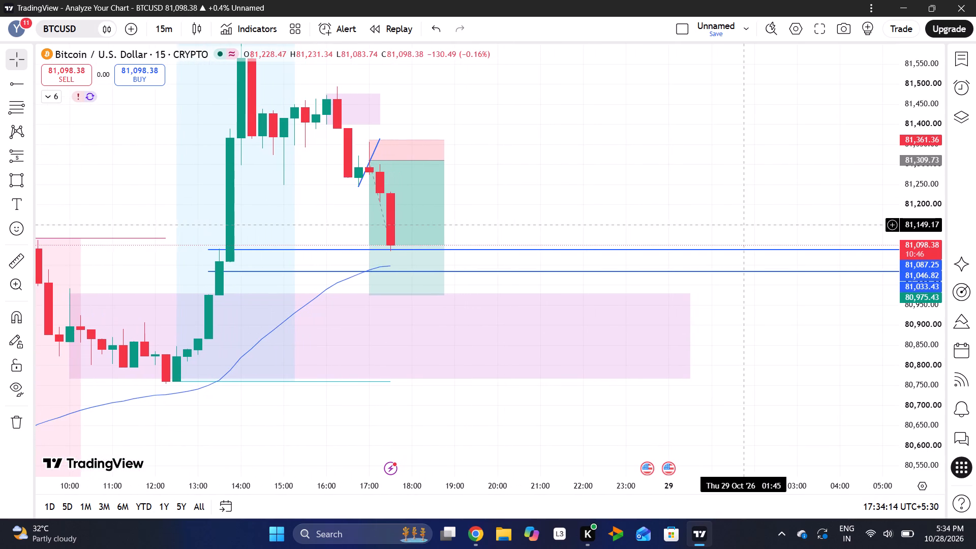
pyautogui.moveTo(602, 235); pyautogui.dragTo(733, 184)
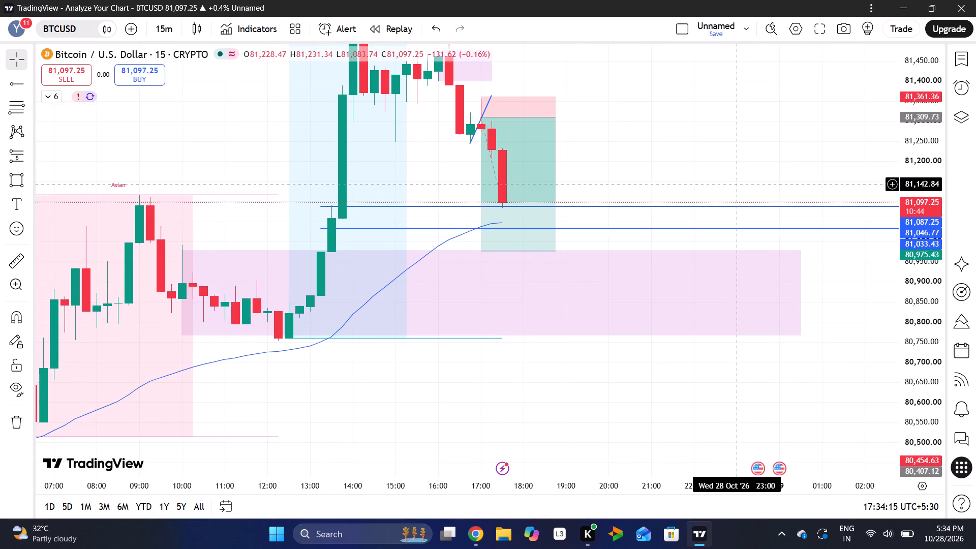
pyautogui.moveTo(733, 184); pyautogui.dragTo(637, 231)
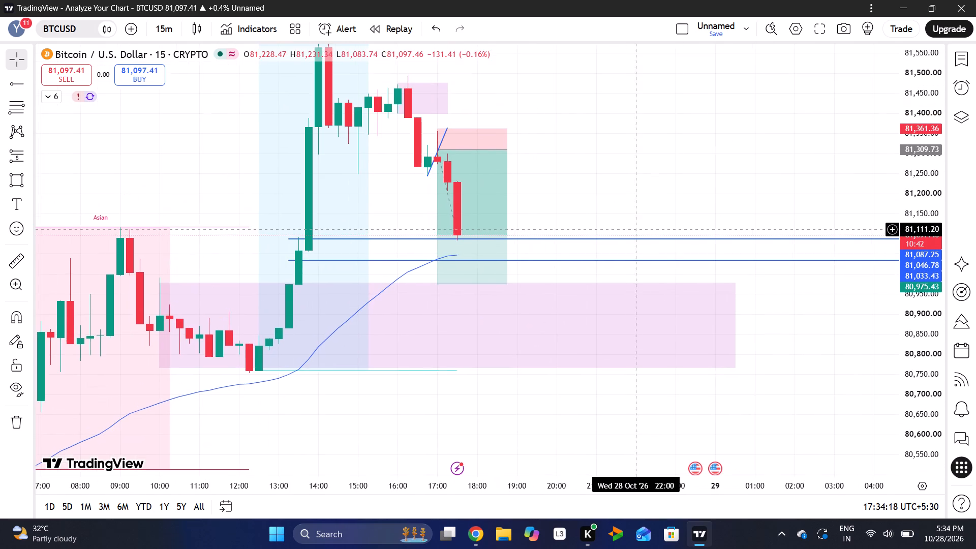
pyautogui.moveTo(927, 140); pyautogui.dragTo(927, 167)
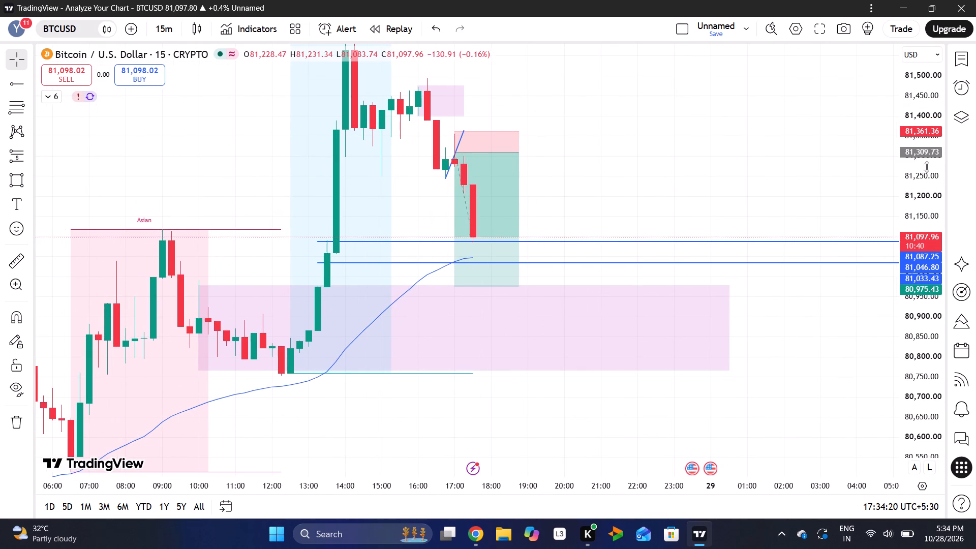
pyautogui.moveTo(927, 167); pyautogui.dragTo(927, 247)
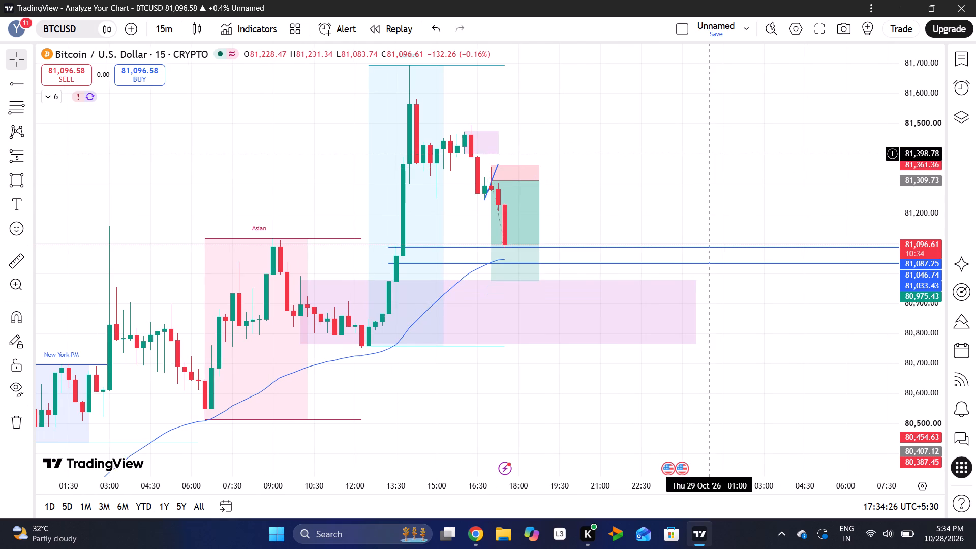
# Examine earlier BTCUSD price action on the 15-minute chart, going back through the 27, 26 and 25 October sessions.
pyautogui.hscroll(1, 586, 127)
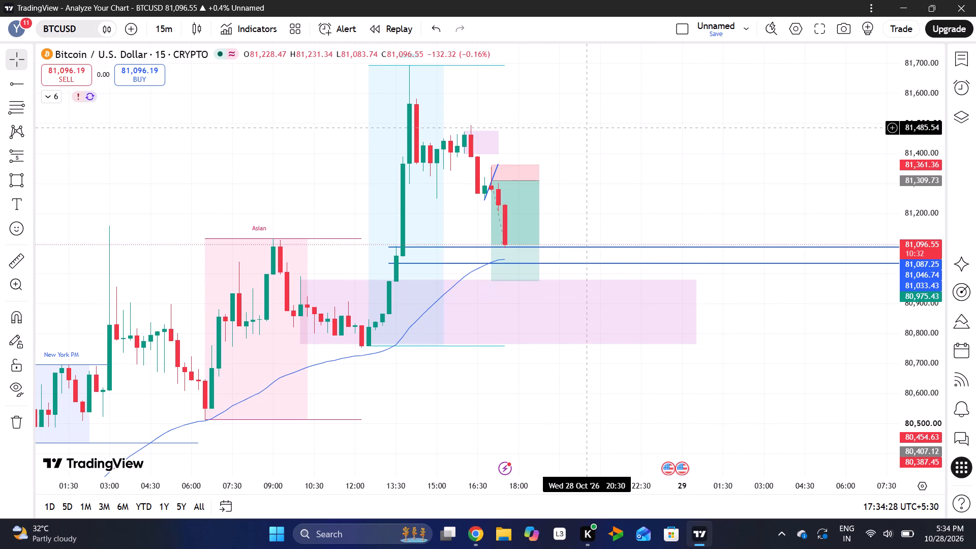
pyautogui.hscroll(3, 586, 127)
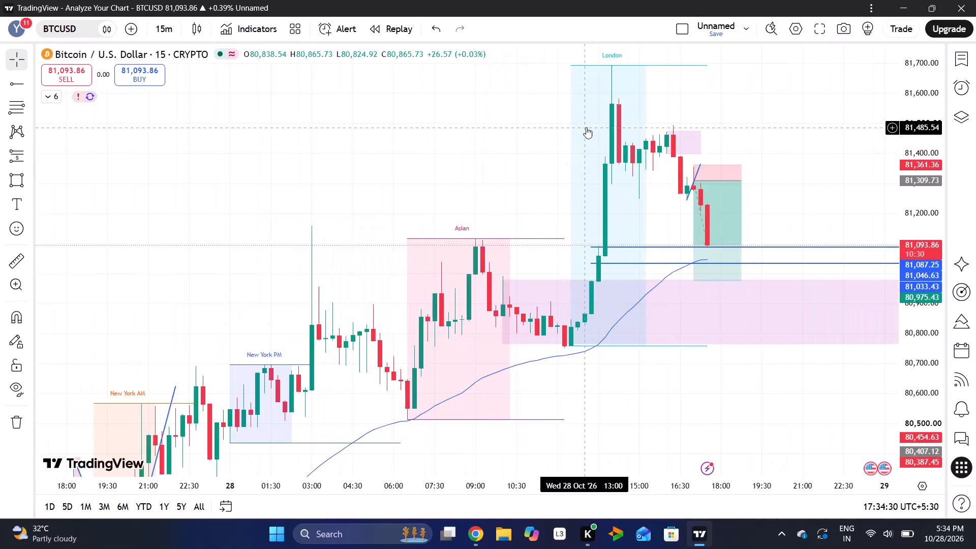
pyautogui.hscroll(3, 586, 127)
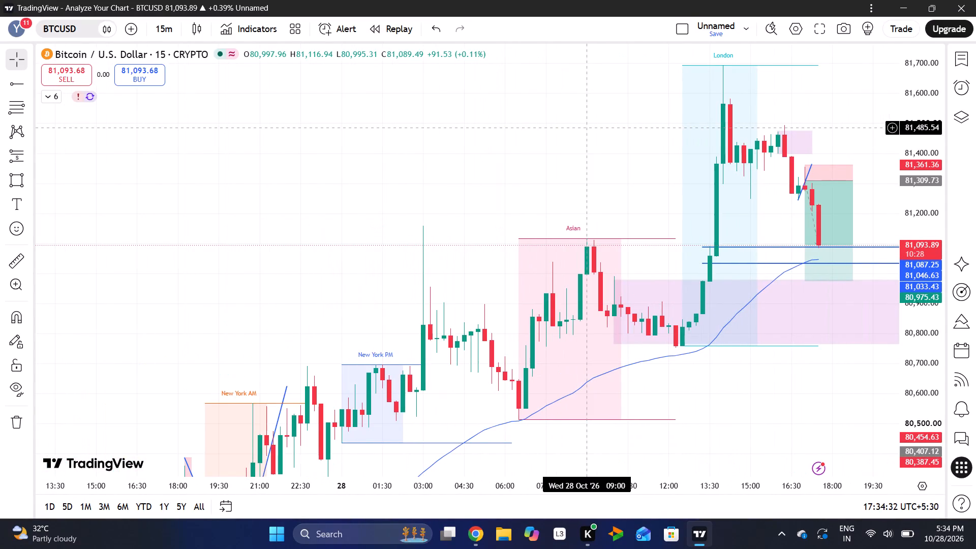
pyautogui.hscroll(3, 586, 127)
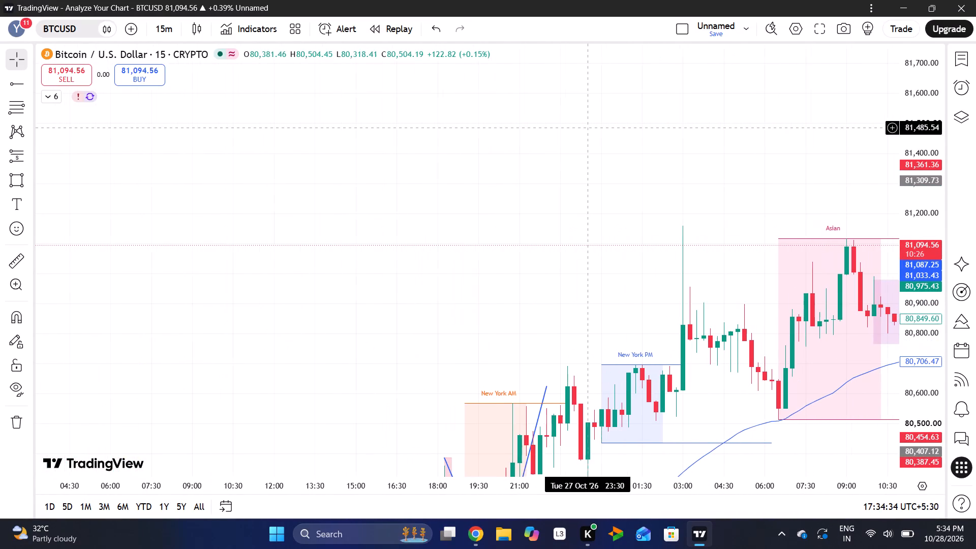
pyautogui.hscroll(4, 586, 127)
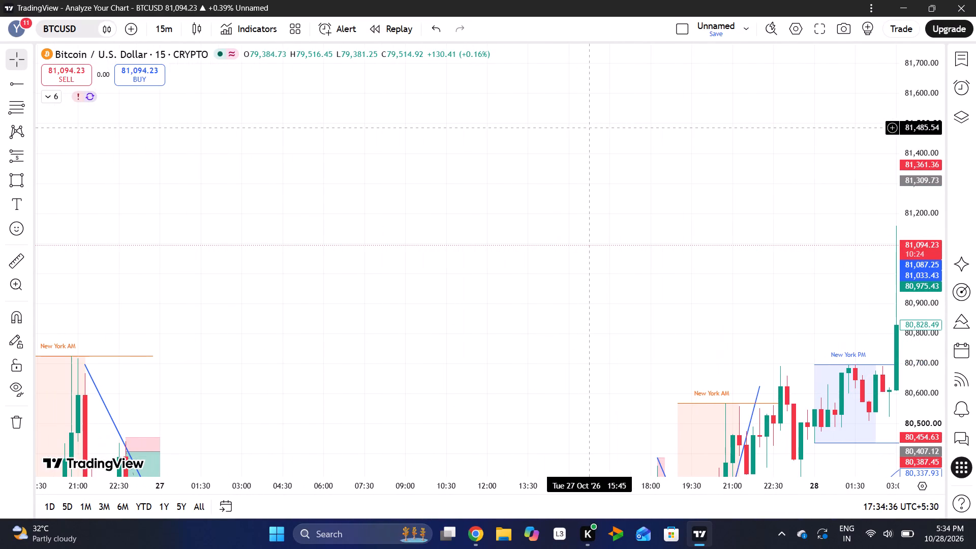
pyautogui.scroll(-1, 595, 411)
pyautogui.moveTo(595, 411); pyautogui.dragTo(583, 258)
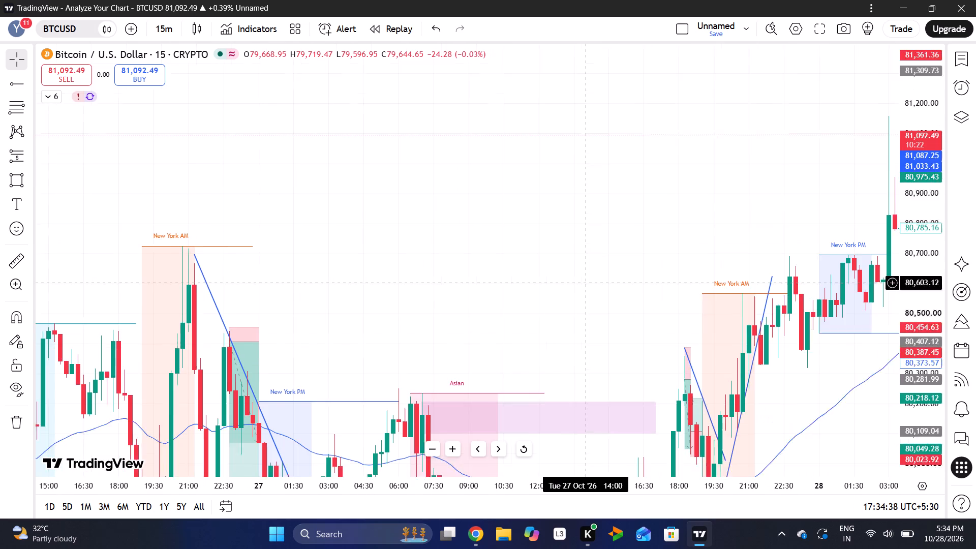
pyautogui.moveTo(583, 258); pyautogui.dragTo(579, 251)
pyautogui.moveTo(610, 381); pyautogui.dragTo(604, 288)
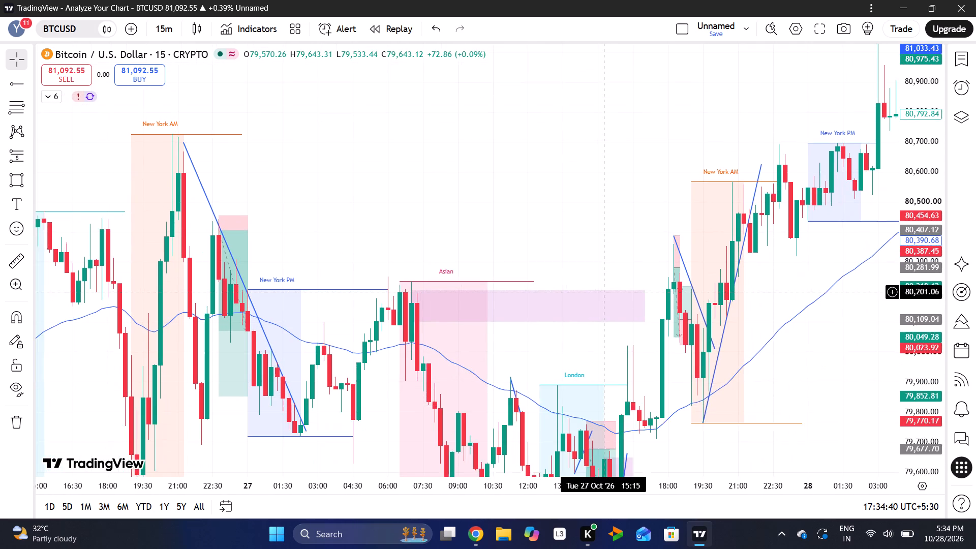
pyautogui.moveTo(604, 288); pyautogui.dragTo(590, 185)
pyautogui.hscroll(2, 571, 268)
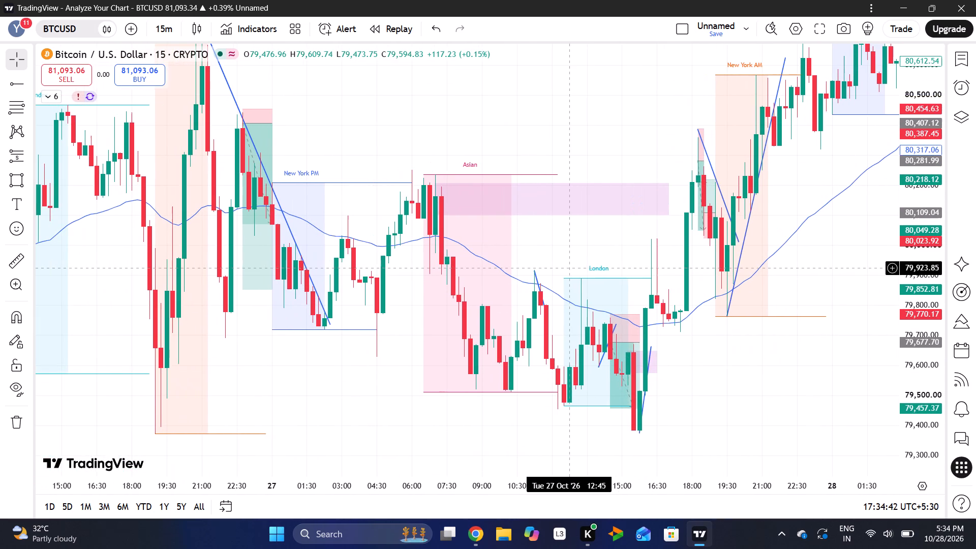
pyautogui.hscroll(2, 571, 268)
pyautogui.hscroll(2, 396, 324)
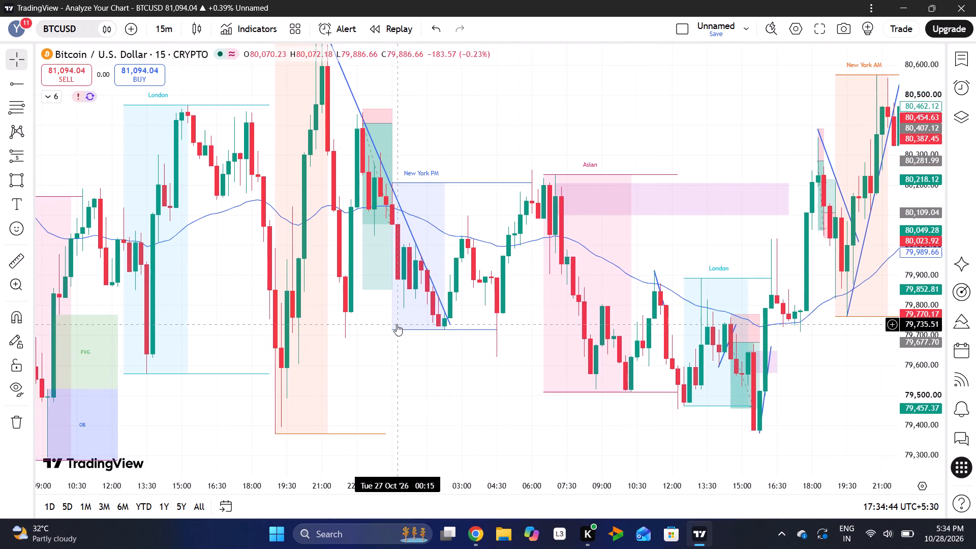
pyautogui.hscroll(5, 396, 324)
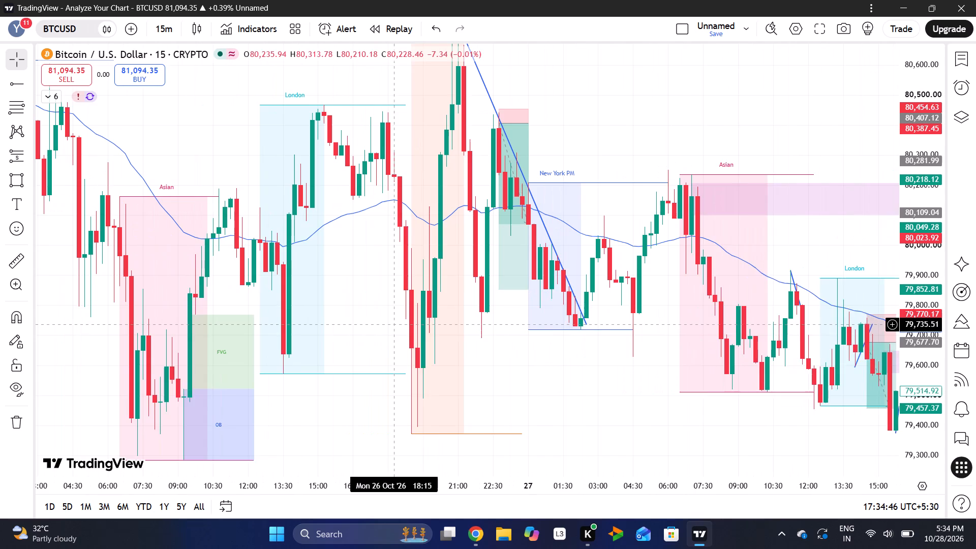
pyautogui.hscroll(8, 396, 324)
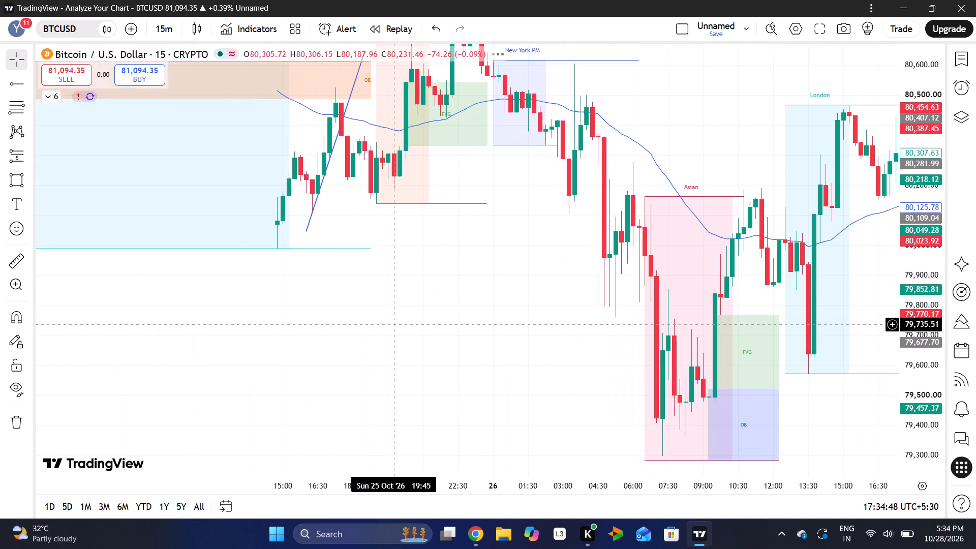
pyautogui.scroll(1, 396, 324)
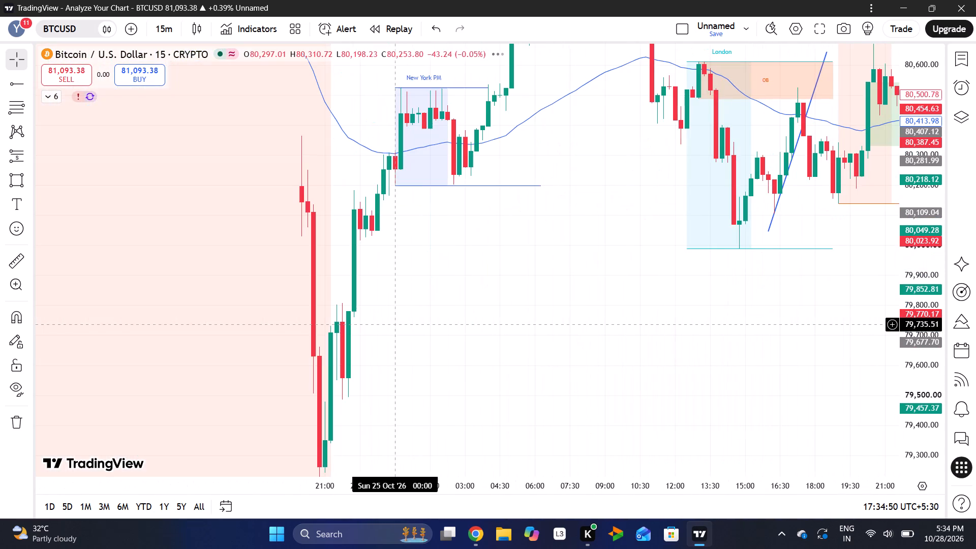
pyautogui.scroll(1, 396, 324)
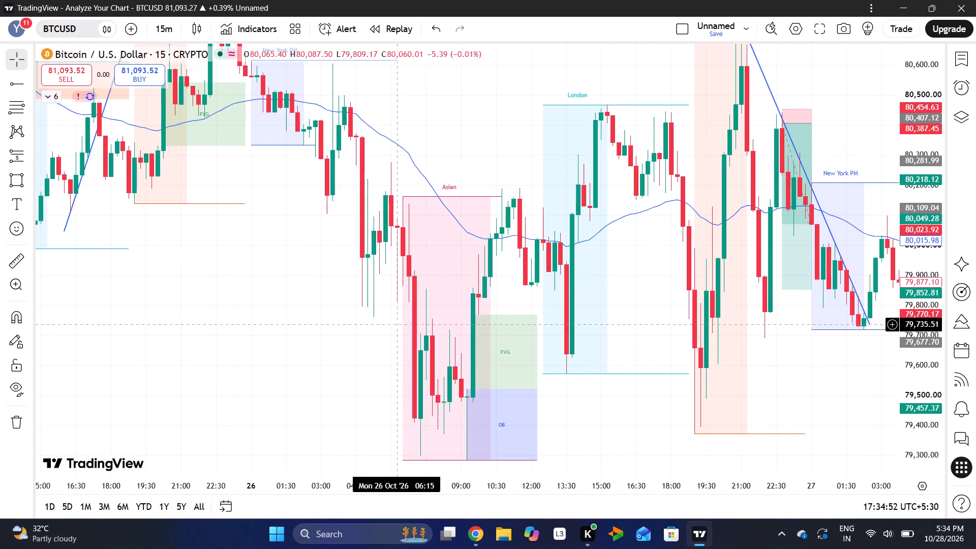
# Review the 15-minute price action forward from 26 October to the latest candles around the short position and both rays.
pyautogui.hscroll(-4, 590, 332)
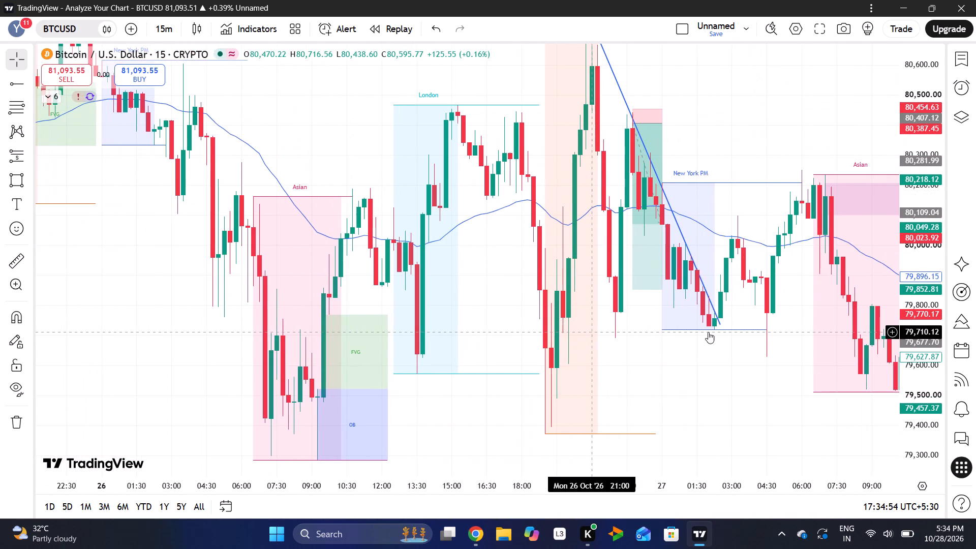
pyautogui.hscroll(-5, 751, 332)
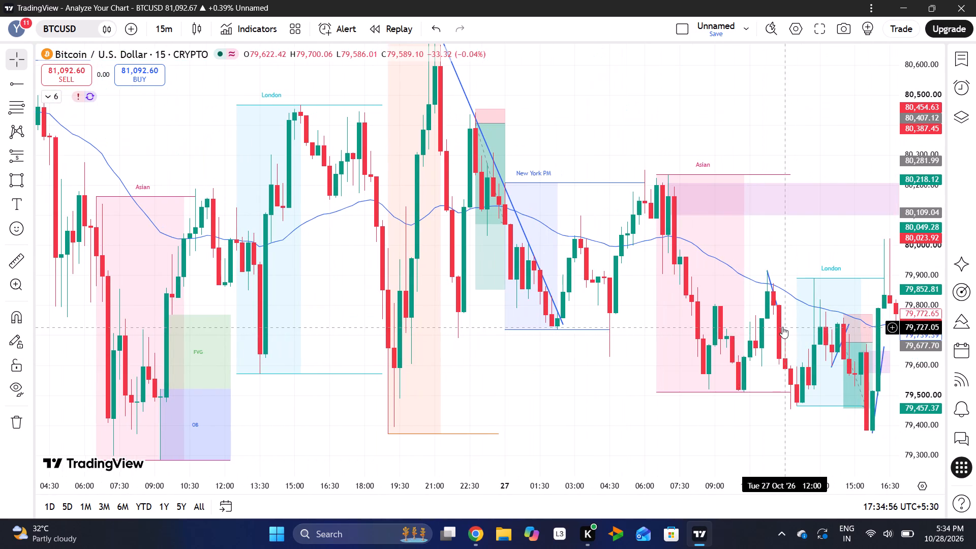
pyautogui.hscroll(-4, 782, 327)
pyautogui.hscroll(-6, 852, 315)
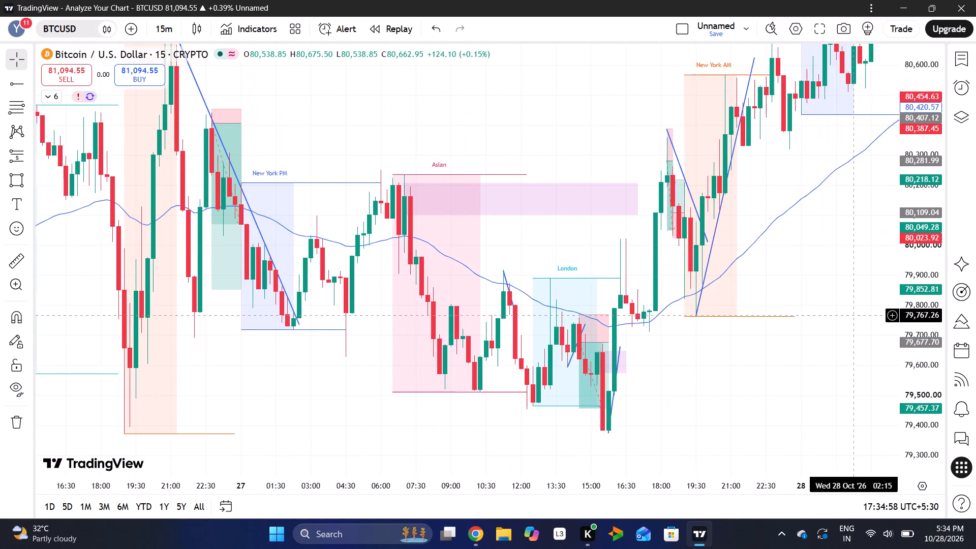
pyautogui.hscroll(-4, 852, 315)
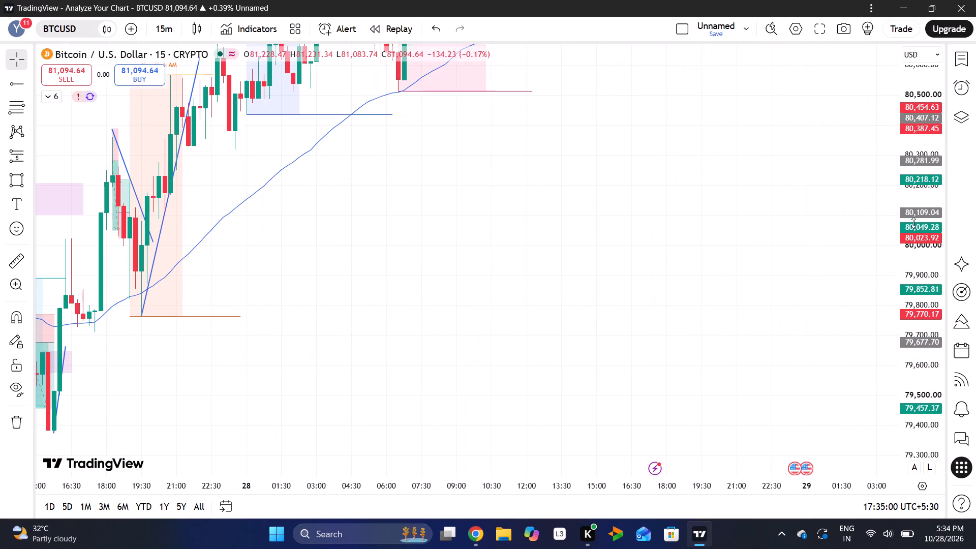
pyautogui.moveTo(913, 223); pyautogui.dragTo(881, 328)
pyautogui.moveTo(578, 277); pyautogui.dragTo(531, 435)
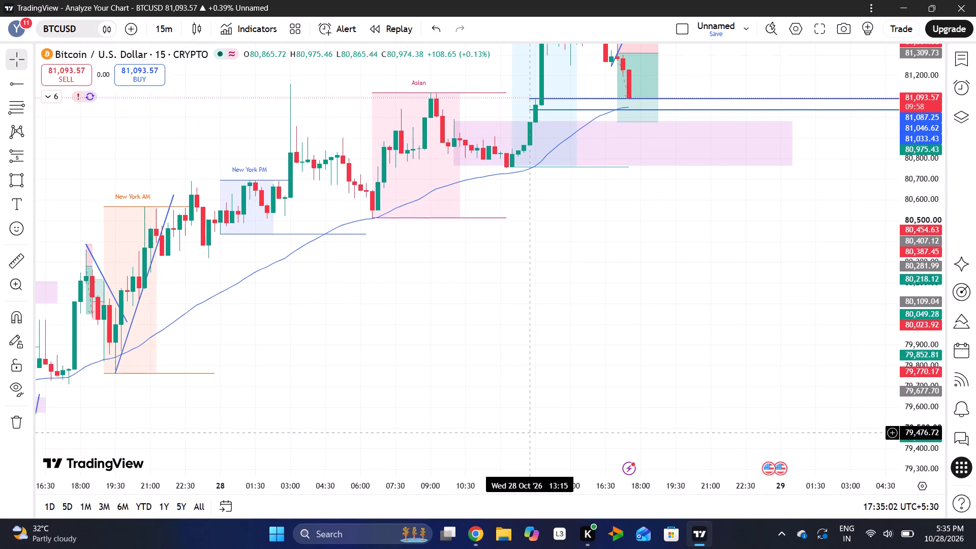
pyautogui.hscroll(-2, 578, 323)
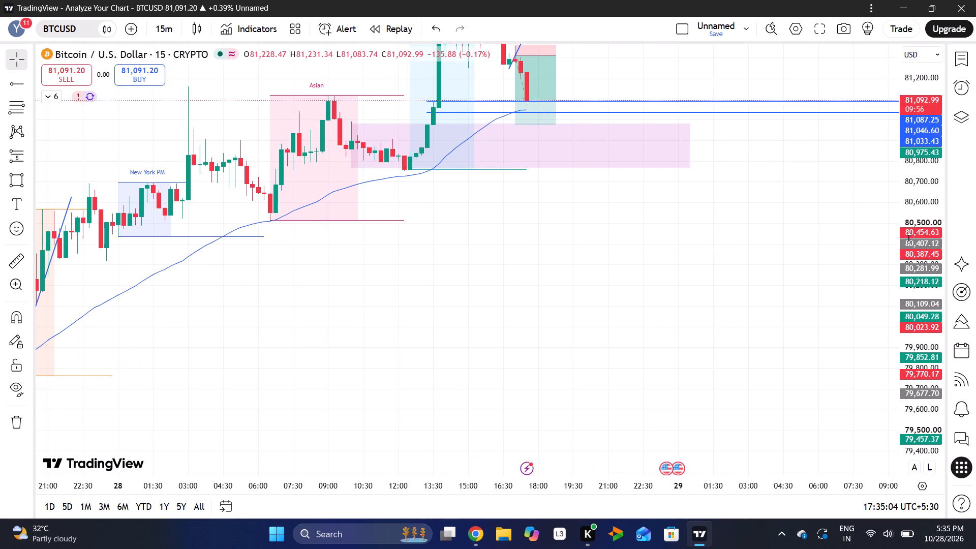
pyautogui.moveTo(909, 238); pyautogui.dragTo(909, 219)
pyautogui.moveTo(797, 226); pyautogui.dragTo(683, 406)
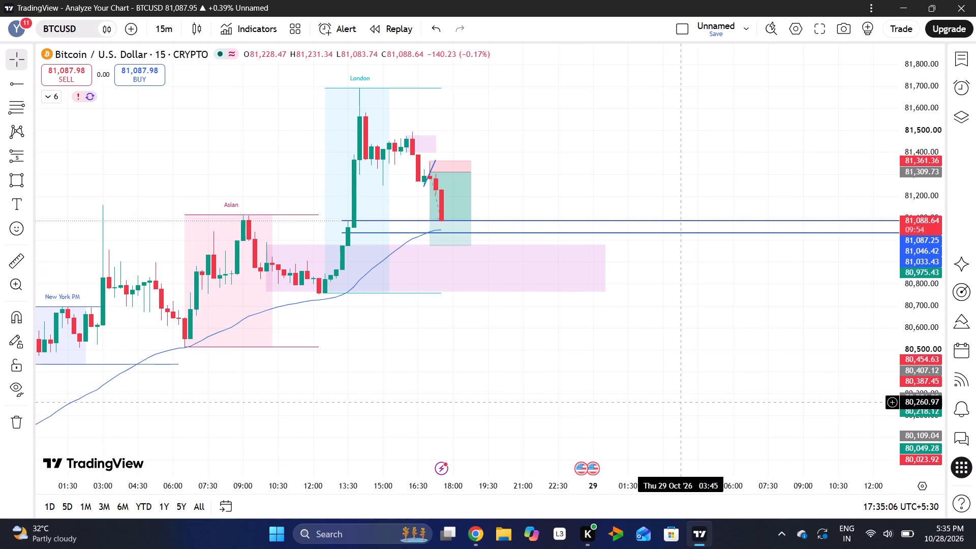
pyautogui.hscroll(-2, 679, 346)
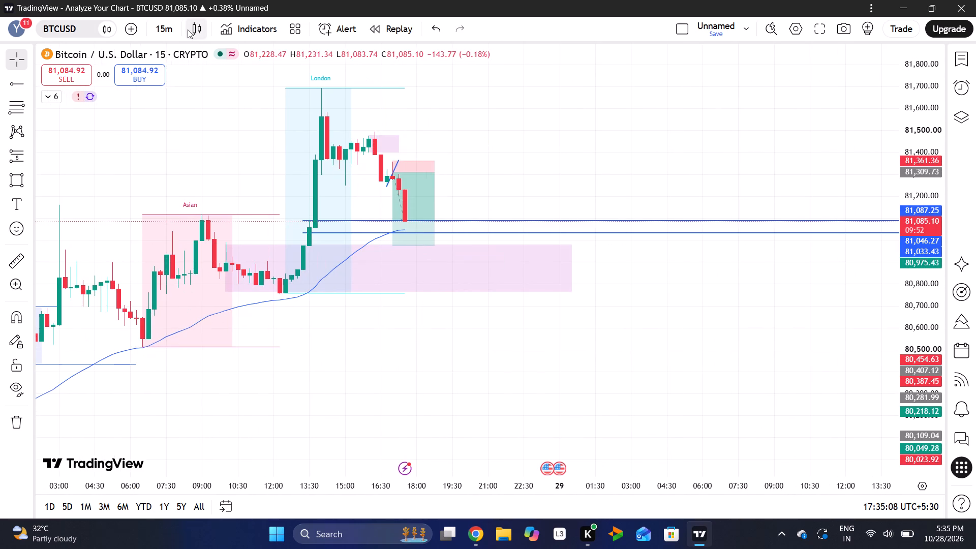
# Switch the BTCUSD chart to the 5-minute timeframe.
pyautogui.click(168, 29)
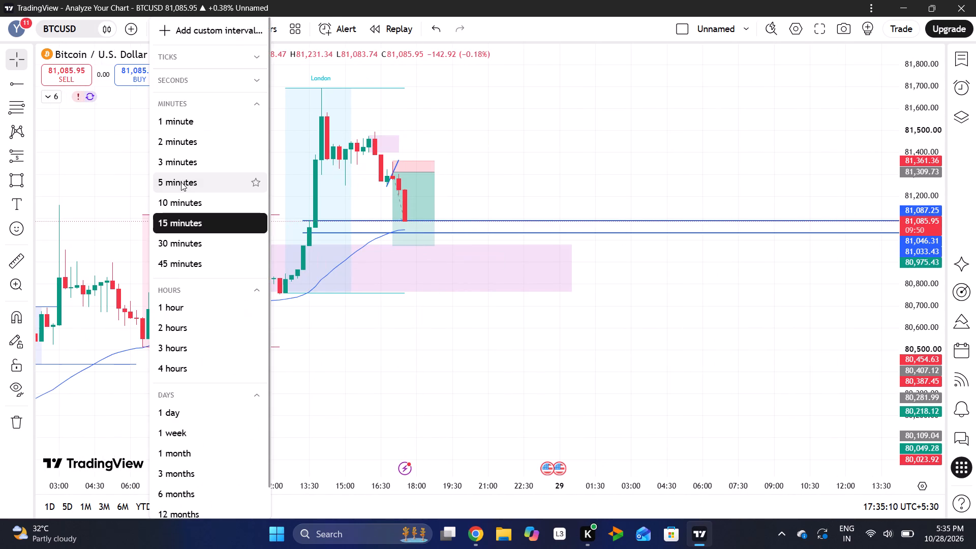
pyautogui.click(181, 182)
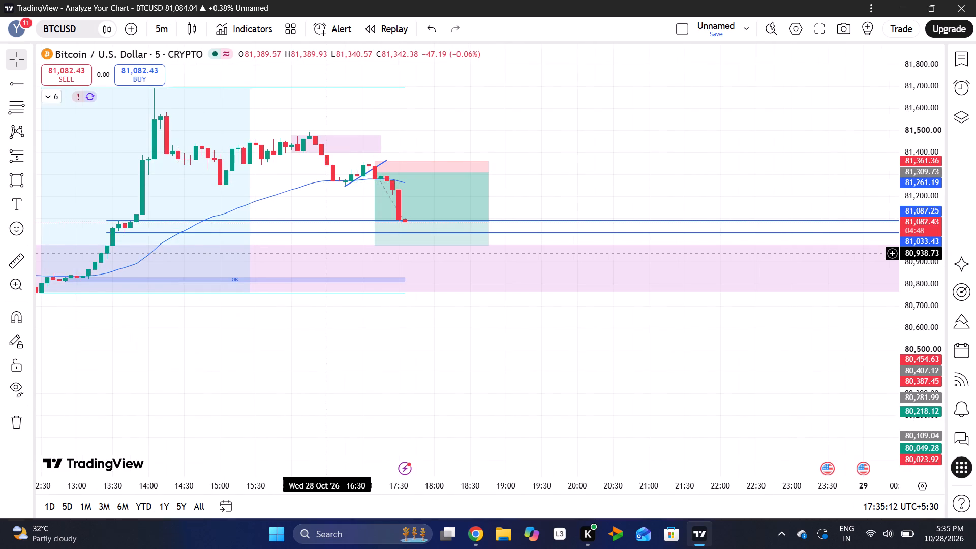
# Examine the 5-minute price action around the short position and both rays, together with the 28 October Asian and London sessions.
pyautogui.moveTo(913, 333); pyautogui.dragTo(957, 148)
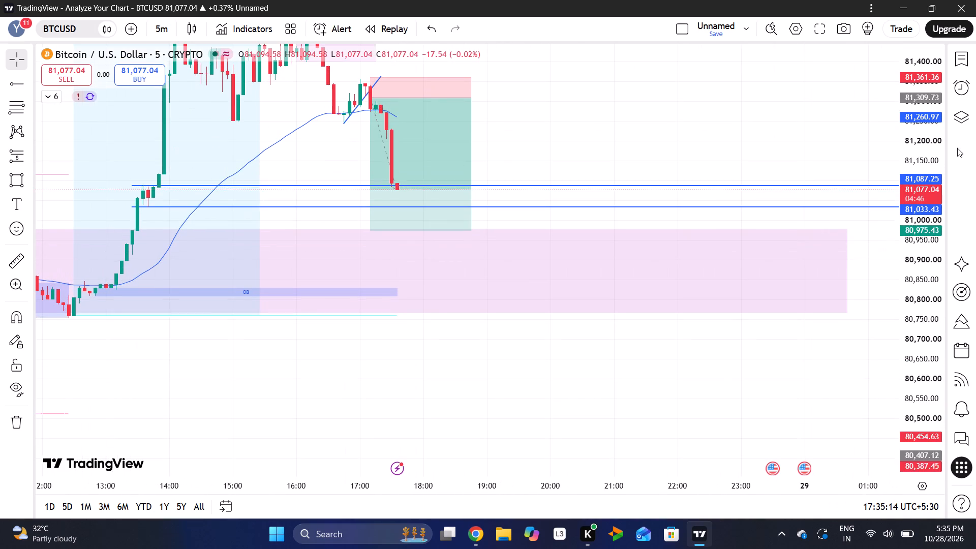
pyautogui.hscroll(3, 413, 360)
pyautogui.moveTo(413, 360); pyautogui.dragTo(414, 388)
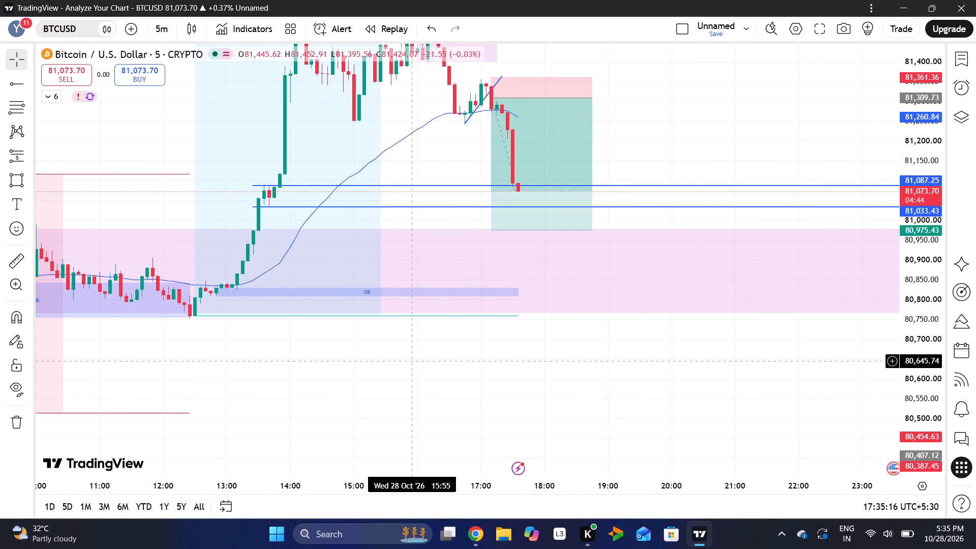
pyautogui.moveTo(414, 388); pyautogui.dragTo(421, 442)
pyautogui.hscroll(2, 417, 422)
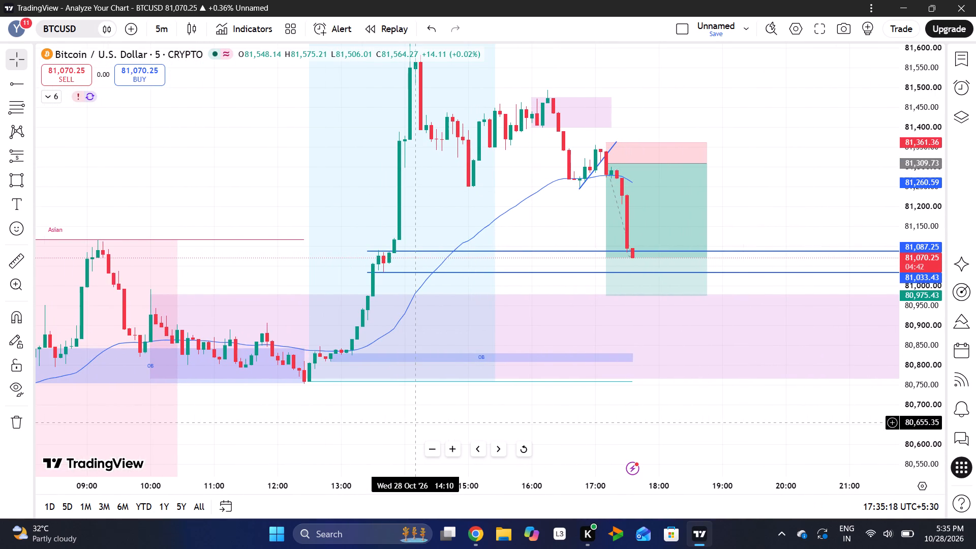
pyautogui.hscroll(3, 417, 422)
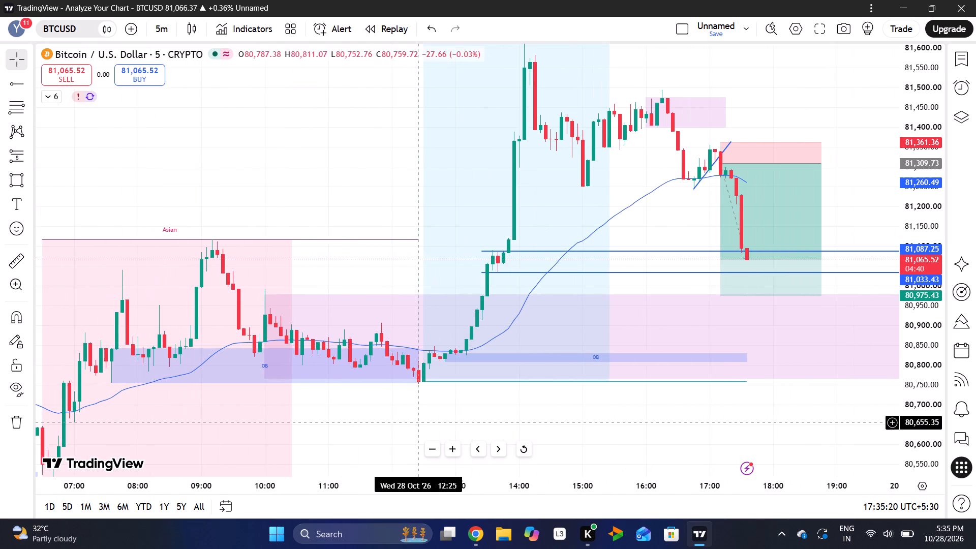
pyautogui.moveTo(937, 298); pyautogui.dragTo(941, 254)
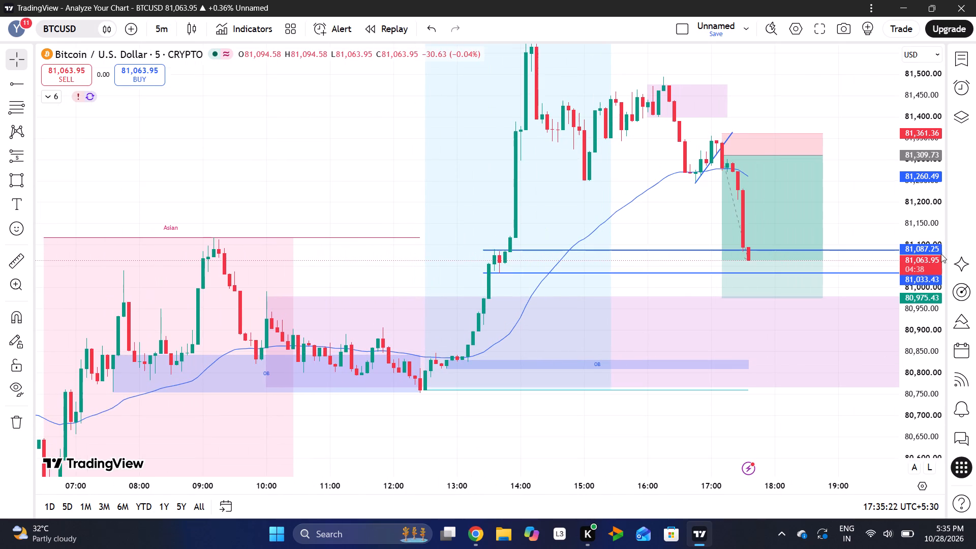
pyautogui.moveTo(883, 162); pyautogui.dragTo(867, 234)
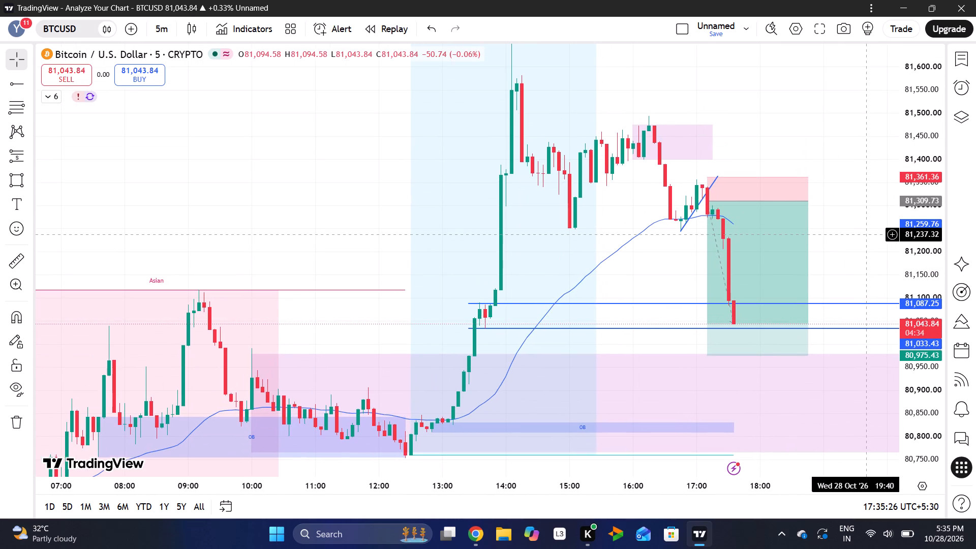
pyautogui.moveTo(937, 197); pyautogui.dragTo(935, 253)
pyautogui.moveTo(912, 190); pyautogui.dragTo(911, 194)
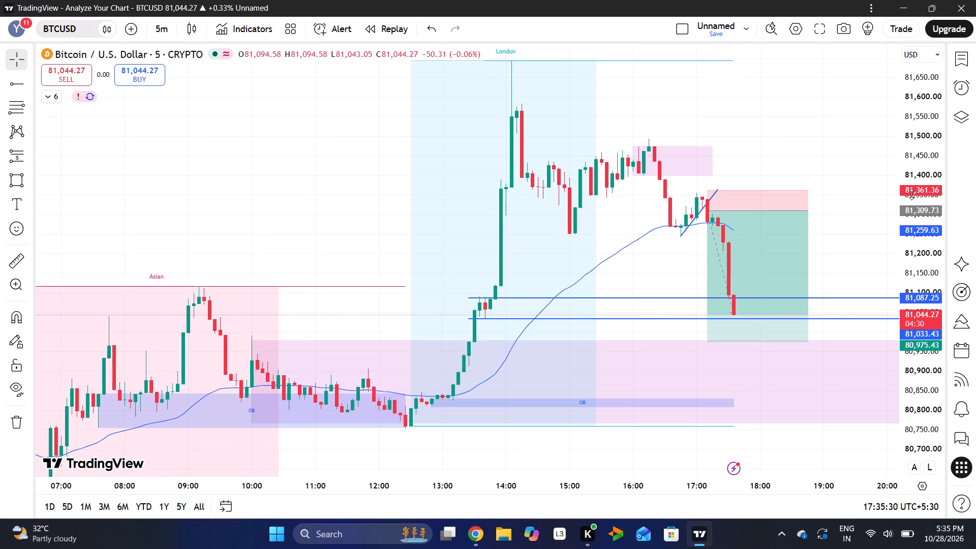
pyautogui.moveTo(911, 194); pyautogui.dragTo(903, 270)
pyautogui.moveTo(879, 225); pyautogui.dragTo(900, 202)
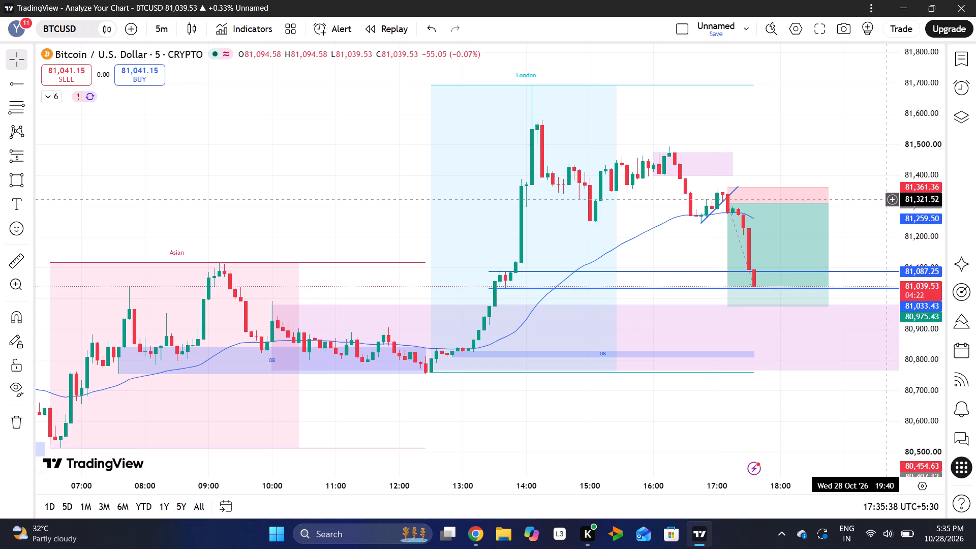
pyautogui.moveTo(858, 230); pyautogui.dragTo(913, 247)
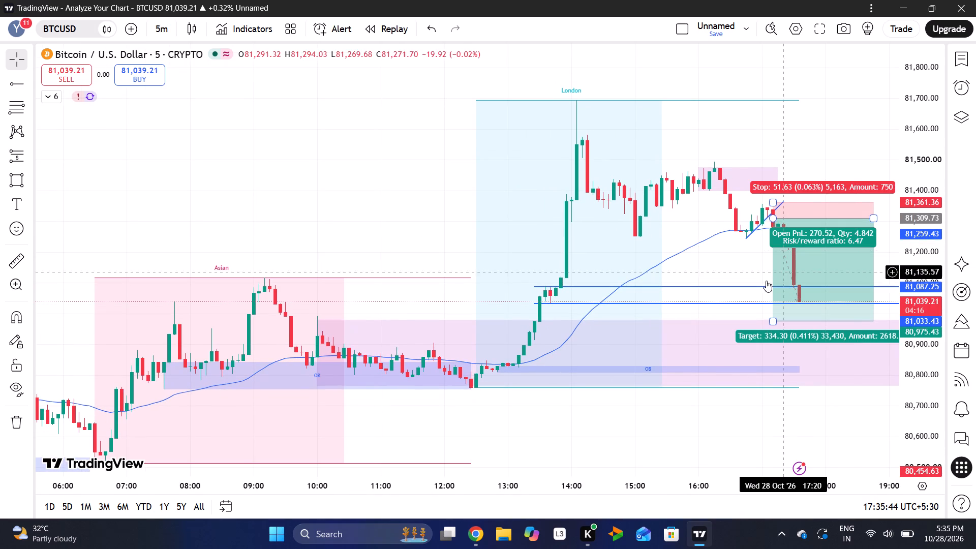
pyautogui.moveTo(698, 278); pyautogui.dragTo(761, 294)
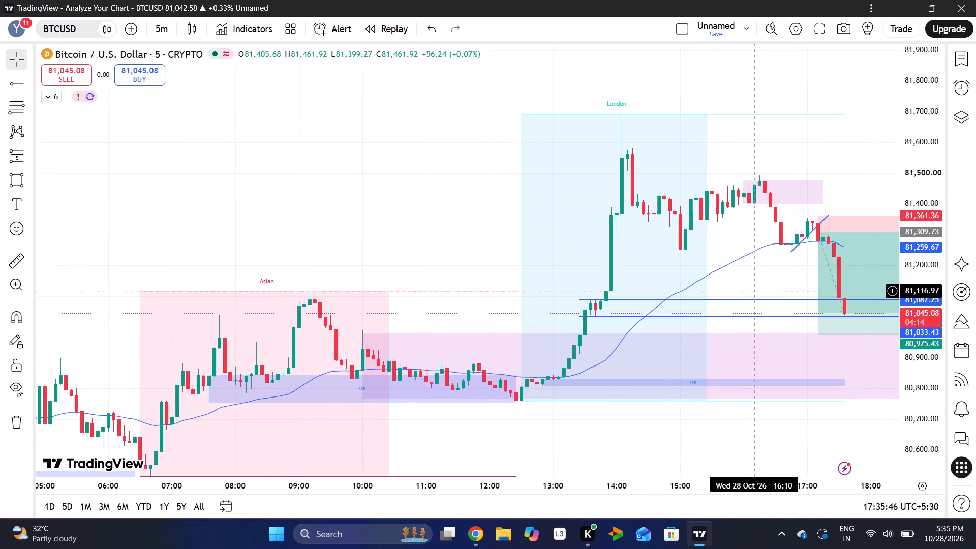
pyautogui.moveTo(761, 294); pyautogui.dragTo(783, 287)
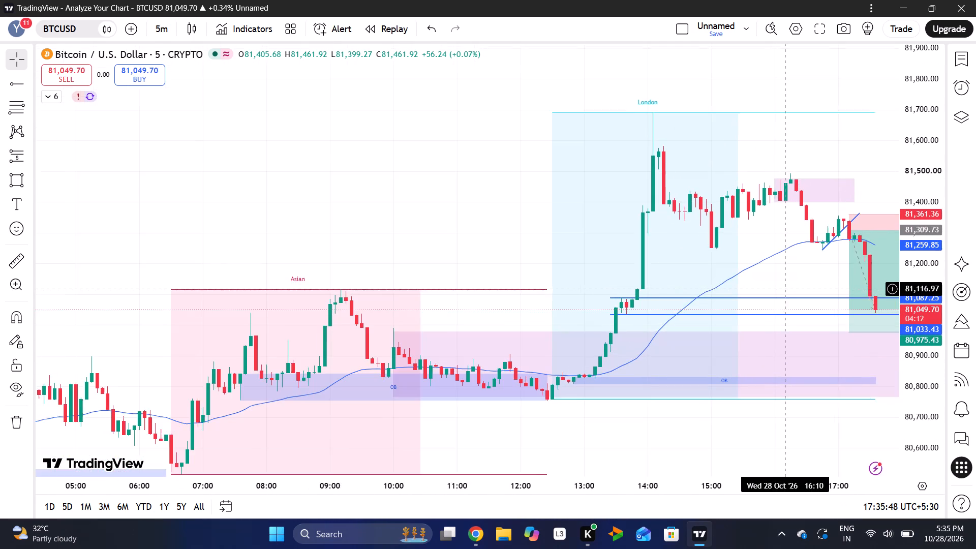
pyautogui.moveTo(783, 287); pyautogui.dragTo(747, 316)
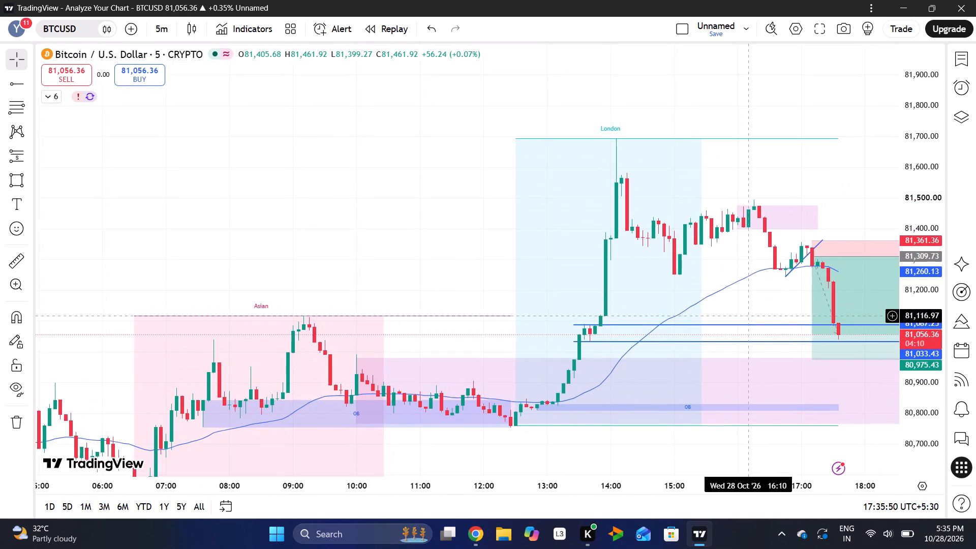
# Examine the latest 5-minute BTCUSD candles around the short position, both rays and the London session.
pyautogui.moveTo(747, 316); pyautogui.dragTo(718, 325)
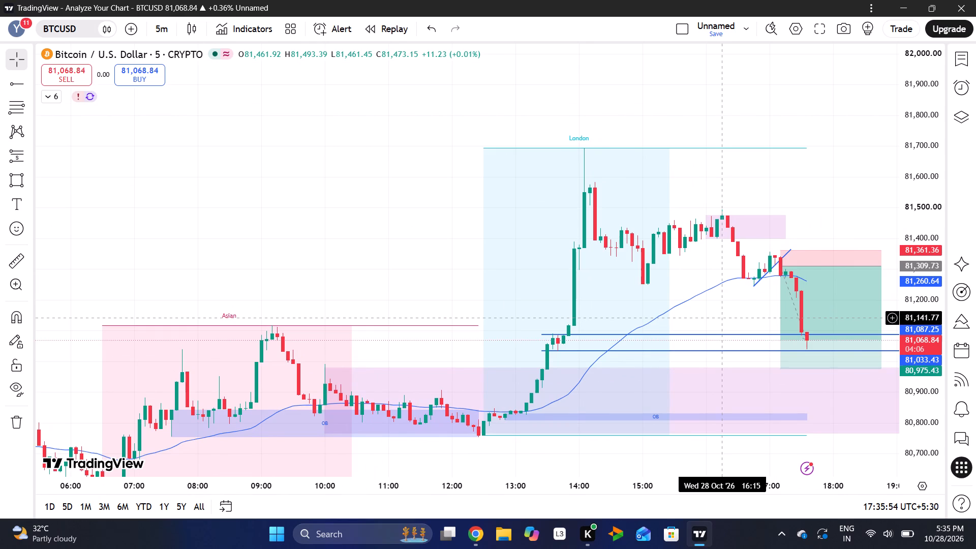
pyautogui.moveTo(725, 317); pyautogui.dragTo(662, 315)
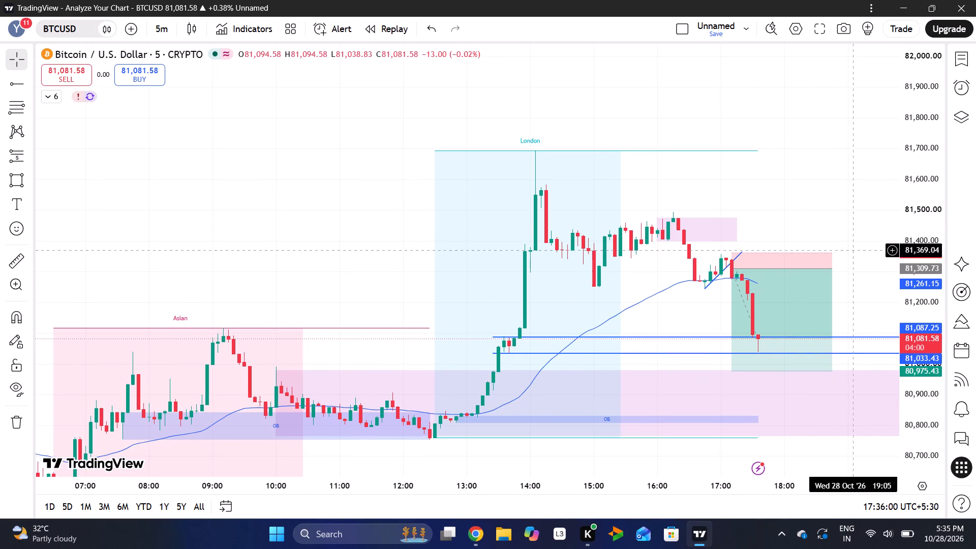
pyautogui.moveTo(855, 250); pyautogui.dragTo(807, 243)
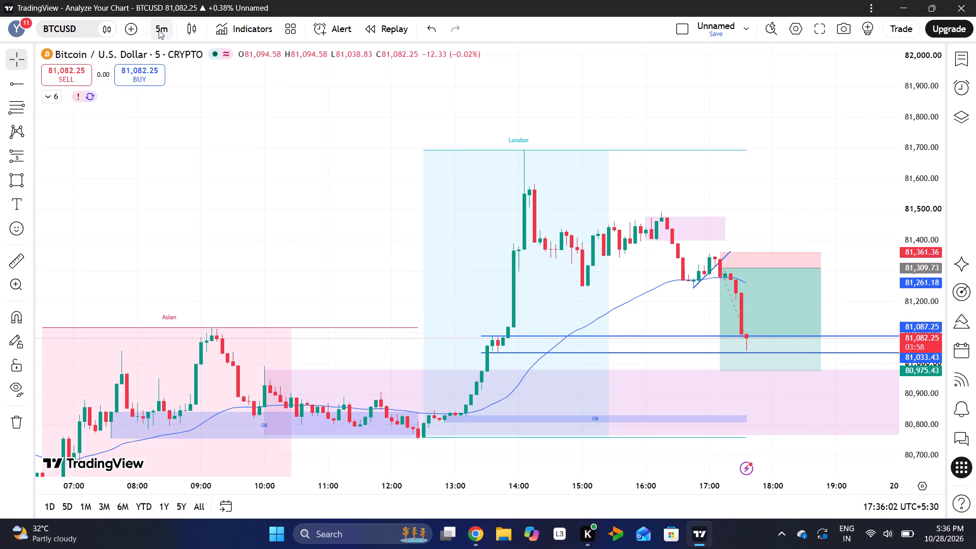
# Examine BTCUSD price action from 25 to 28 October on the 1-hour timeframe, including the short position and both rays.
pyautogui.click(159, 29)
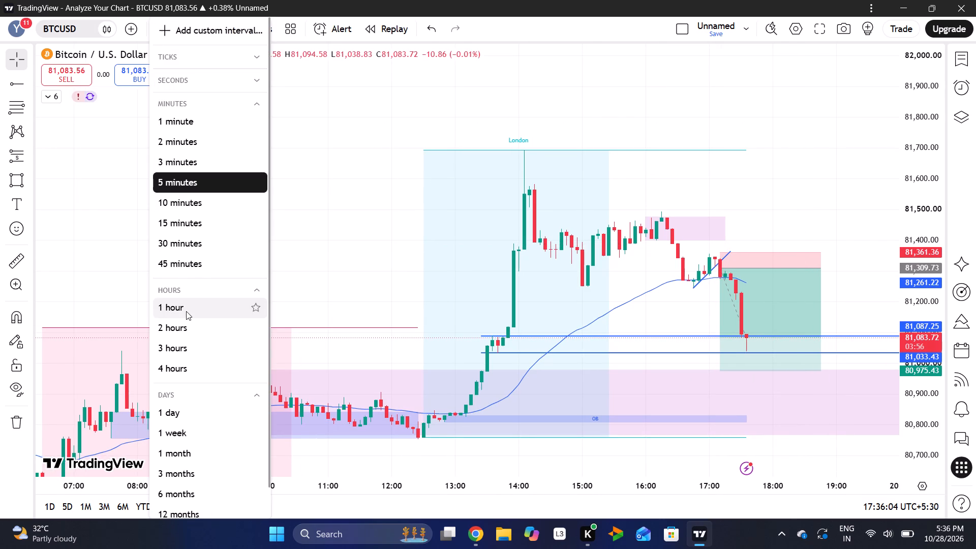
pyautogui.click(186, 311)
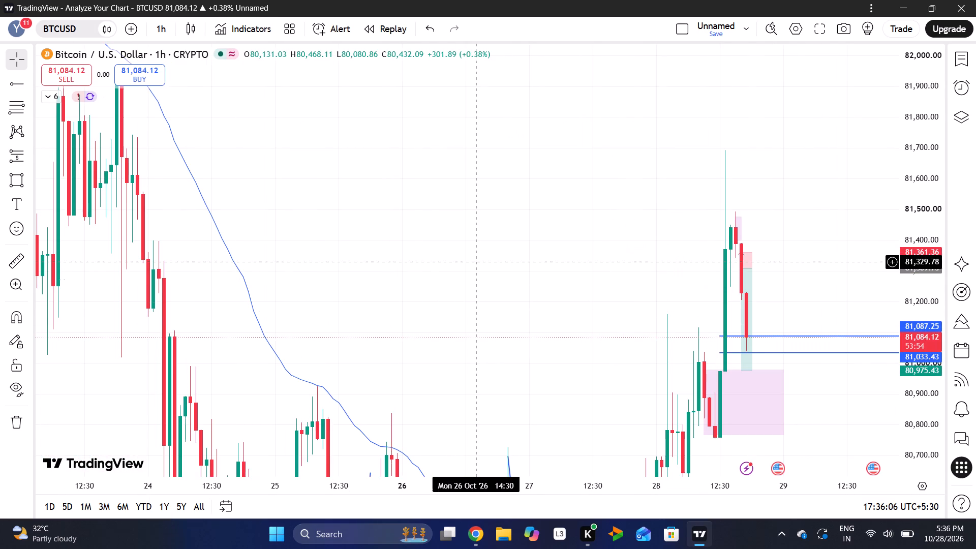
pyautogui.moveTo(478, 261); pyautogui.dragTo(278, 256)
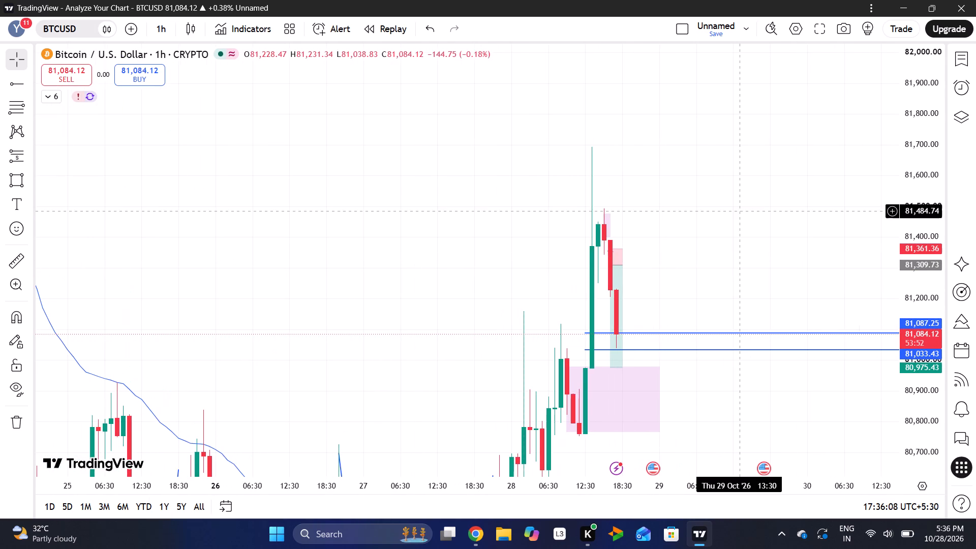
pyautogui.moveTo(921, 129); pyautogui.dragTo(907, 329)
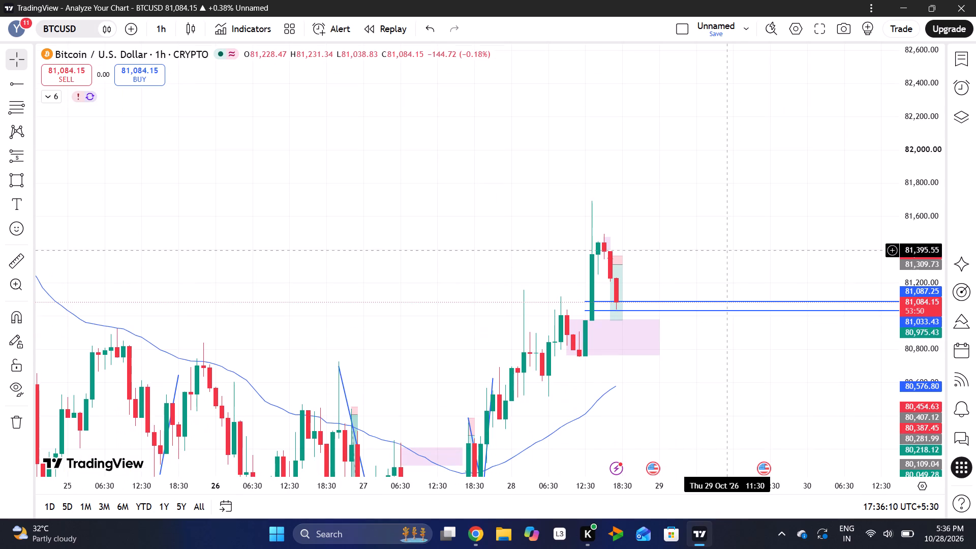
pyautogui.moveTo(727, 250); pyautogui.dragTo(821, 195)
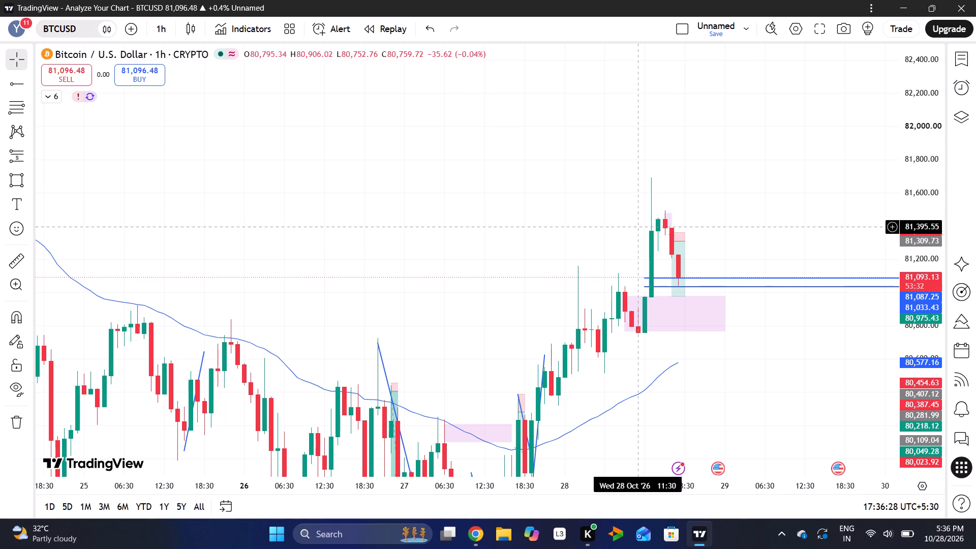
pyautogui.moveTo(473, 253); pyautogui.dragTo(559, 161)
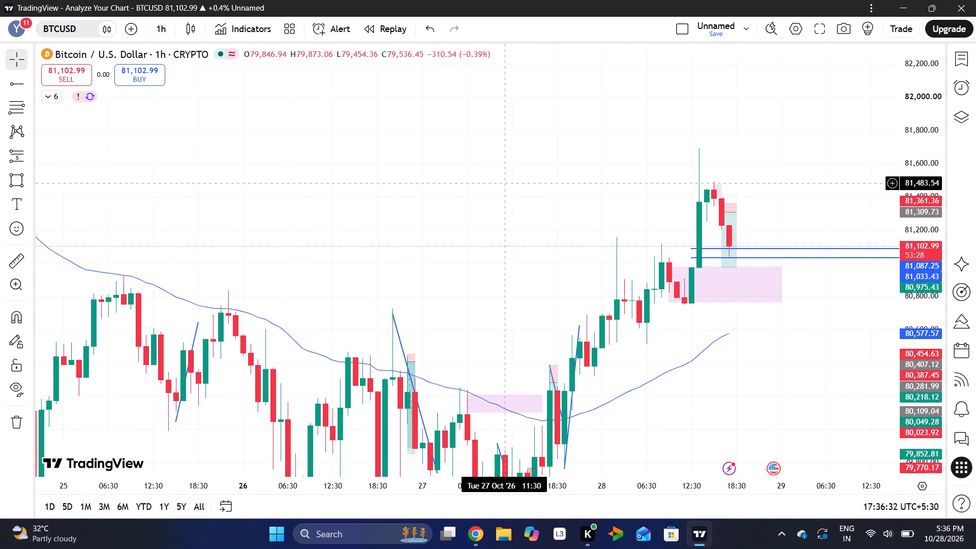
pyautogui.moveTo(505, 182); pyautogui.dragTo(569, 81)
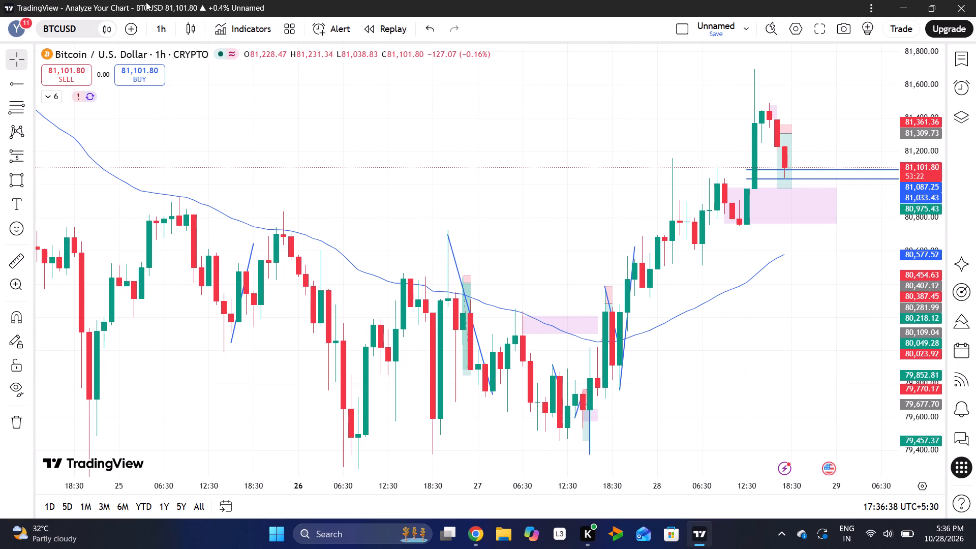
# Examine BTCUSD on the 15-minute timeframe around the 28 October Asian and London sessions, the short position and both rays.
pyautogui.click(159, 25)
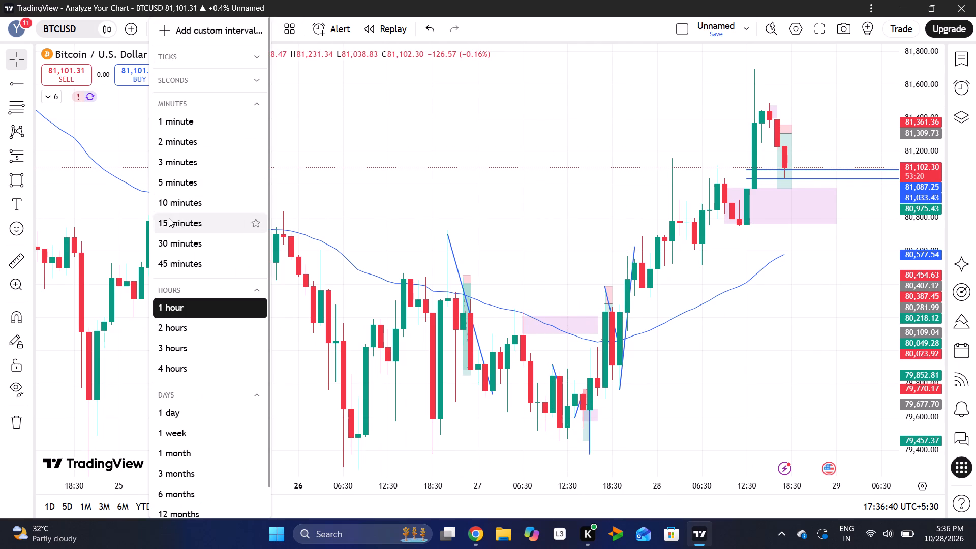
pyautogui.click(169, 218)
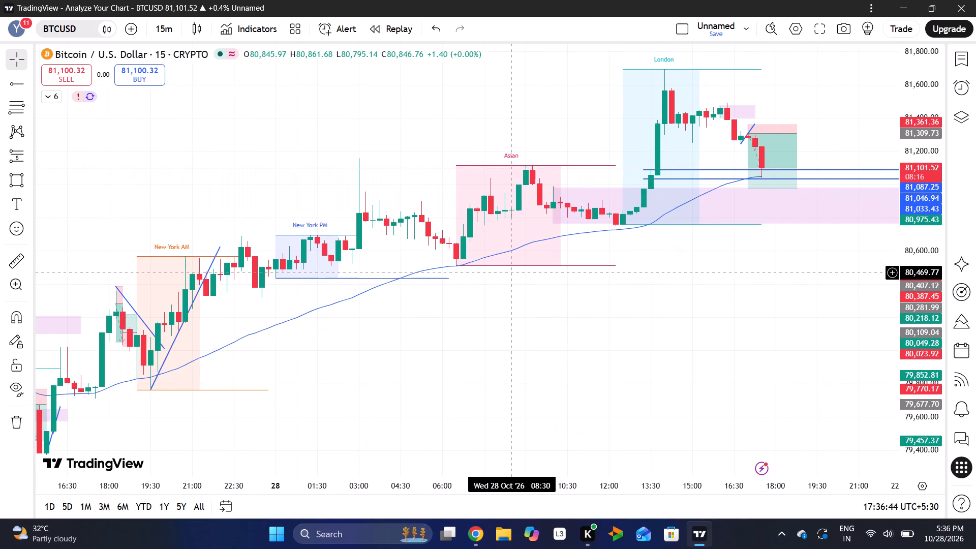
pyautogui.moveTo(939, 326); pyautogui.dragTo(952, 247)
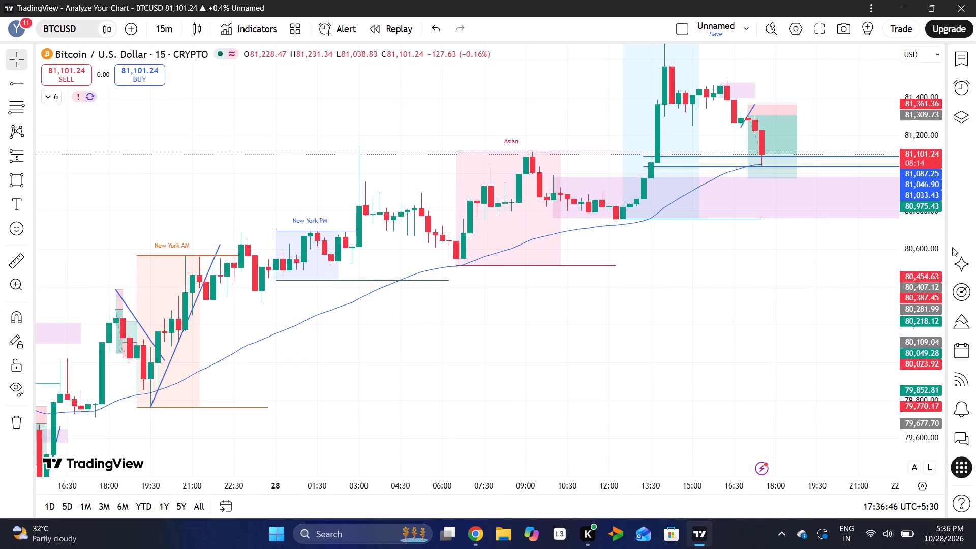
pyautogui.moveTo(952, 247); pyautogui.dragTo(965, 210)
pyautogui.moveTo(833, 257); pyautogui.dragTo(725, 400)
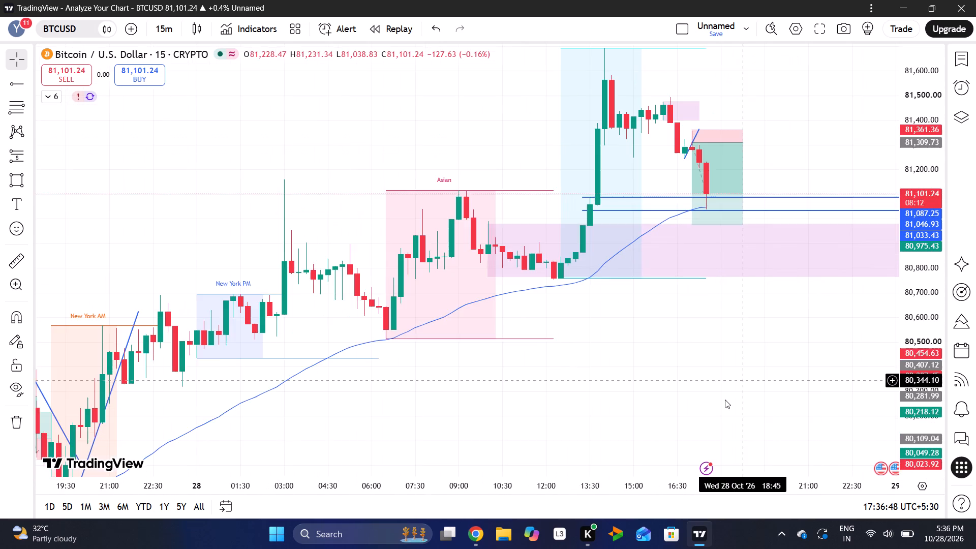
pyautogui.moveTo(725, 400); pyautogui.dragTo(717, 404)
pyautogui.moveTo(717, 404); pyautogui.dragTo(647, 434)
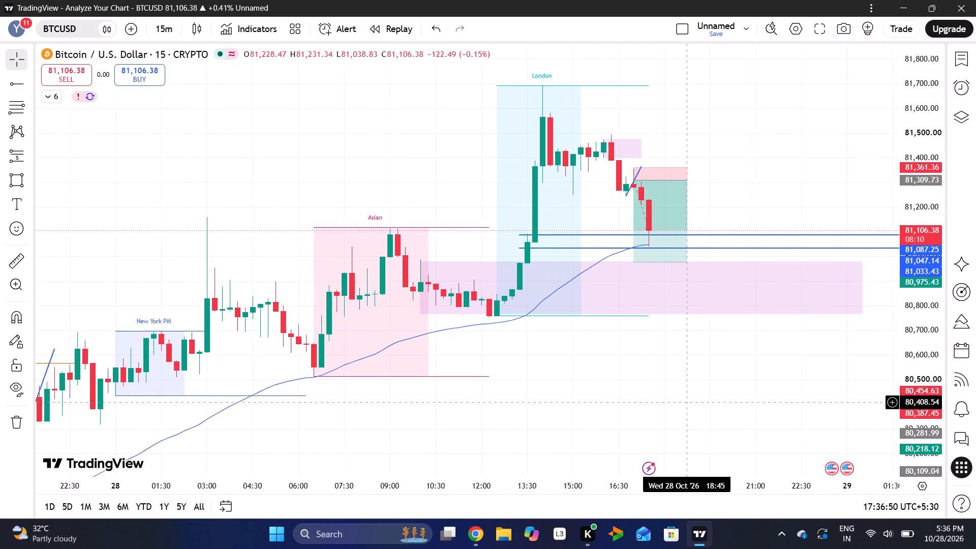
pyautogui.moveTo(931, 348); pyautogui.dragTo(931, 338)
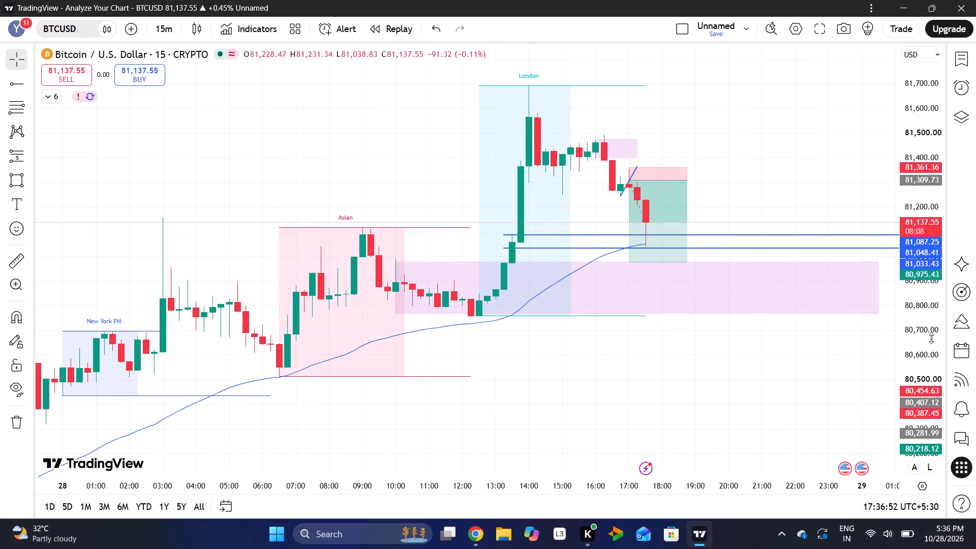
pyautogui.moveTo(931, 338); pyautogui.dragTo(934, 243)
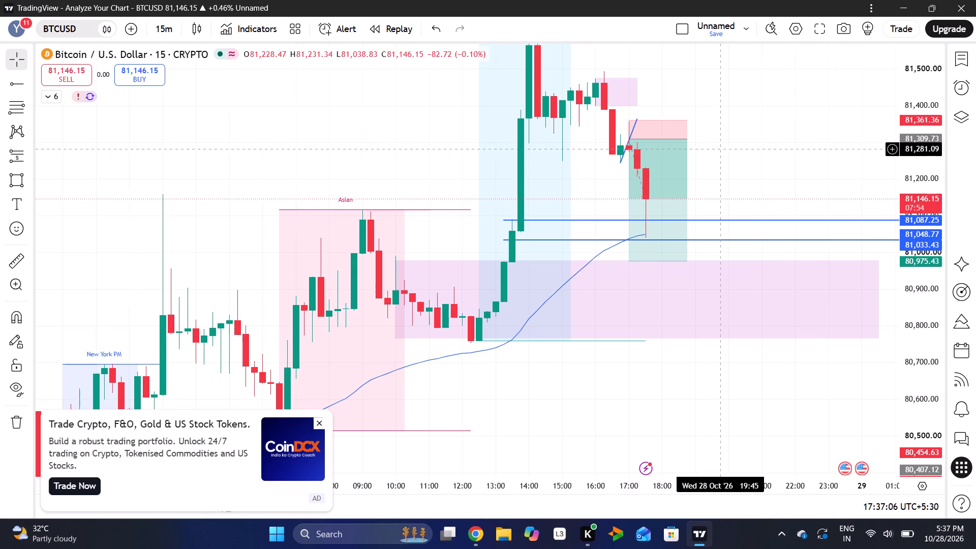
# Examine BTCUSD on the 5-minute timeframe around the short position, both rays and the purple zone beneath them.
pyautogui.click(163, 31)
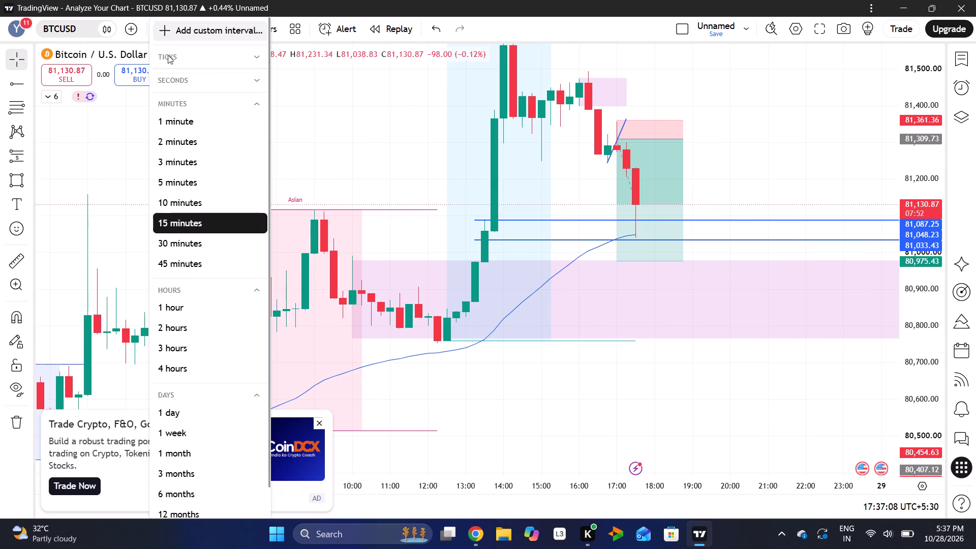
pyautogui.click(178, 185)
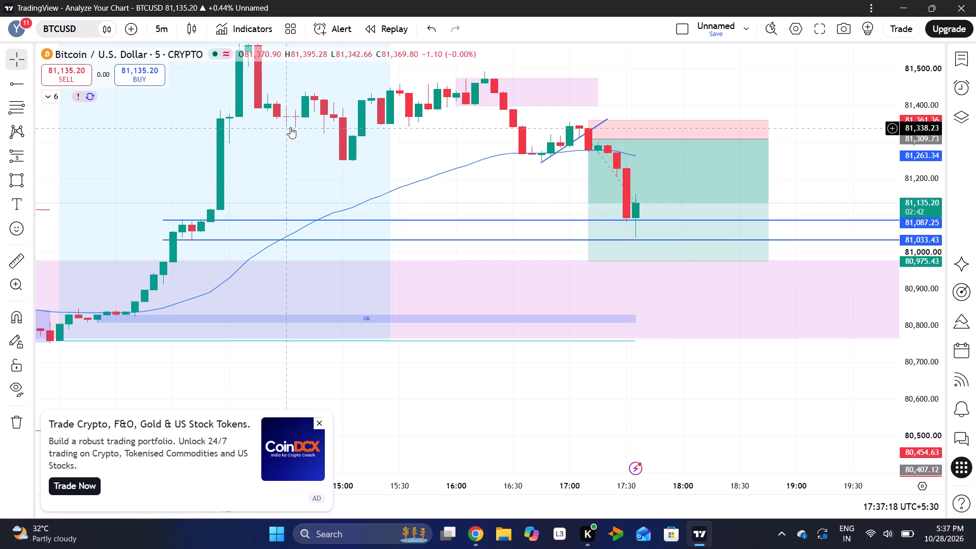
pyautogui.moveTo(840, 169); pyautogui.dragTo(680, 139)
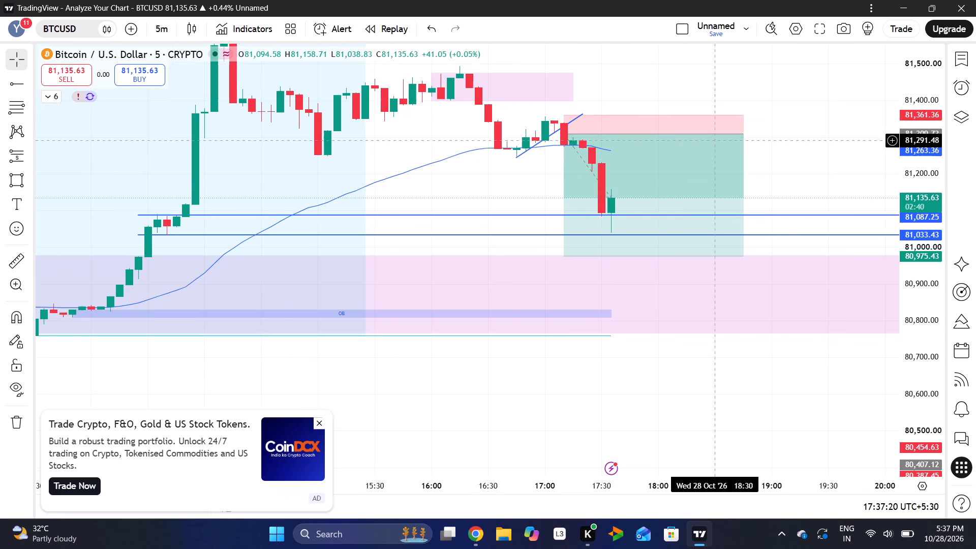
pyautogui.moveTo(680, 139); pyautogui.dragTo(670, 139)
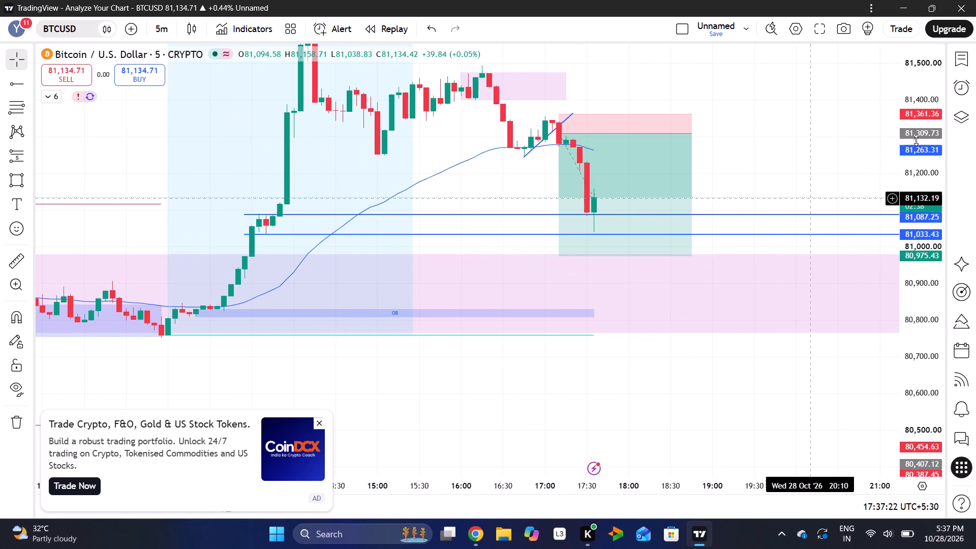
pyautogui.moveTo(916, 140); pyautogui.dragTo(907, 167)
pyautogui.moveTo(792, 163); pyautogui.dragTo(683, 175)
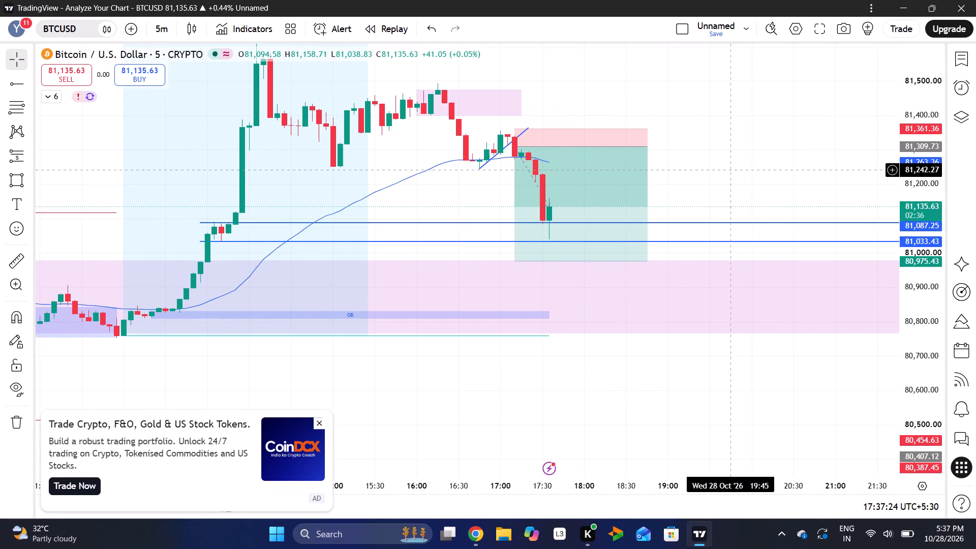
pyautogui.moveTo(683, 175); pyautogui.dragTo(615, 195)
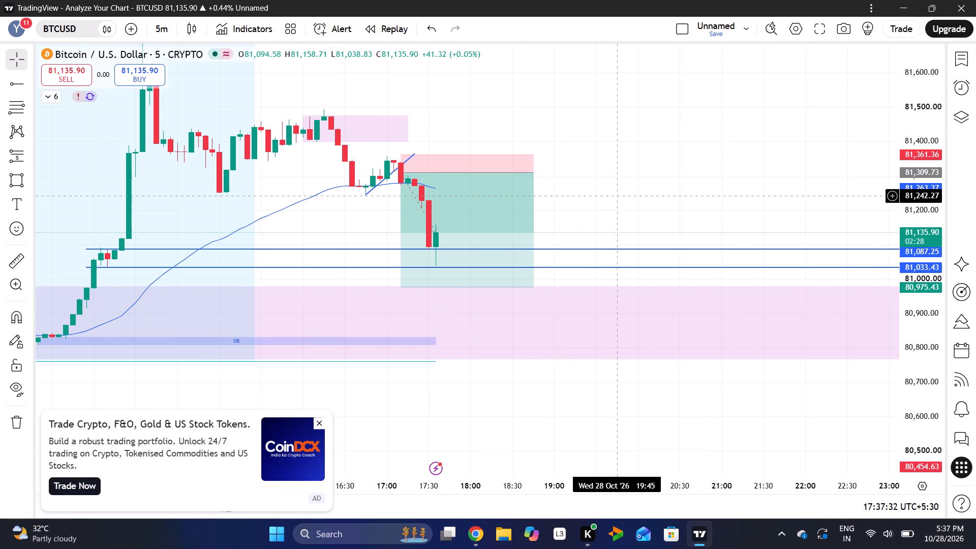
pyautogui.moveTo(354, 211); pyautogui.dragTo(755, 137)
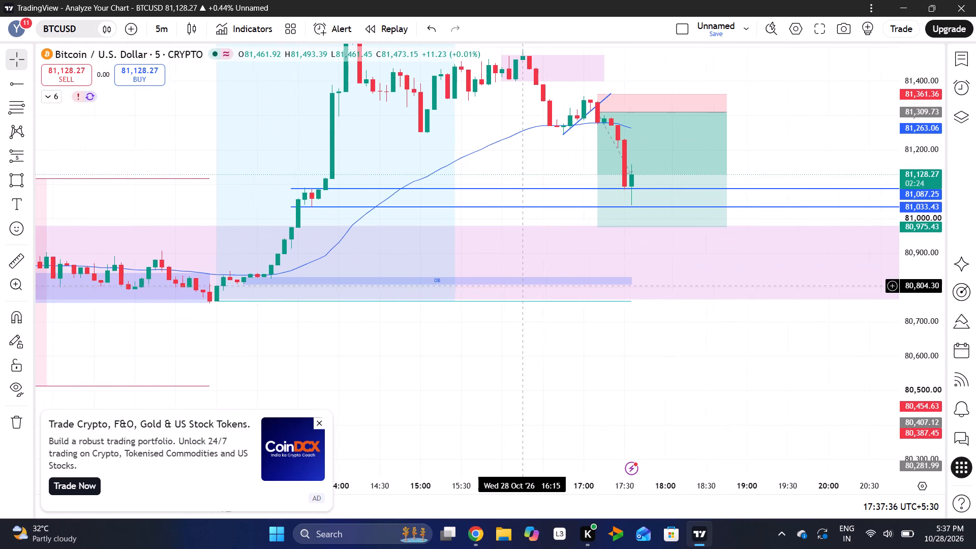
pyautogui.moveTo(923, 348); pyautogui.dragTo(939, 289)
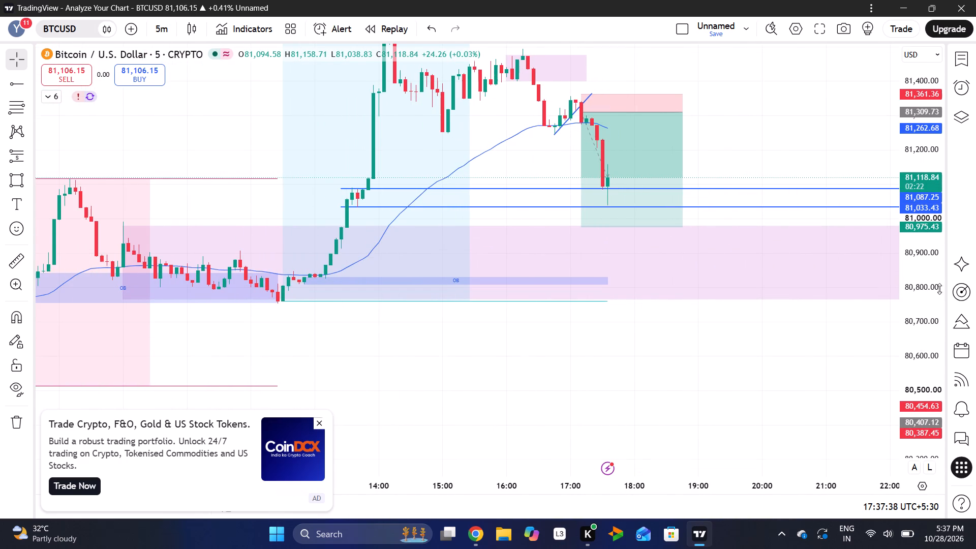
pyautogui.moveTo(939, 289); pyautogui.dragTo(956, 225)
pyautogui.moveTo(481, 375); pyautogui.dragTo(645, 464)
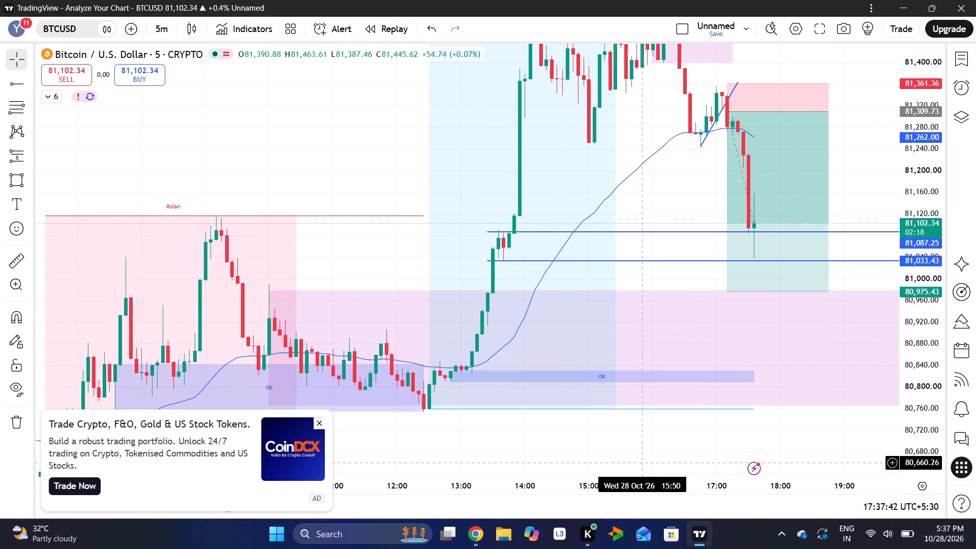
# Review earlier 5-minute price action back through the 28 October Asian session to the New York PM and AM sessions.
pyautogui.moveTo(401, 212); pyautogui.dragTo(501, 200)
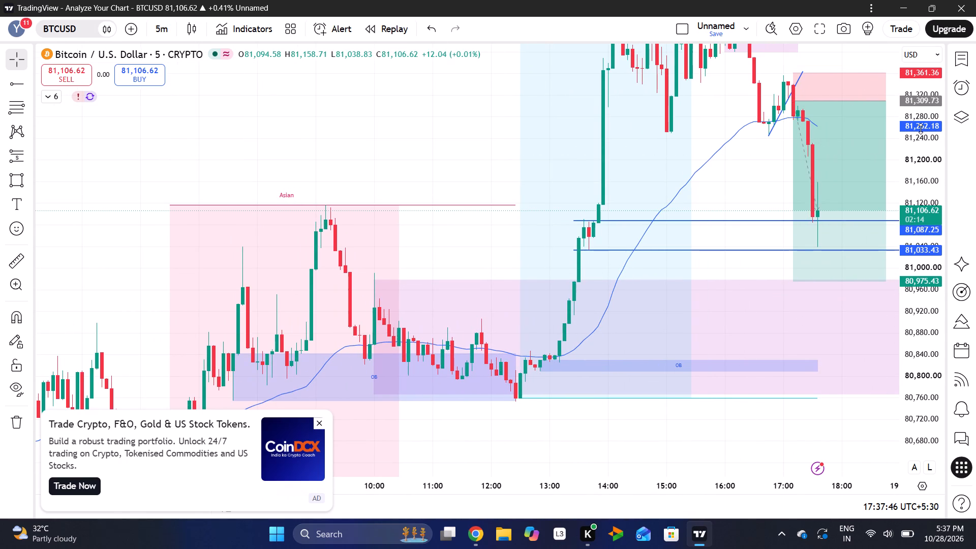
pyautogui.moveTo(921, 129); pyautogui.dragTo(920, 247)
pyautogui.moveTo(501, 197); pyautogui.dragTo(670, 177)
pyautogui.moveTo(380, 188); pyautogui.dragTo(518, 178)
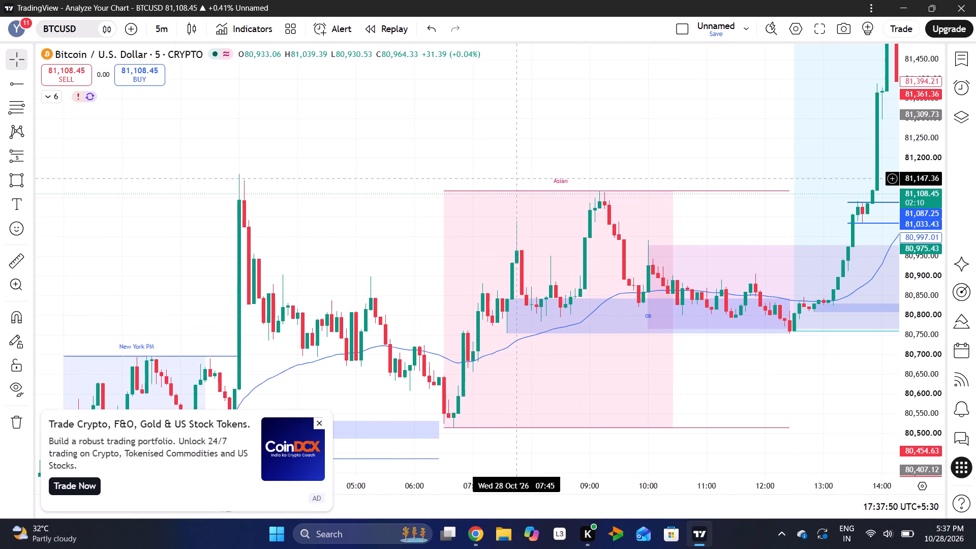
pyautogui.moveTo(374, 257); pyautogui.dragTo(578, 213)
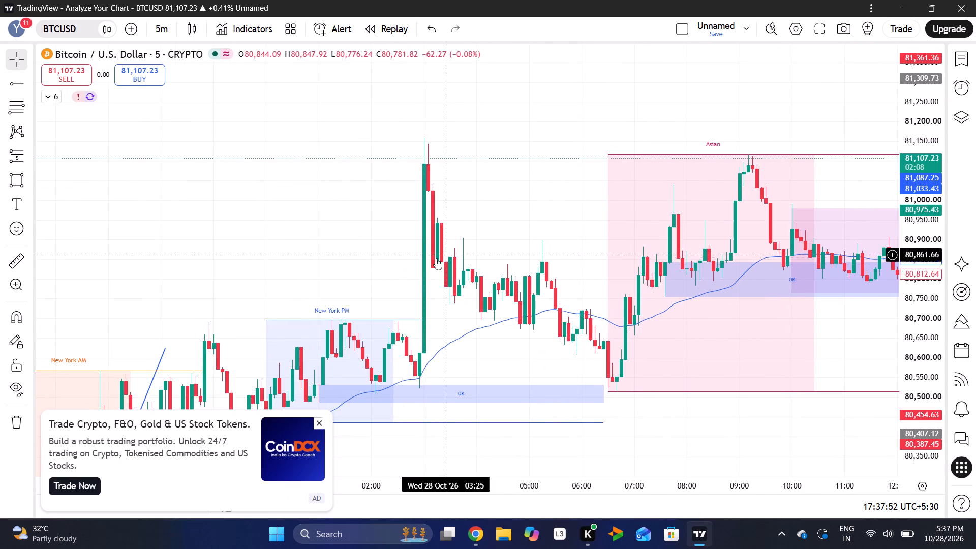
pyautogui.moveTo(383, 276); pyautogui.dragTo(598, 176)
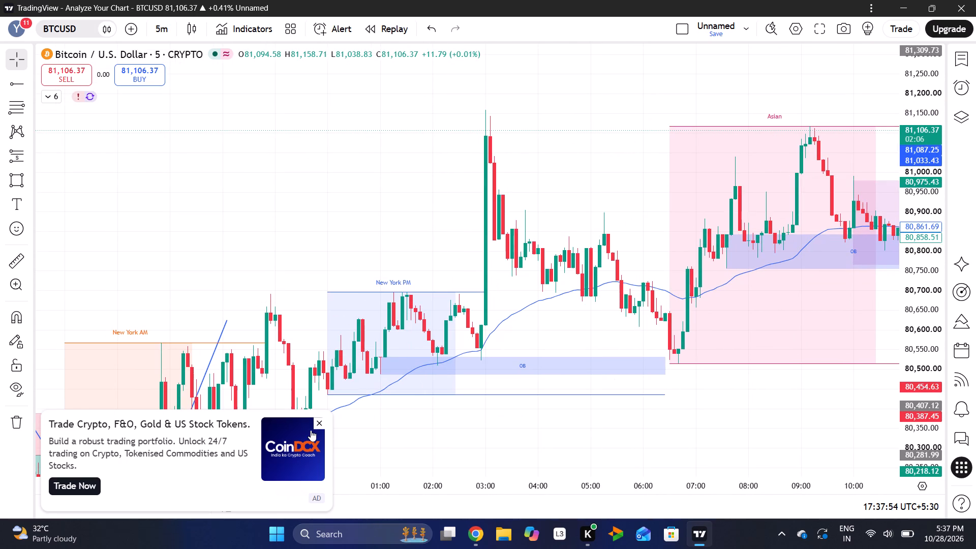
pyautogui.click(320, 426)
pyautogui.moveTo(417, 422); pyautogui.dragTo(523, 357)
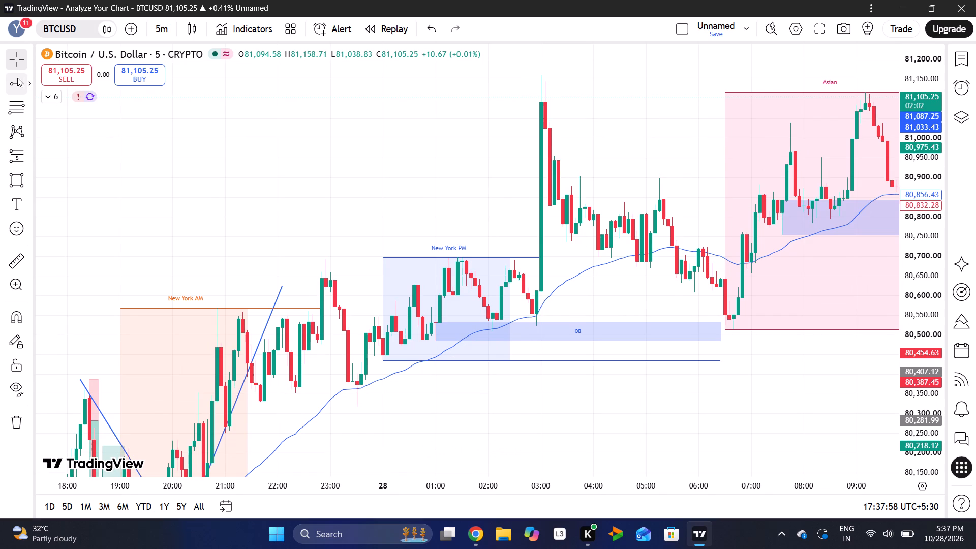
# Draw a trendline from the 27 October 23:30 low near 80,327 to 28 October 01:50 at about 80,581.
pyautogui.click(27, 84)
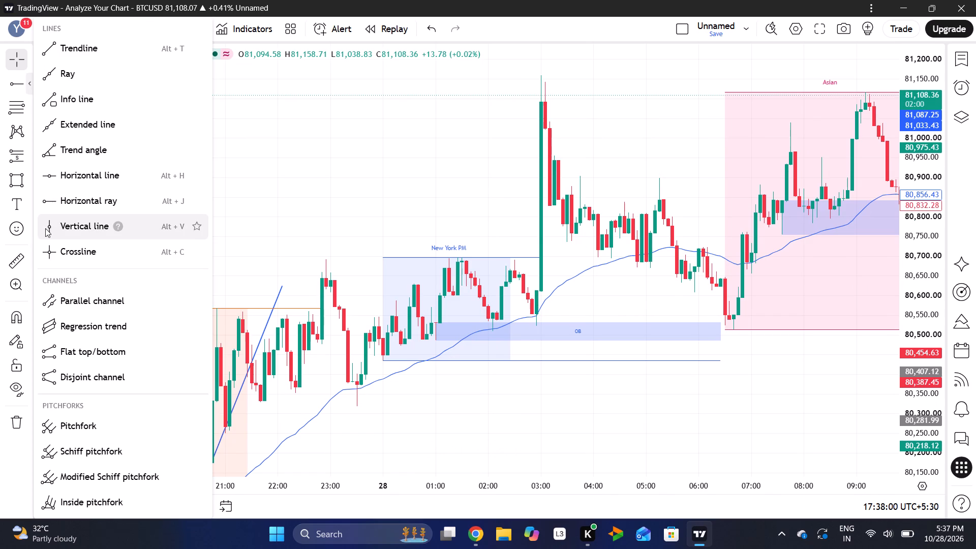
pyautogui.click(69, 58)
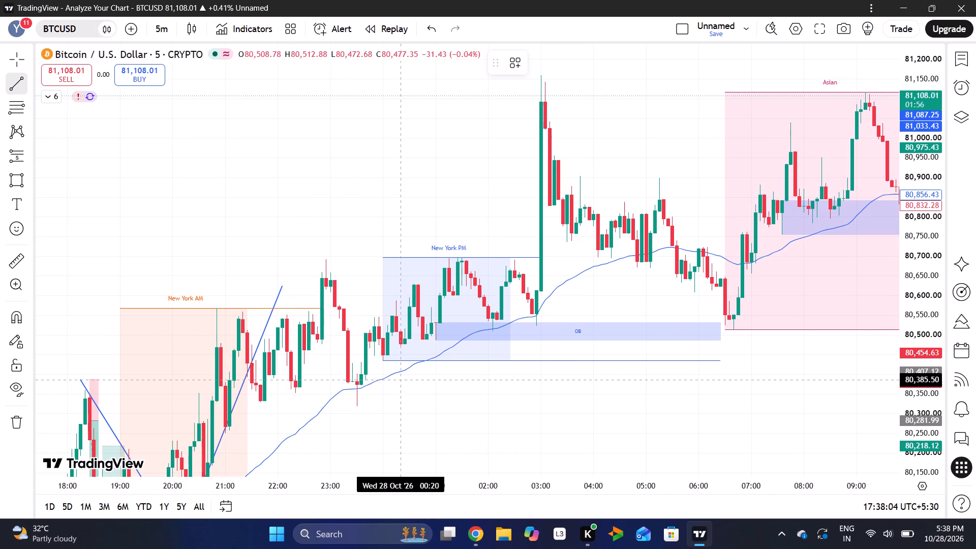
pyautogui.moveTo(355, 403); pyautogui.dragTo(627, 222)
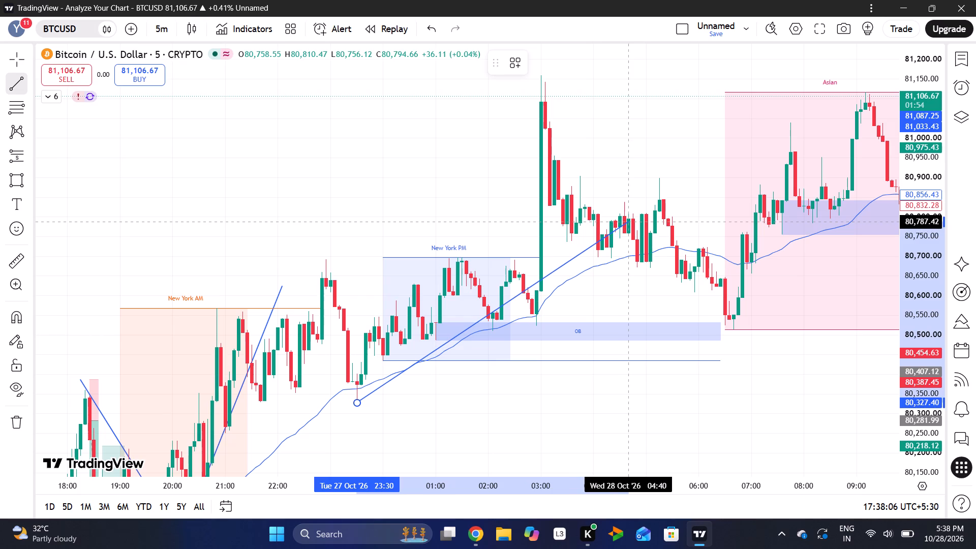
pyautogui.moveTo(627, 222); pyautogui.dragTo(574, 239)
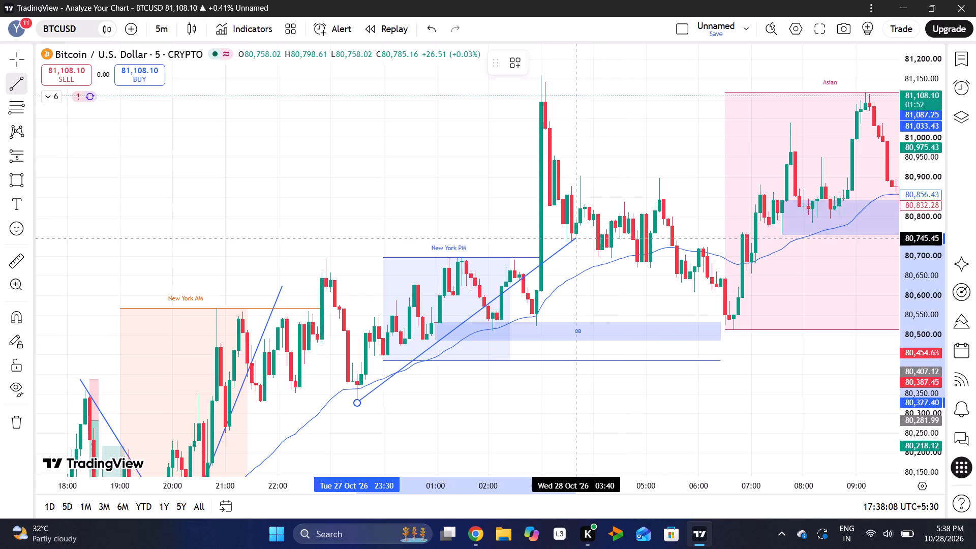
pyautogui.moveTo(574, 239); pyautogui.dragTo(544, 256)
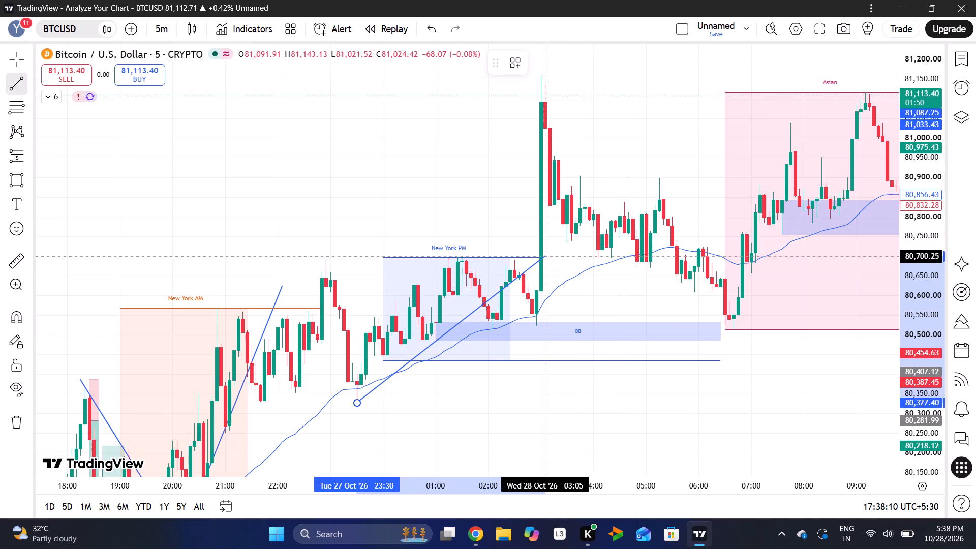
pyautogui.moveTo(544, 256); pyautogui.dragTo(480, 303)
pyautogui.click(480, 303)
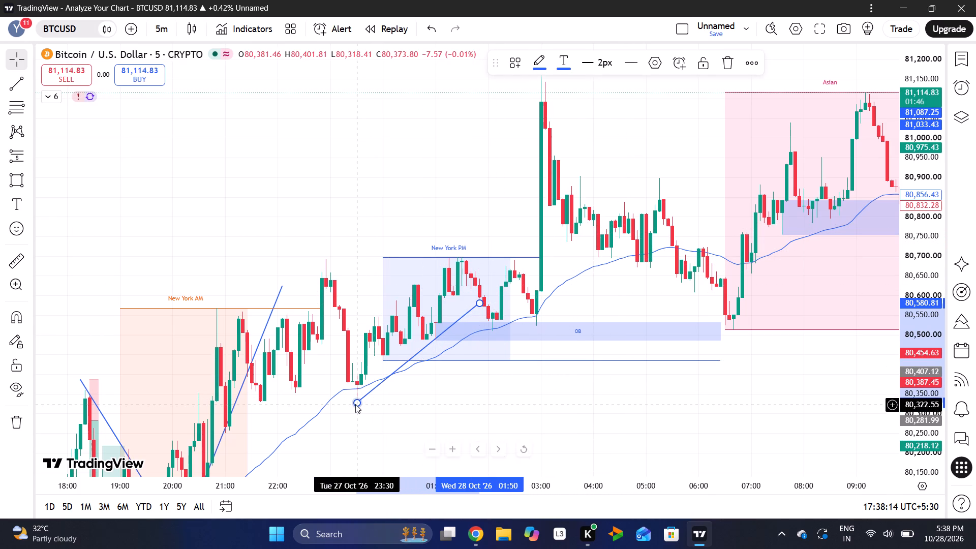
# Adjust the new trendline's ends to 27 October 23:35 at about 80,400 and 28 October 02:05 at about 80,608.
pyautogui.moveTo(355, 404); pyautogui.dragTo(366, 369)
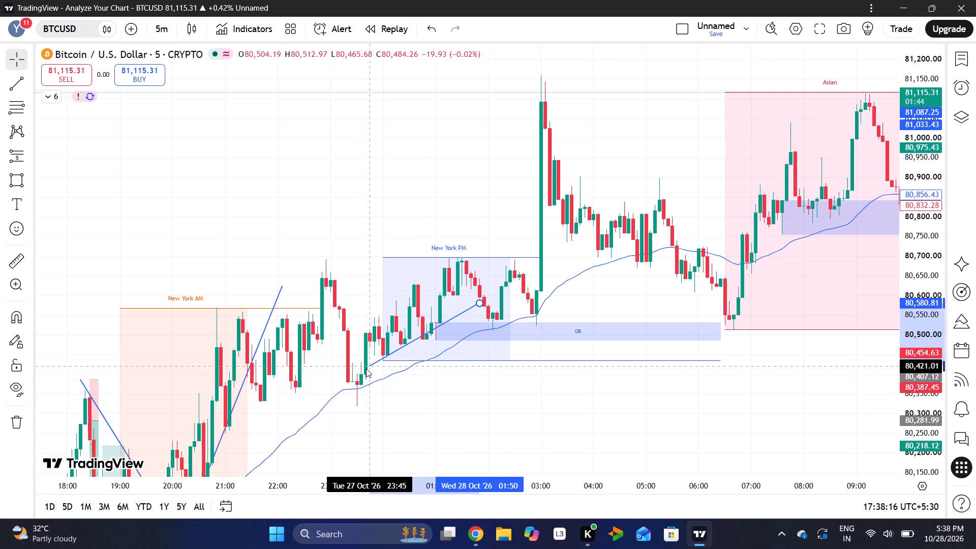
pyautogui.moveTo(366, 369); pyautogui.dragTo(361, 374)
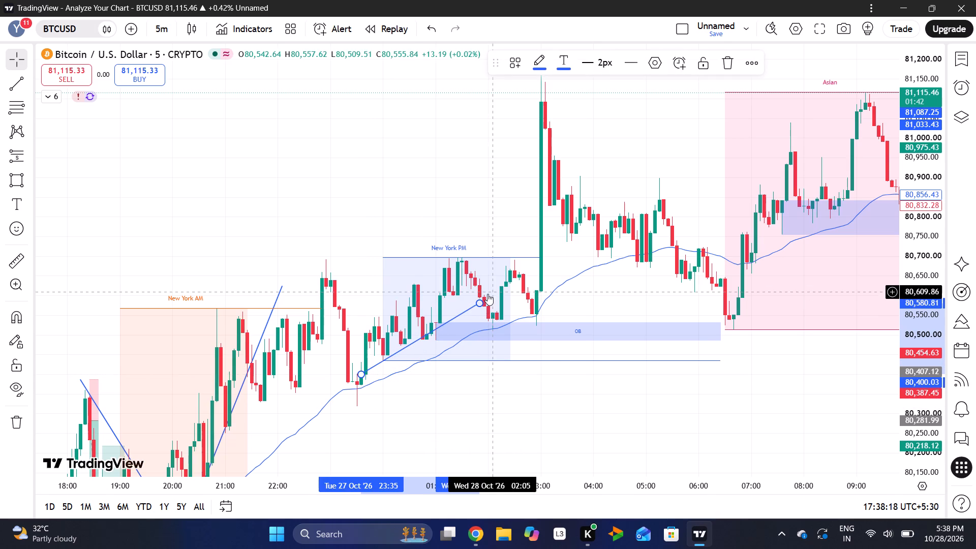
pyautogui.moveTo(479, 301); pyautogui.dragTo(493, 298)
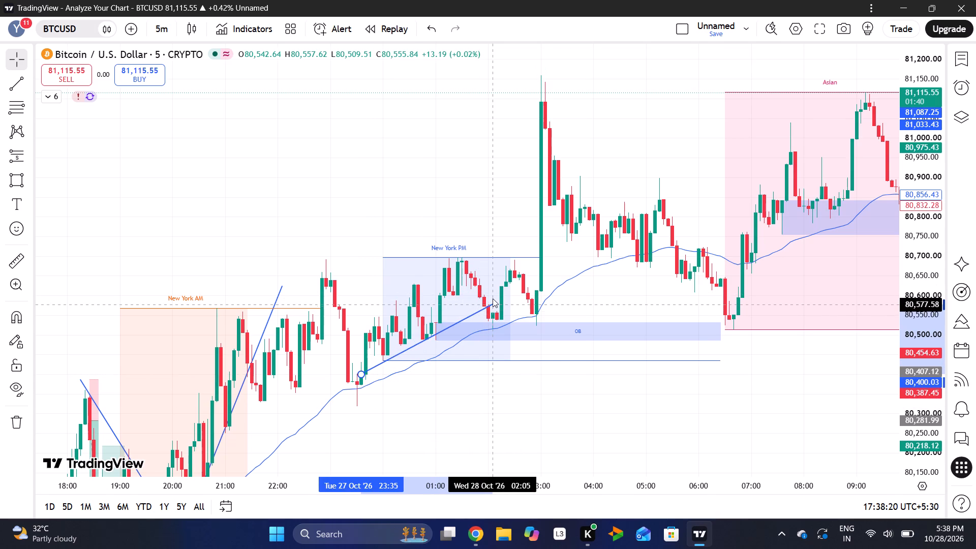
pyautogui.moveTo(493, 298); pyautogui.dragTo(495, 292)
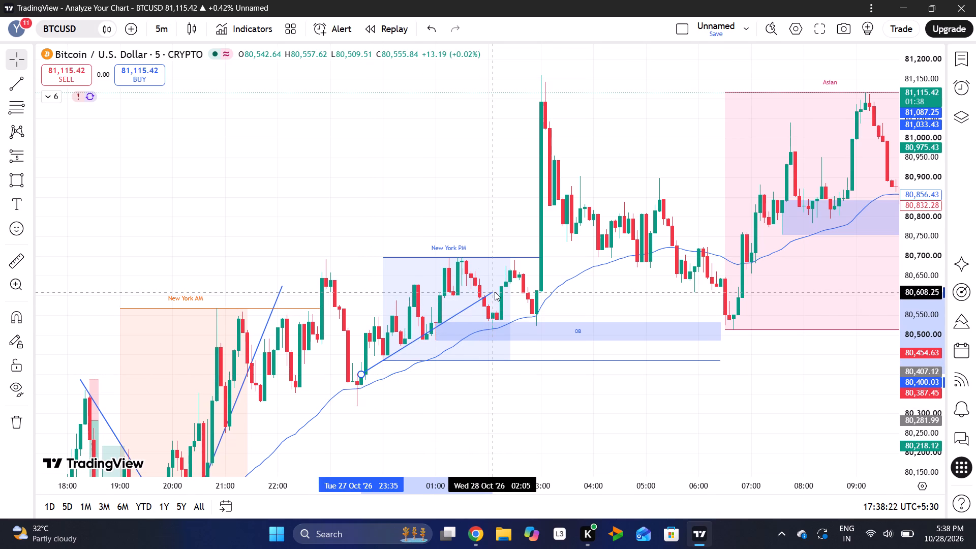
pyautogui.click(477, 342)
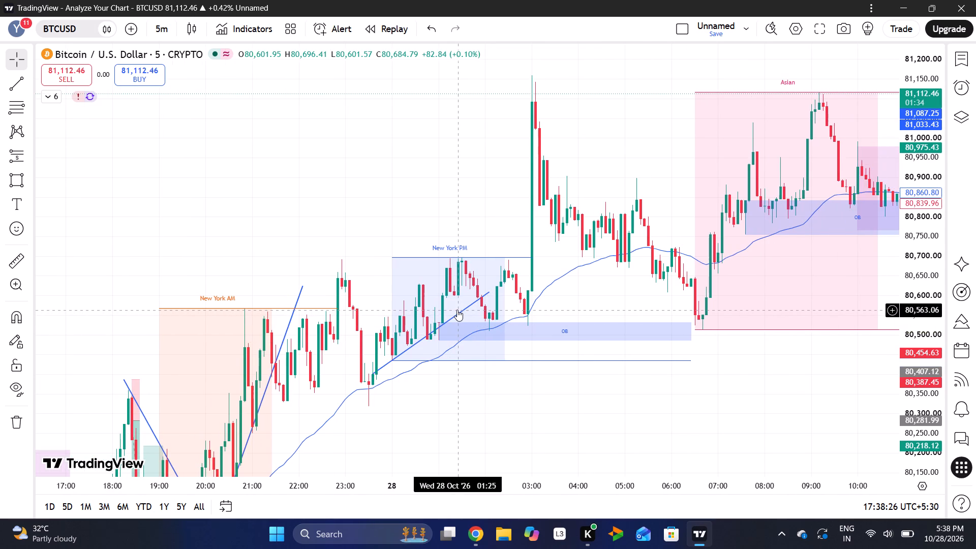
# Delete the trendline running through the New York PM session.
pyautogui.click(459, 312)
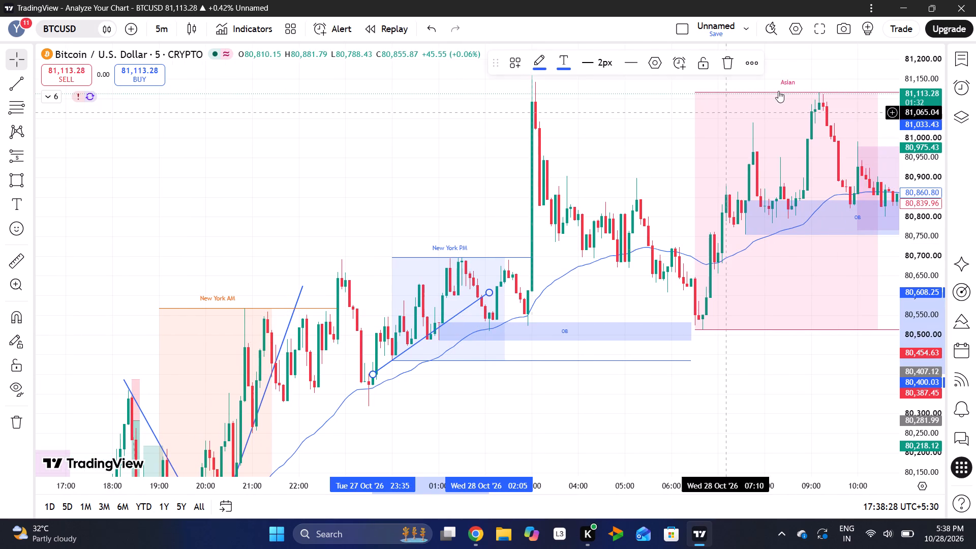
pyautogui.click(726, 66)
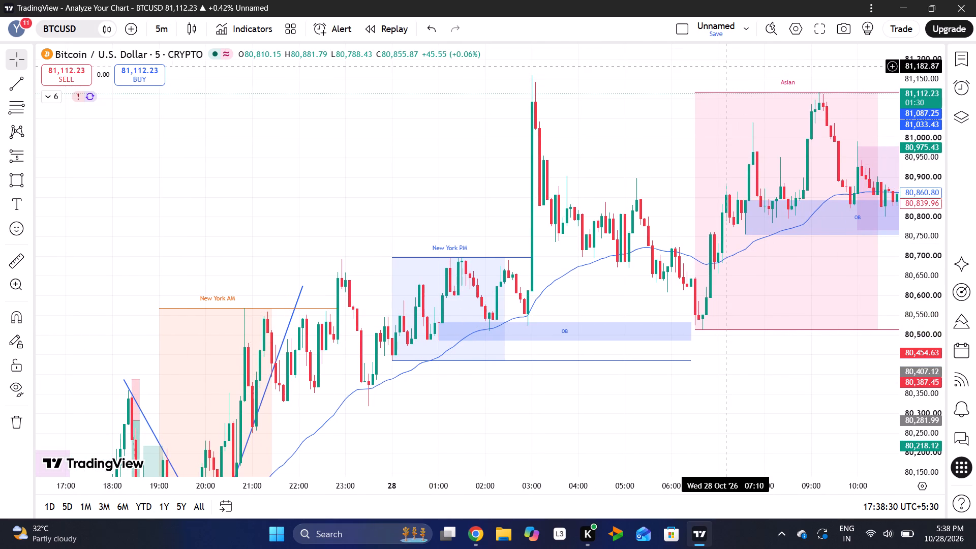
# Examine 5-minute BTCUSD price action from the 27 October New York AM session through the 28 October New York PM and Asian sessions.
pyautogui.moveTo(924, 200); pyautogui.dragTo(867, 389)
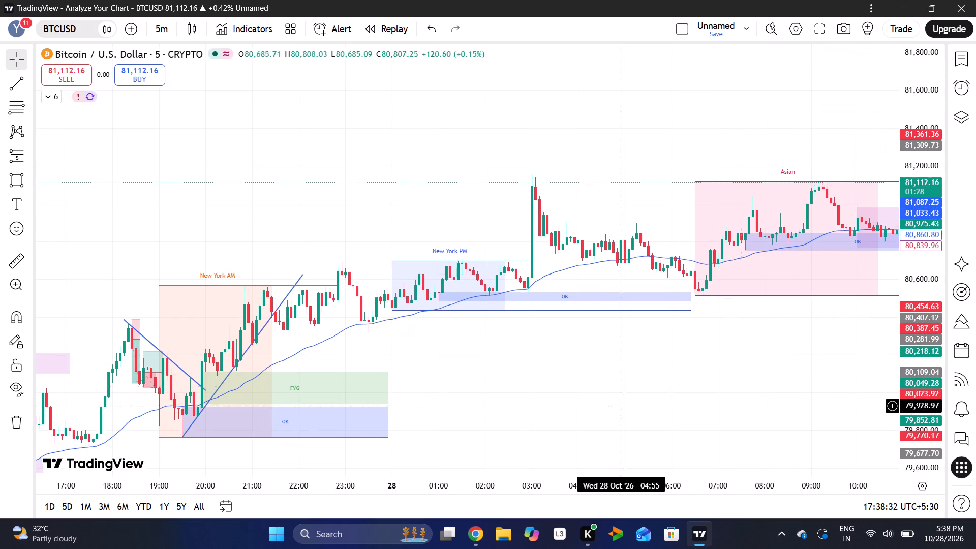
pyautogui.hscroll(1, 608, 410)
pyautogui.moveTo(608, 410); pyautogui.dragTo(525, 346)
pyautogui.hscroll(-1, 525, 346)
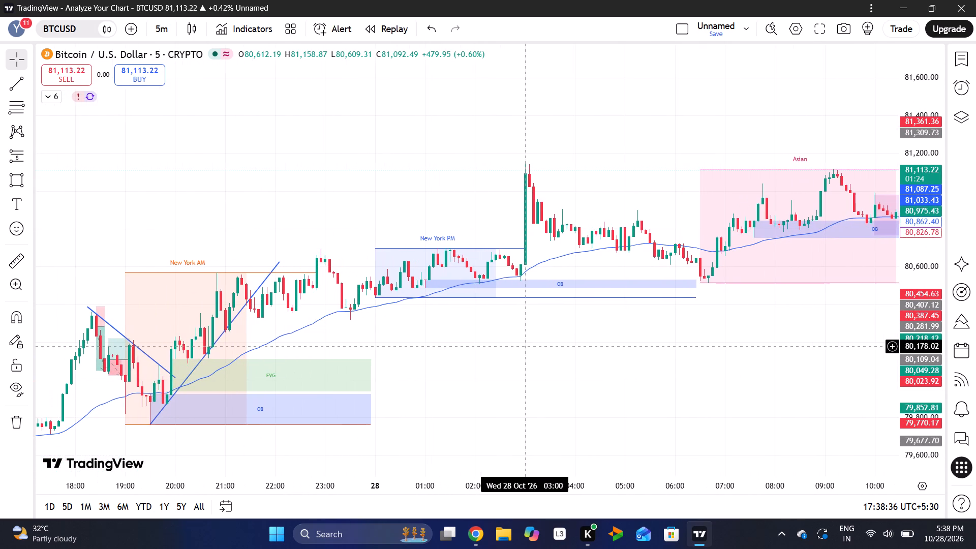
pyautogui.moveTo(525, 346); pyautogui.dragTo(453, 322)
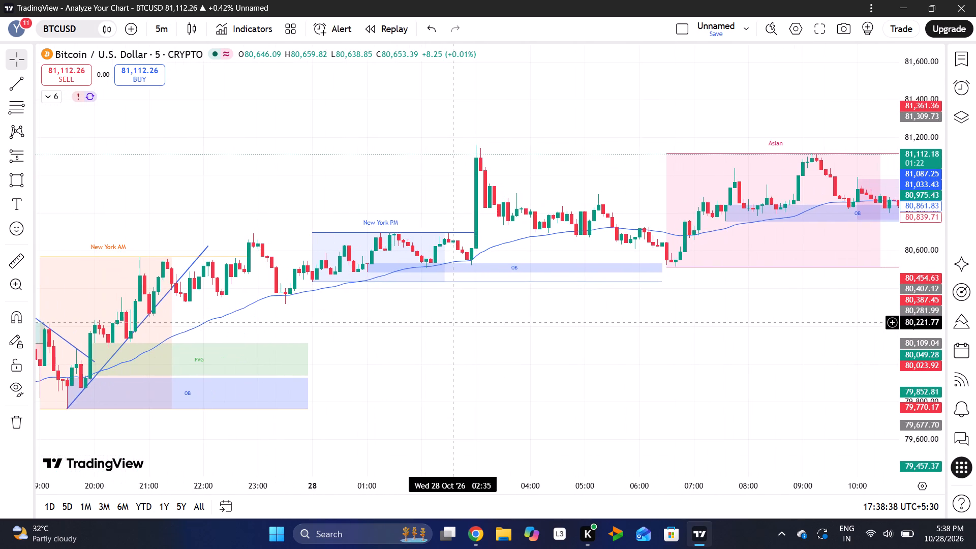
pyautogui.moveTo(453, 322); pyautogui.dragTo(313, 326)
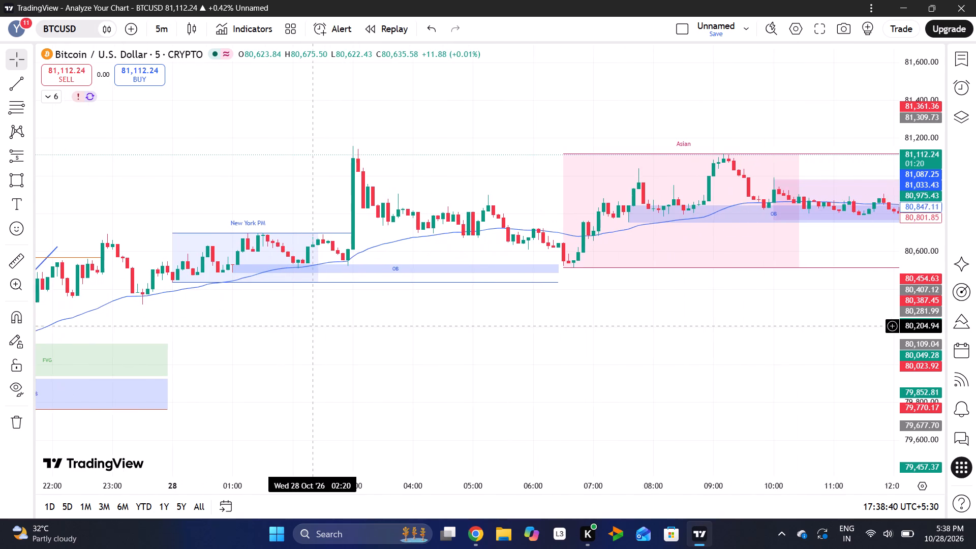
pyautogui.moveTo(904, 425); pyautogui.dragTo(941, 289)
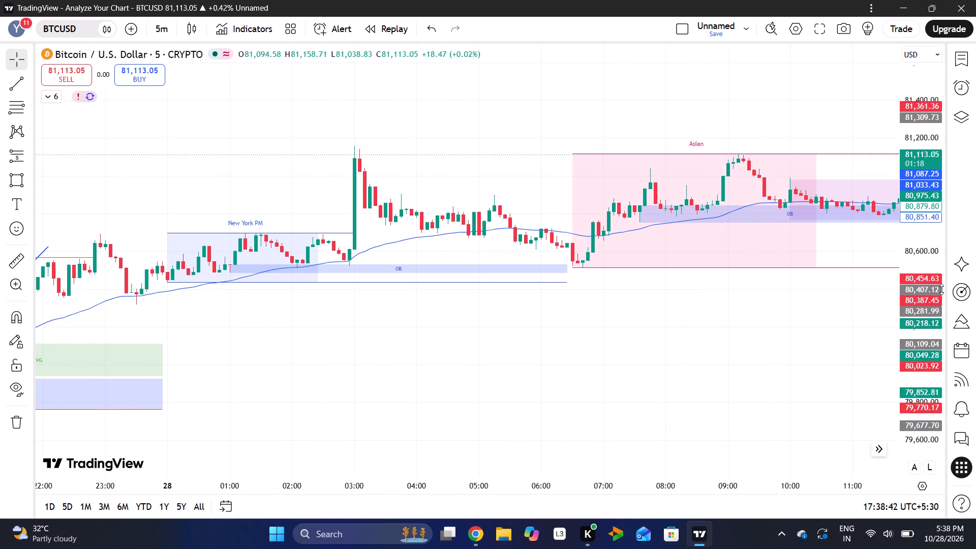
pyautogui.moveTo(941, 289); pyautogui.dragTo(945, 277)
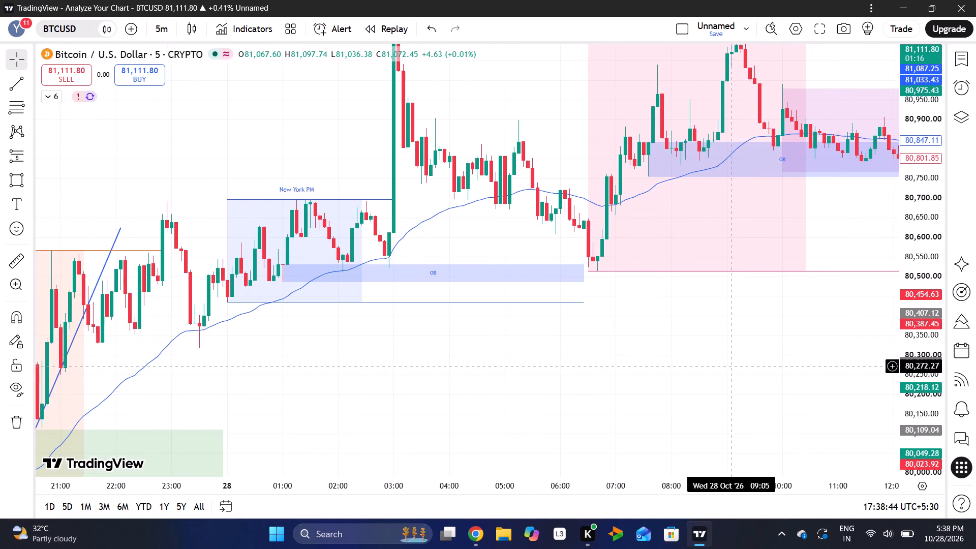
pyautogui.moveTo(798, 321); pyautogui.dragTo(777, 294)
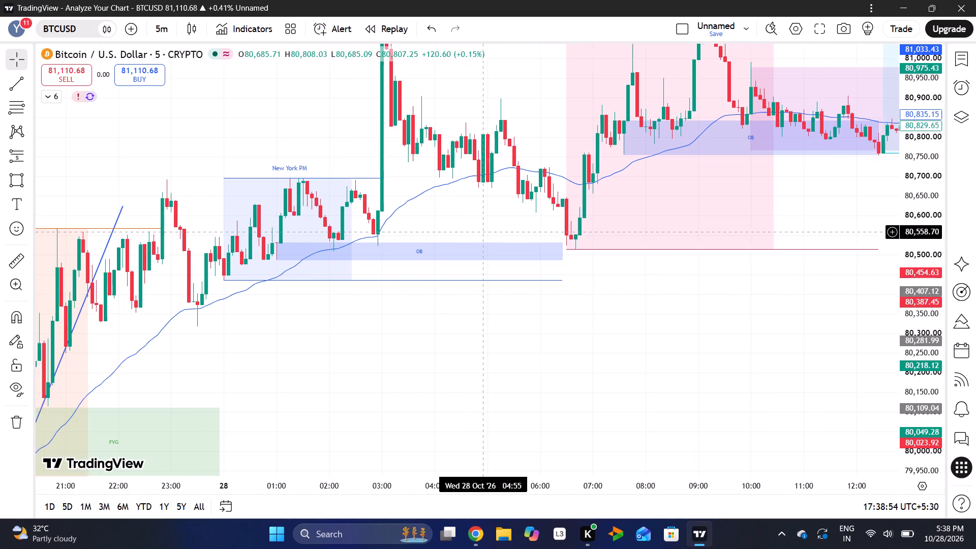
# Examine the latest 5-minute price action around the short position, both rays and the purple zone.
pyautogui.moveTo(483, 232); pyautogui.dragTo(373, 304)
pyautogui.moveTo(806, 291); pyautogui.dragTo(494, 414)
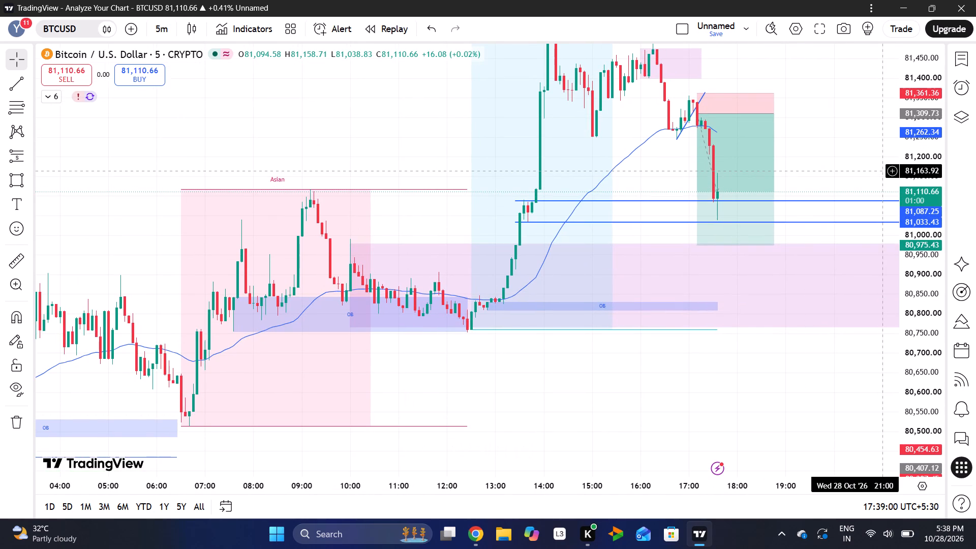
pyautogui.moveTo(822, 132); pyautogui.dragTo(744, 150)
pyautogui.hscroll(-1, 744, 150)
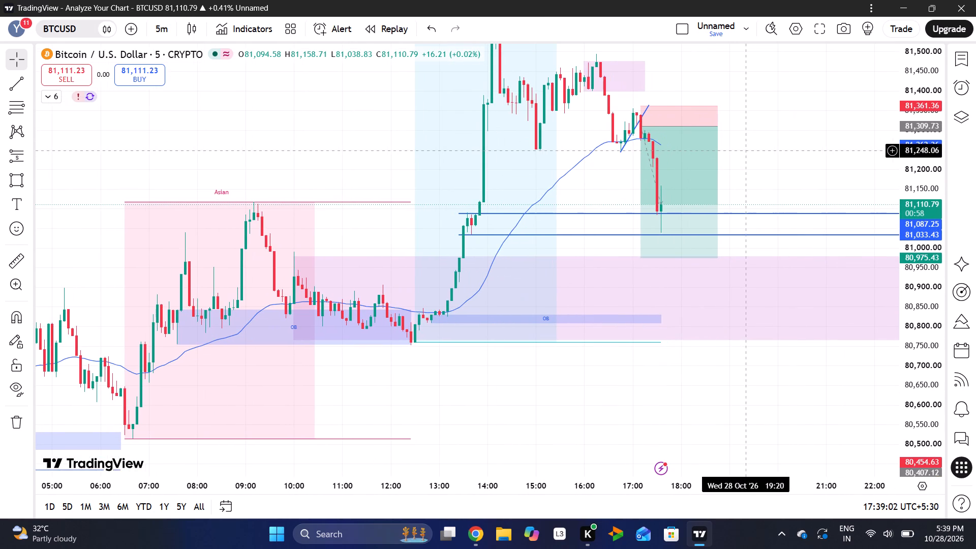
pyautogui.moveTo(922, 131); pyautogui.dragTo(921, 160)
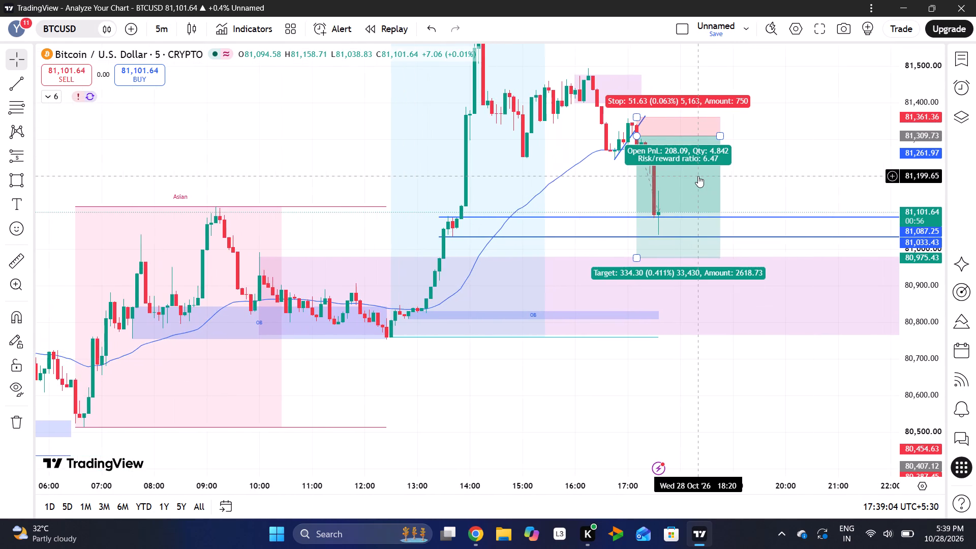
pyautogui.hscroll(-1, 790, 190)
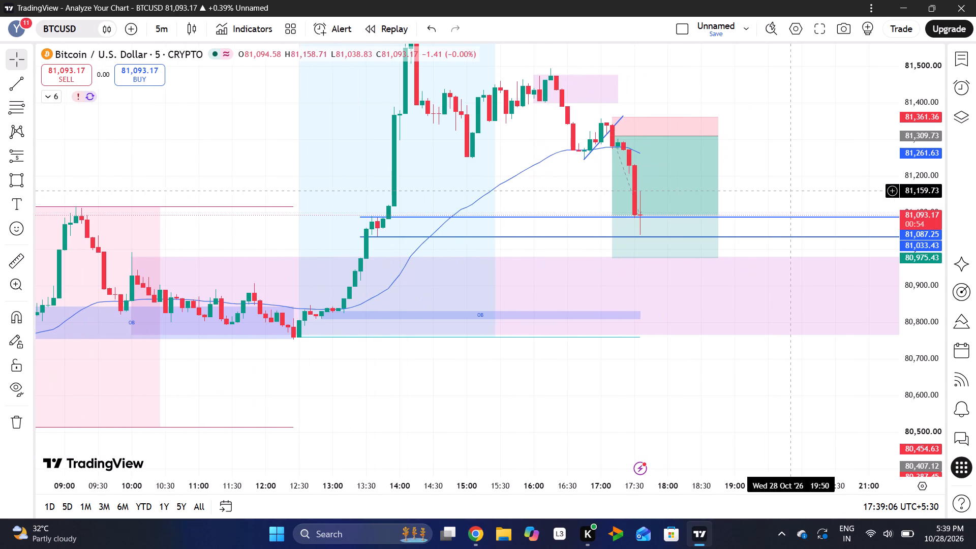
# Review 5-minute price action back from the 28 October Asian session to the 27 October New York AM session.
pyautogui.moveTo(453, 382); pyautogui.dragTo(762, 299)
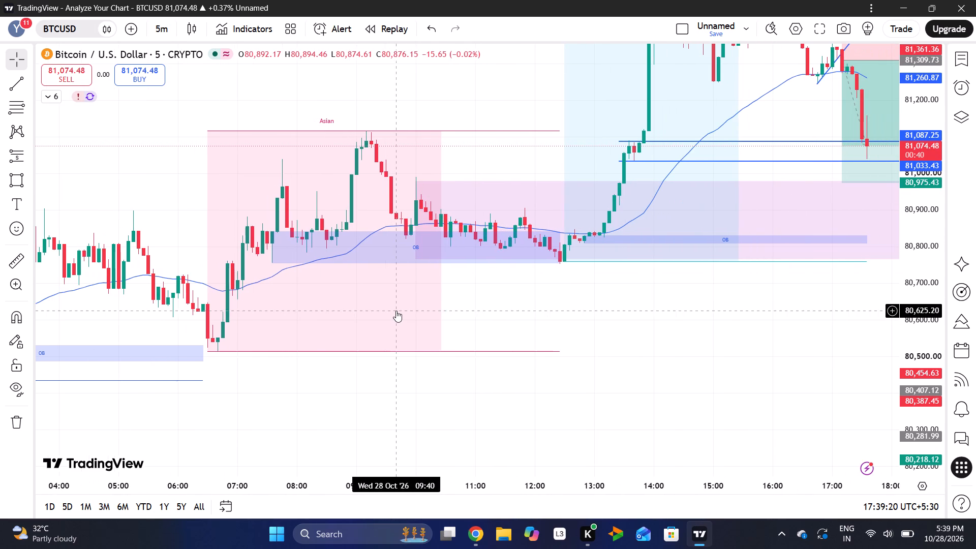
pyautogui.moveTo(344, 372); pyautogui.dragTo(595, 349)
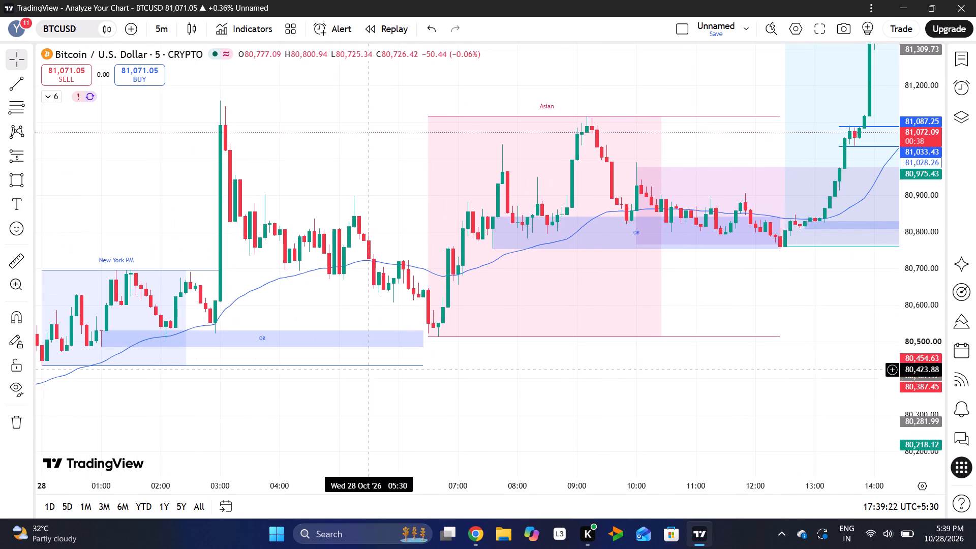
pyautogui.moveTo(318, 388); pyautogui.dragTo(463, 377)
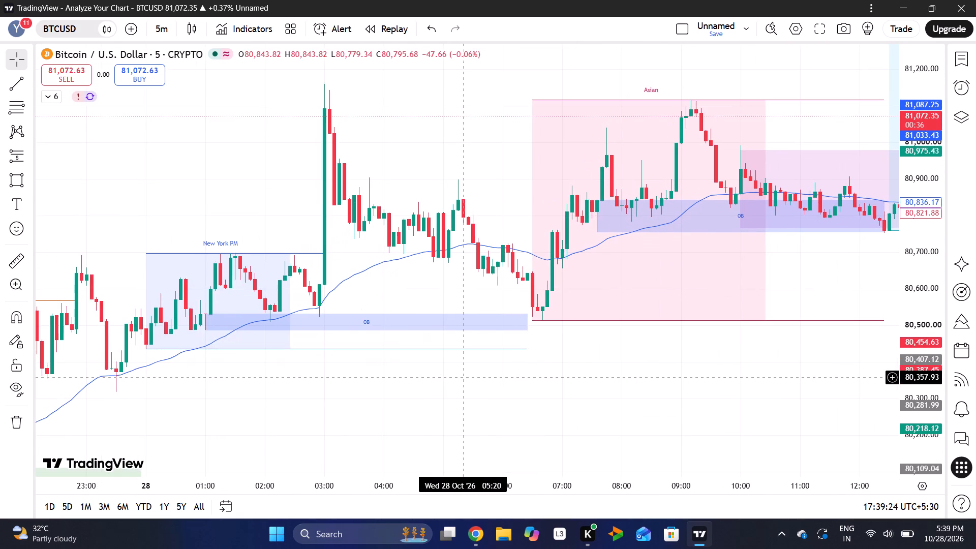
pyautogui.moveTo(463, 377); pyautogui.dragTo(573, 351)
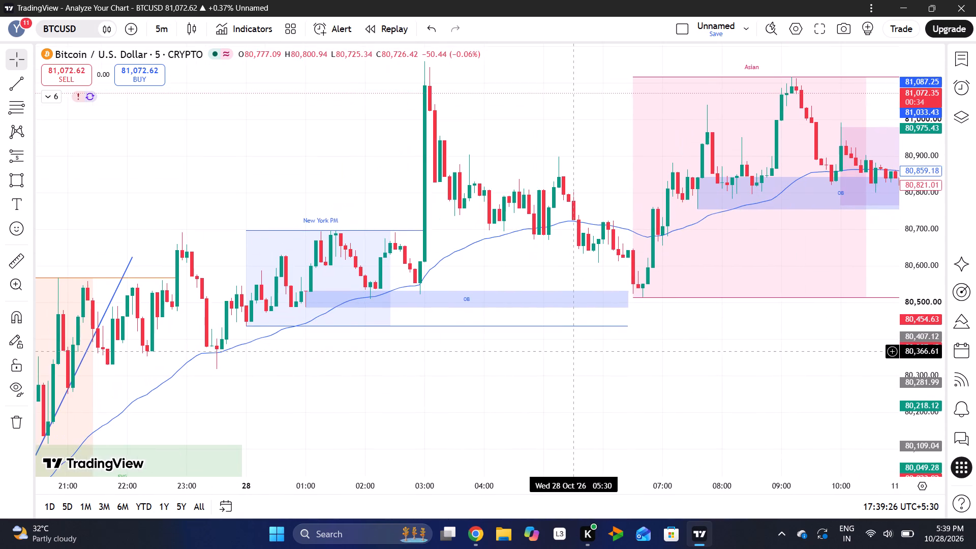
pyautogui.click(395, 361)
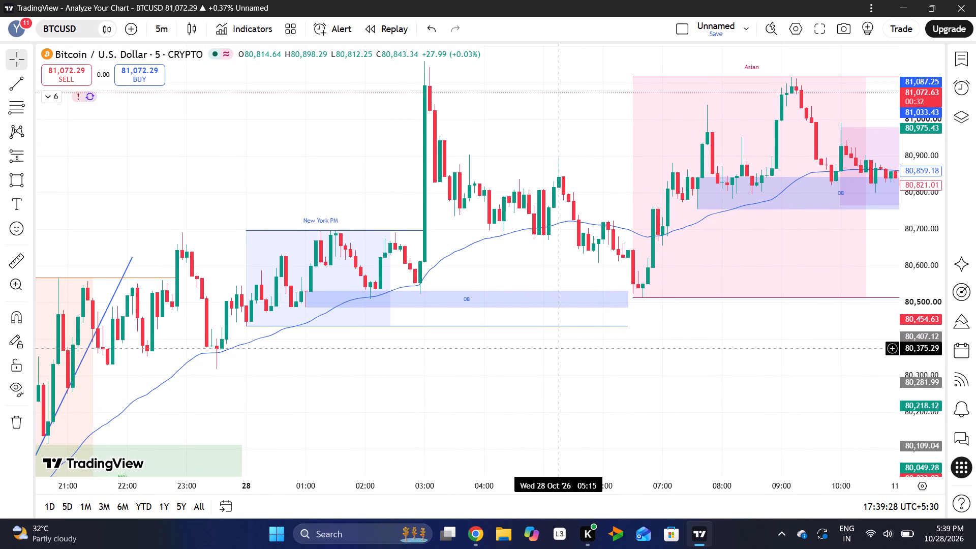
pyautogui.moveTo(404, 378); pyautogui.dragTo(450, 375)
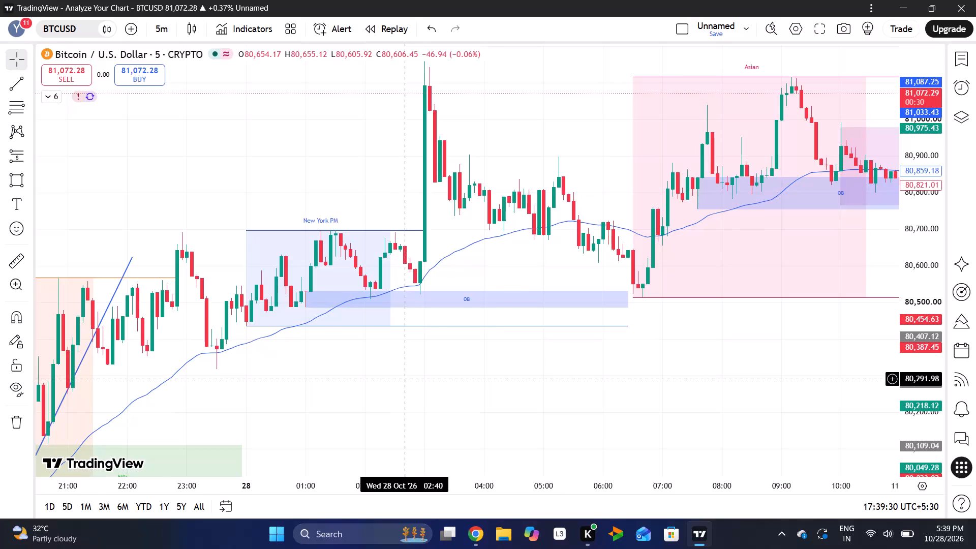
pyautogui.moveTo(450, 375); pyautogui.dragTo(562, 354)
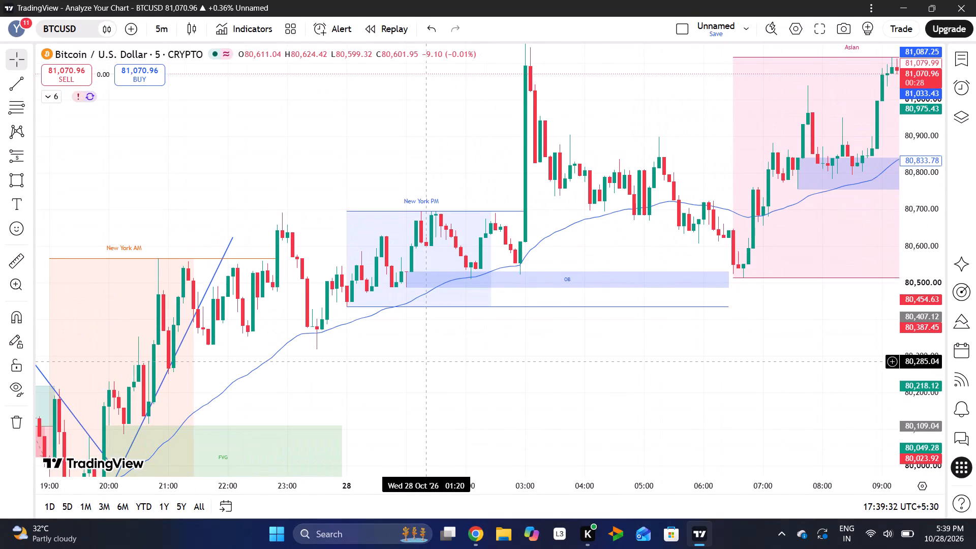
pyautogui.moveTo(428, 361); pyautogui.dragTo(621, 333)
pyautogui.moveTo(477, 358); pyautogui.dragTo(513, 343)
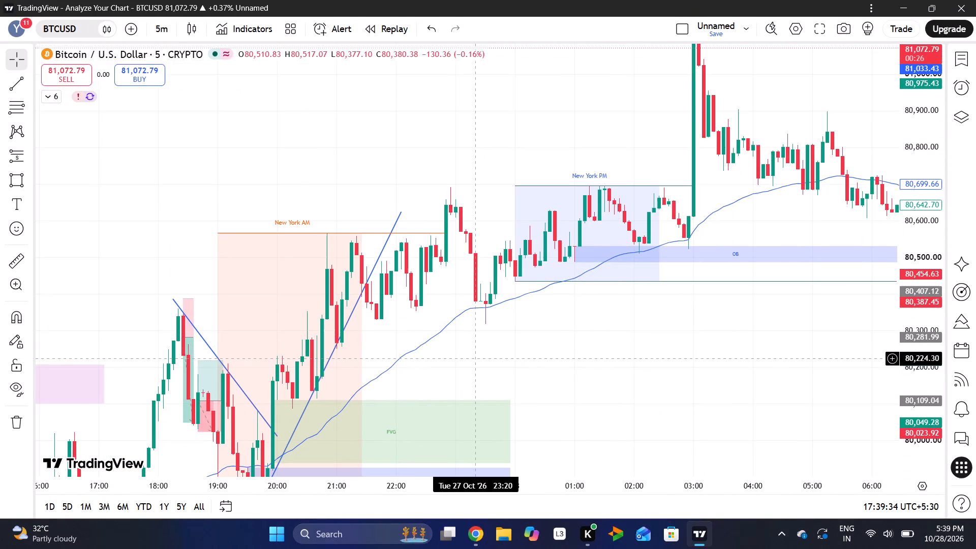
# Lower the upper end of the rising New York AM trendline to about 80,587 at 27 October 22:05.
pyautogui.moveTo(513, 343); pyautogui.dragTo(637, 268)
pyautogui.moveTo(918, 203); pyautogui.dragTo(922, 321)
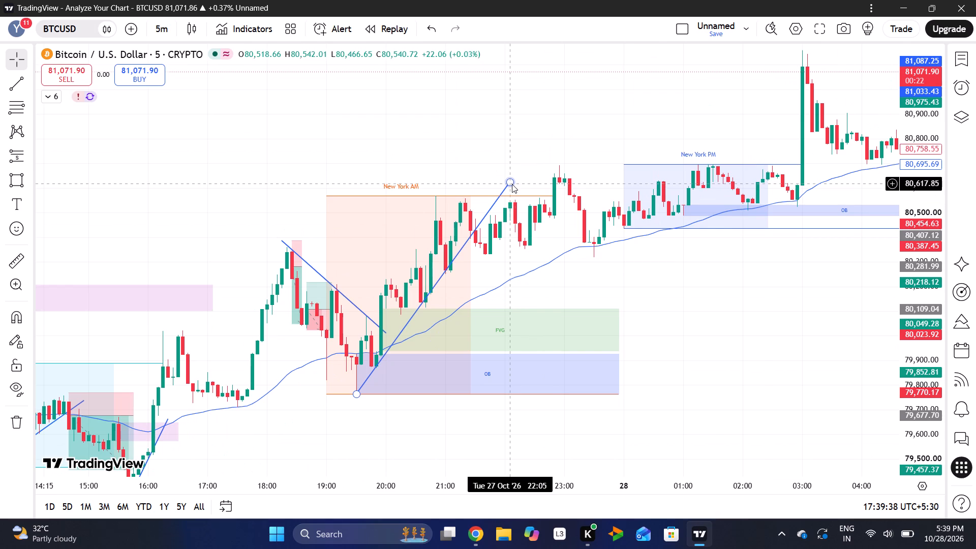
pyautogui.moveTo(512, 184); pyautogui.dragTo(511, 196)
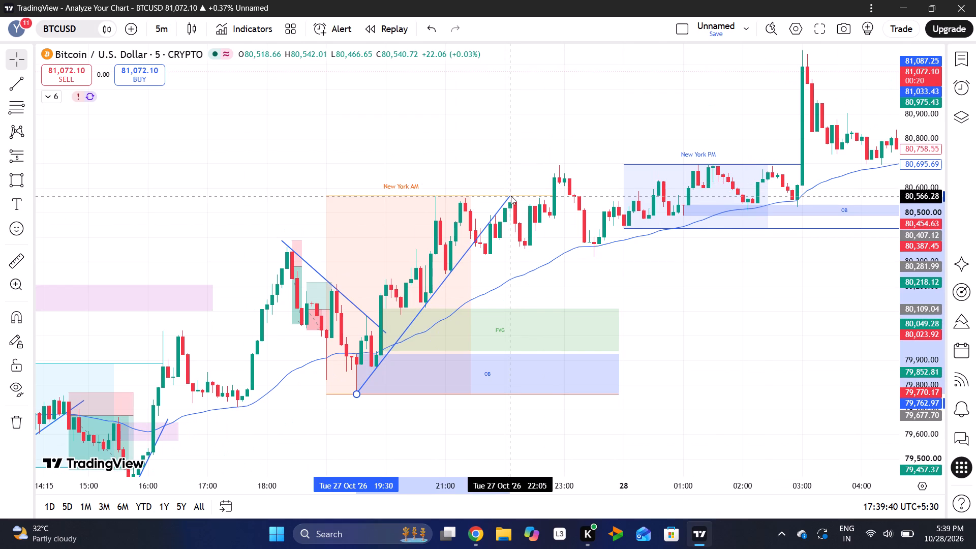
pyautogui.moveTo(511, 196); pyautogui.dragTo(511, 191)
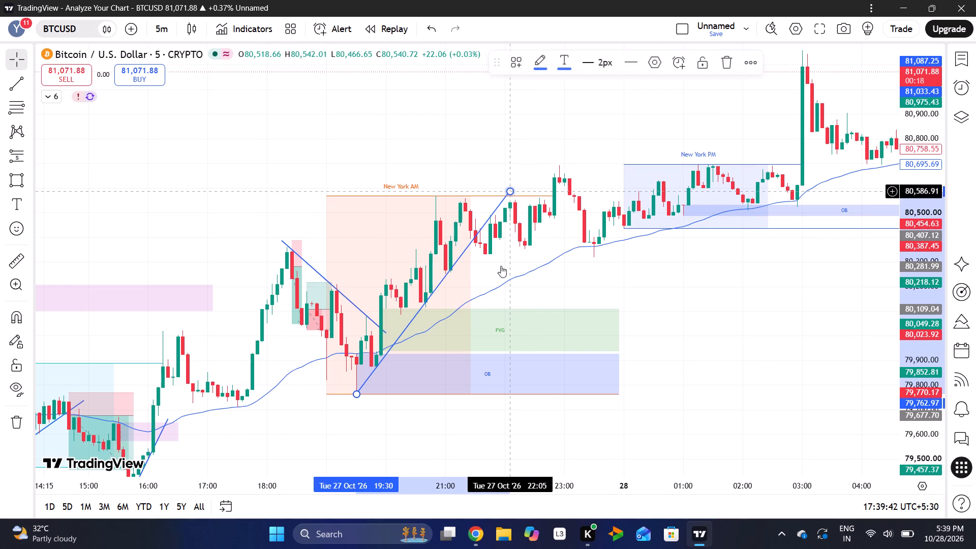
# Review 5-minute BTCUSD price action back from the 27 October New York AM session to the London session.
pyautogui.click(492, 284)
pyautogui.moveTo(492, 284); pyautogui.dragTo(610, 282)
pyautogui.moveTo(610, 282); pyautogui.dragTo(720, 218)
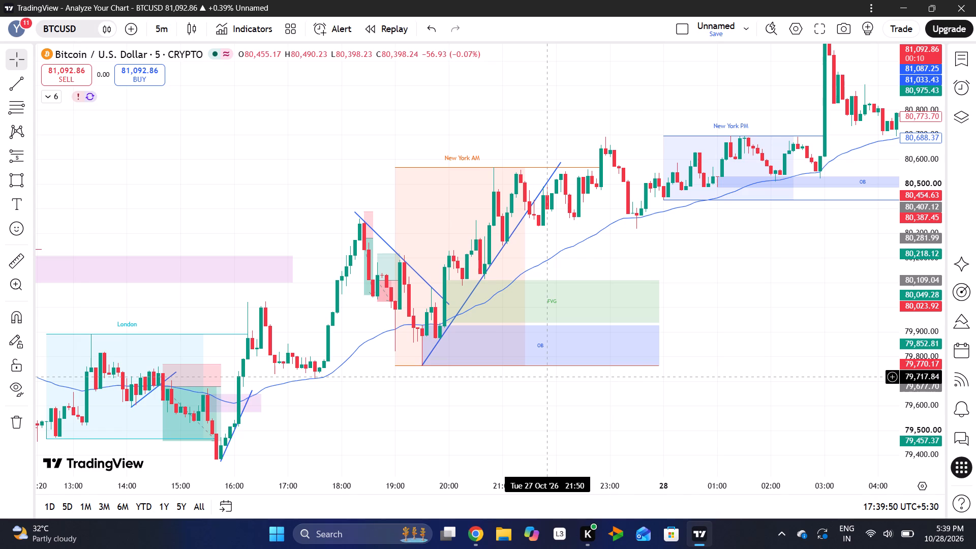
pyautogui.moveTo(582, 381); pyautogui.dragTo(699, 349)
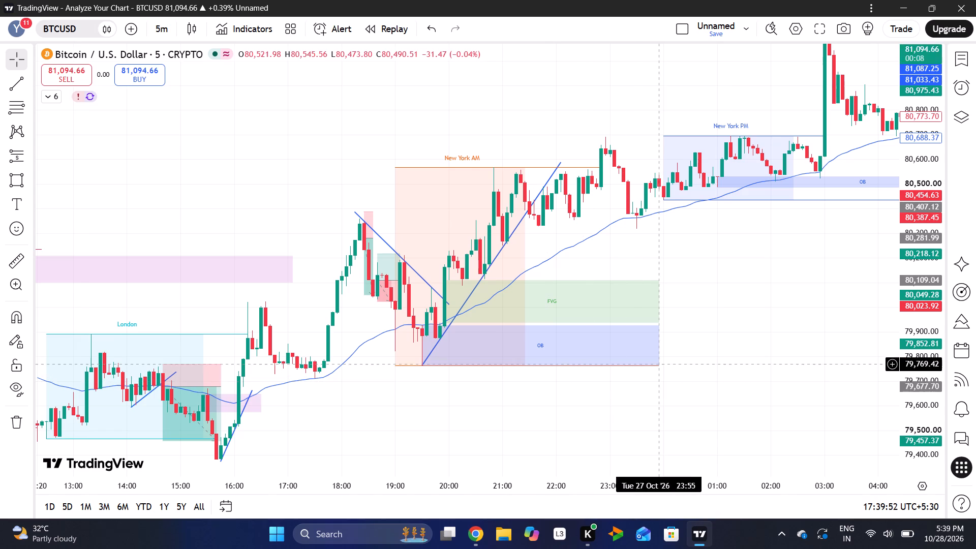
pyautogui.moveTo(699, 349); pyautogui.dragTo(806, 305)
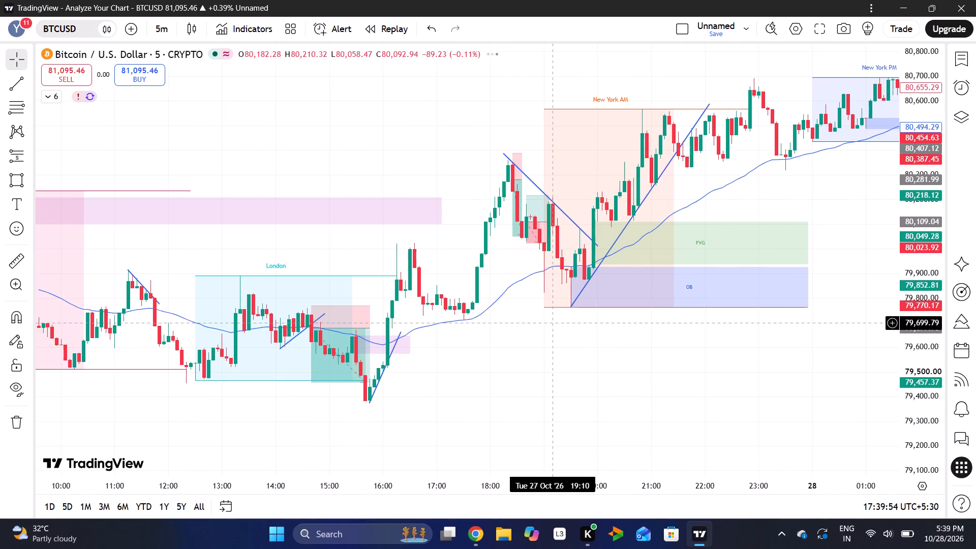
# Examine 5-minute price action forward from the 27 October London session through New York and Asian to the 28 October short position.
pyautogui.moveTo(793, 308); pyautogui.dragTo(611, 319)
pyautogui.moveTo(925, 184); pyautogui.dragTo(901, 260)
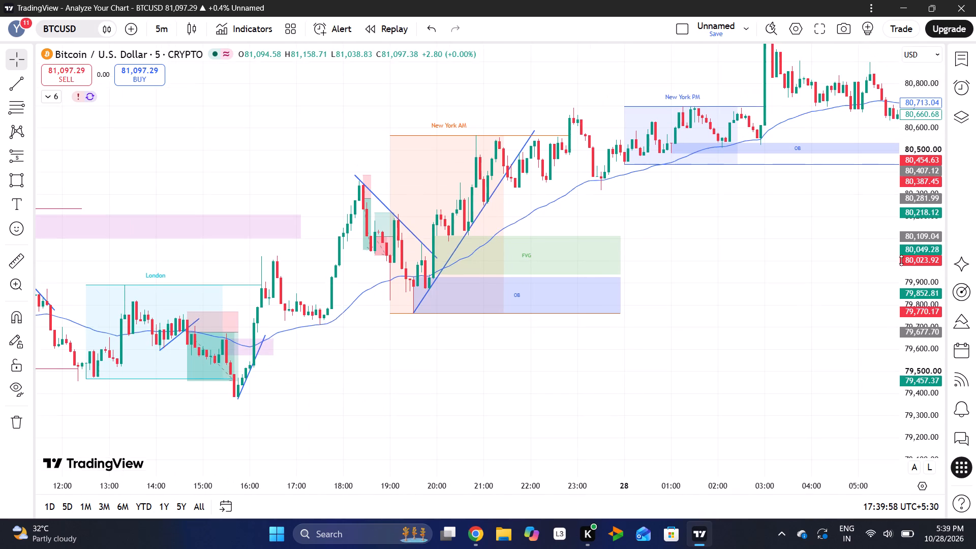
pyautogui.moveTo(901, 260); pyautogui.dragTo(900, 263)
pyautogui.moveTo(792, 254); pyautogui.dragTo(586, 273)
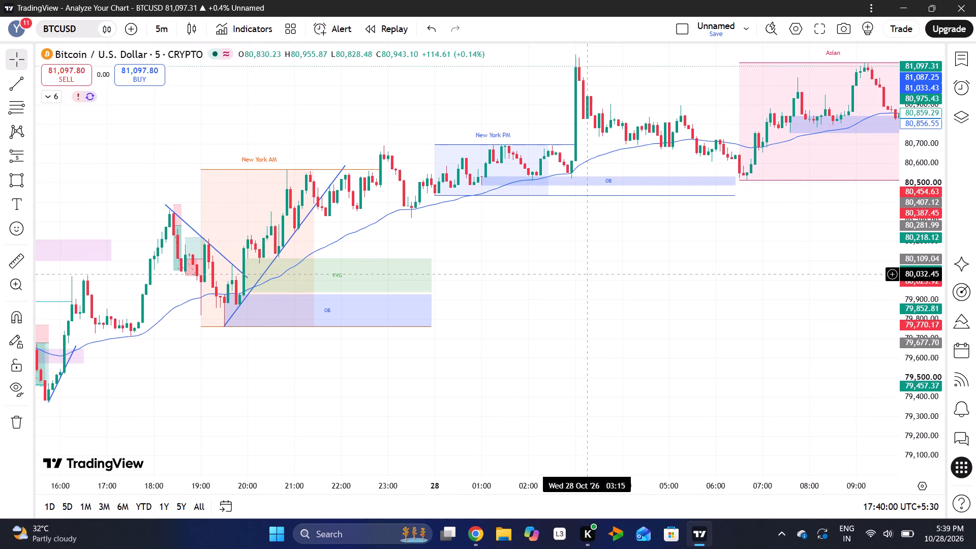
pyautogui.moveTo(807, 261); pyautogui.dragTo(635, 264)
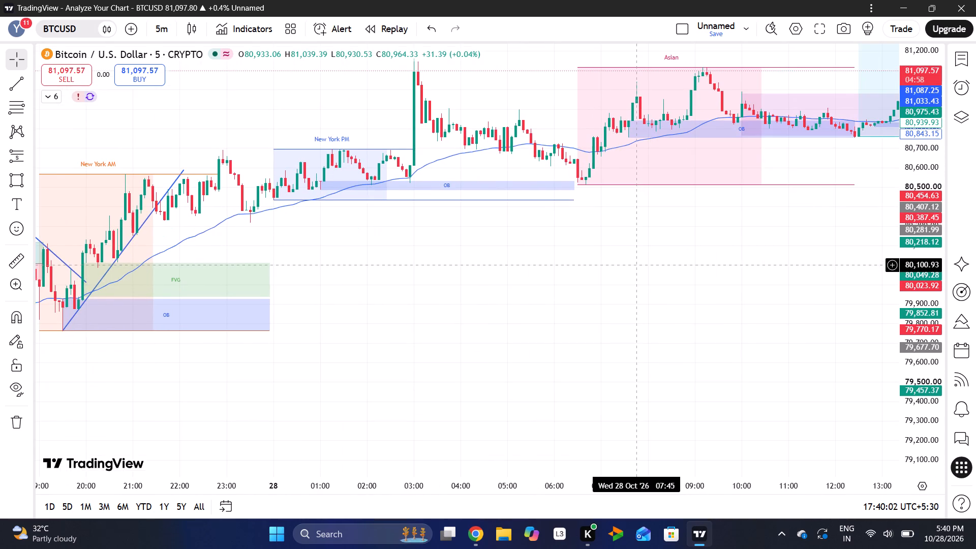
pyautogui.moveTo(925, 313); pyautogui.dragTo(941, 187)
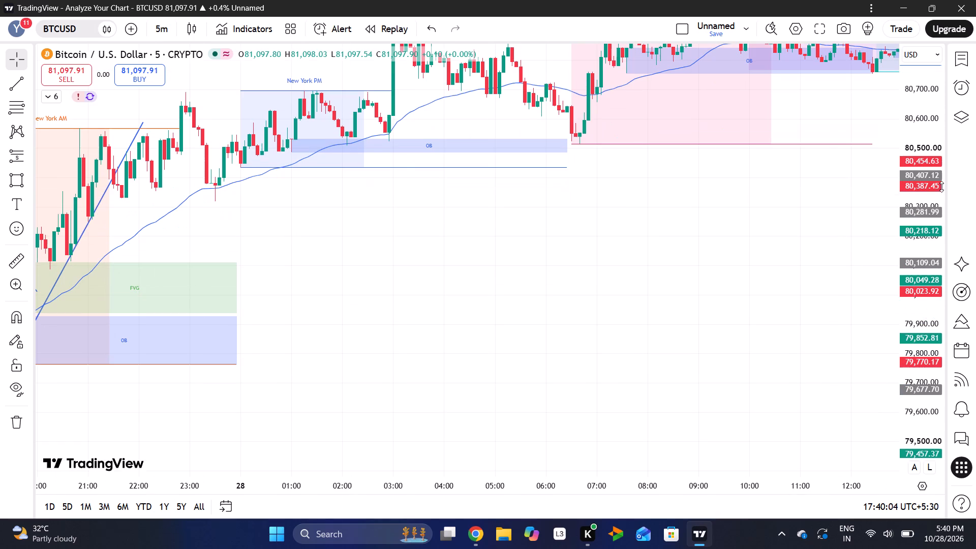
pyautogui.moveTo(737, 242); pyautogui.dragTo(544, 337)
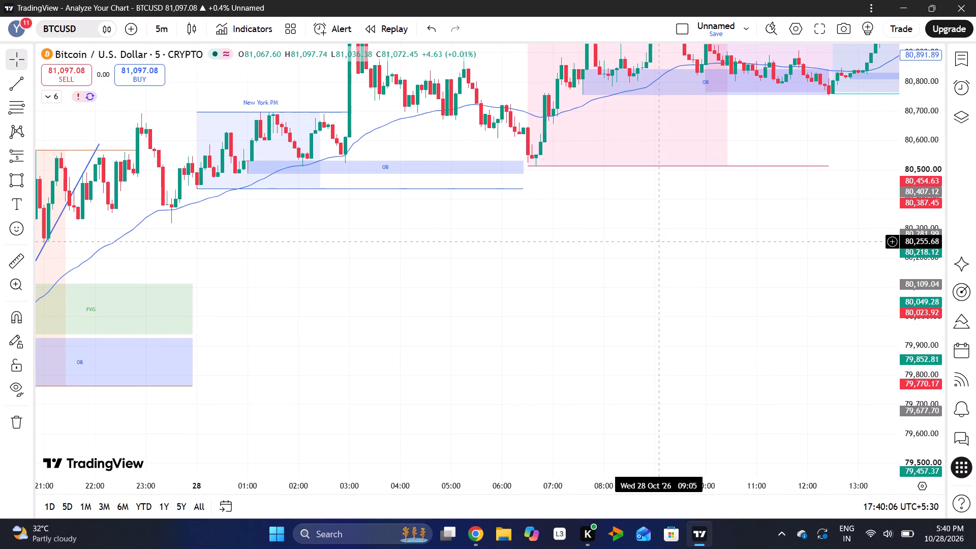
pyautogui.moveTo(865, 182); pyautogui.dragTo(705, 261)
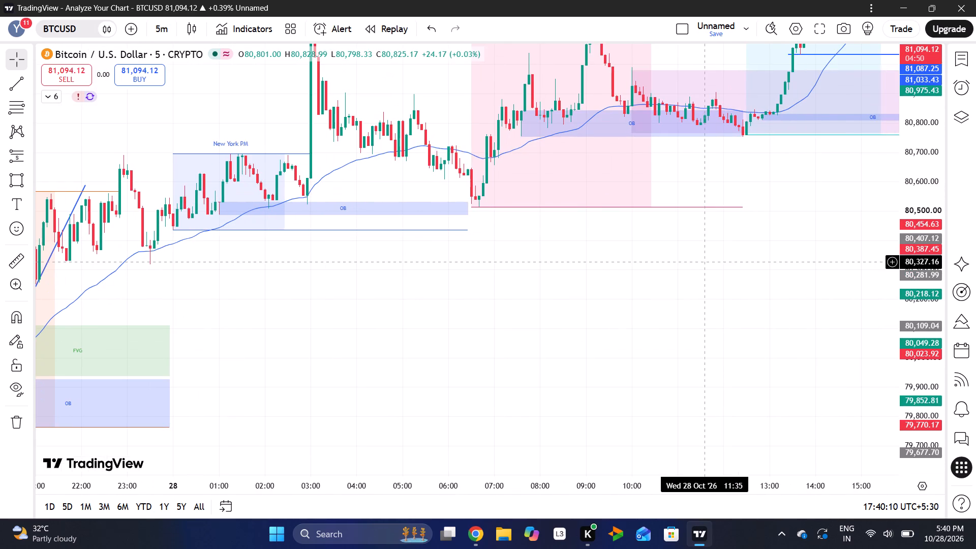
pyautogui.moveTo(800, 214); pyautogui.dragTo(743, 260)
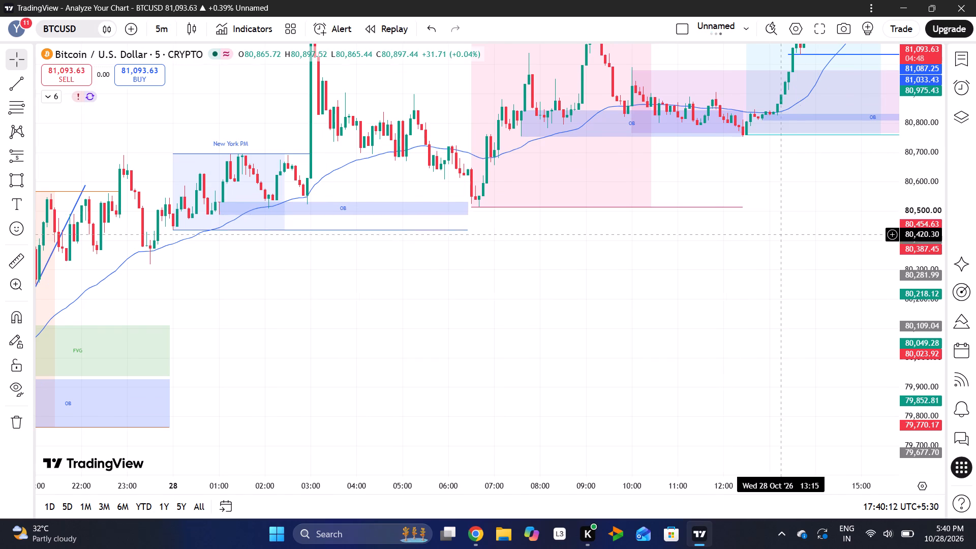
pyautogui.moveTo(743, 260); pyautogui.dragTo(691, 303)
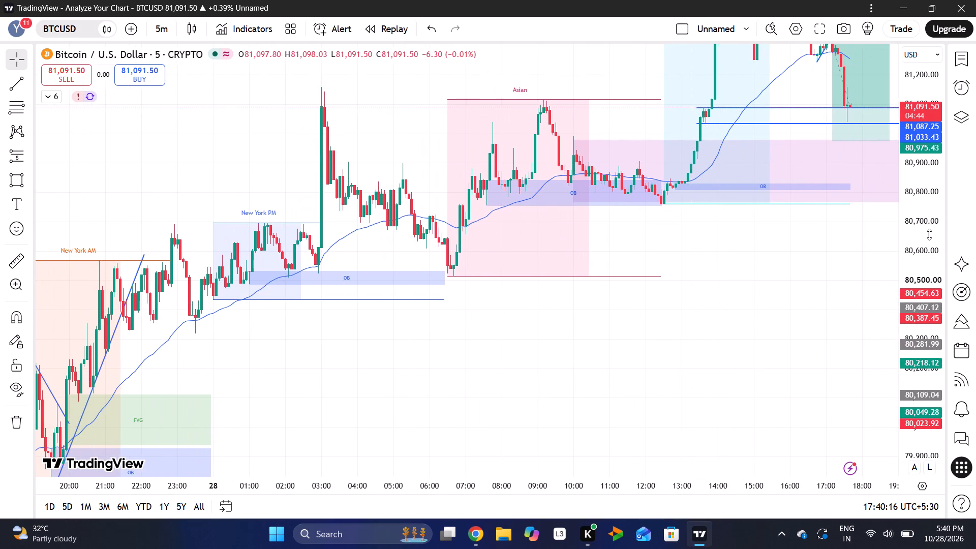
pyautogui.moveTo(929, 234); pyautogui.dragTo(922, 197)
pyautogui.moveTo(761, 252); pyautogui.dragTo(757, 256)
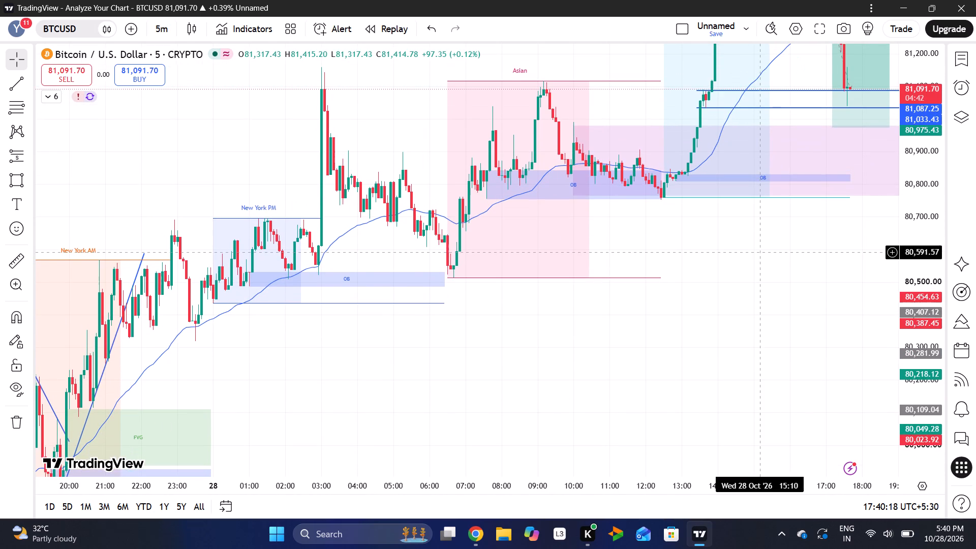
pyautogui.moveTo(757, 256); pyautogui.dragTo(628, 385)
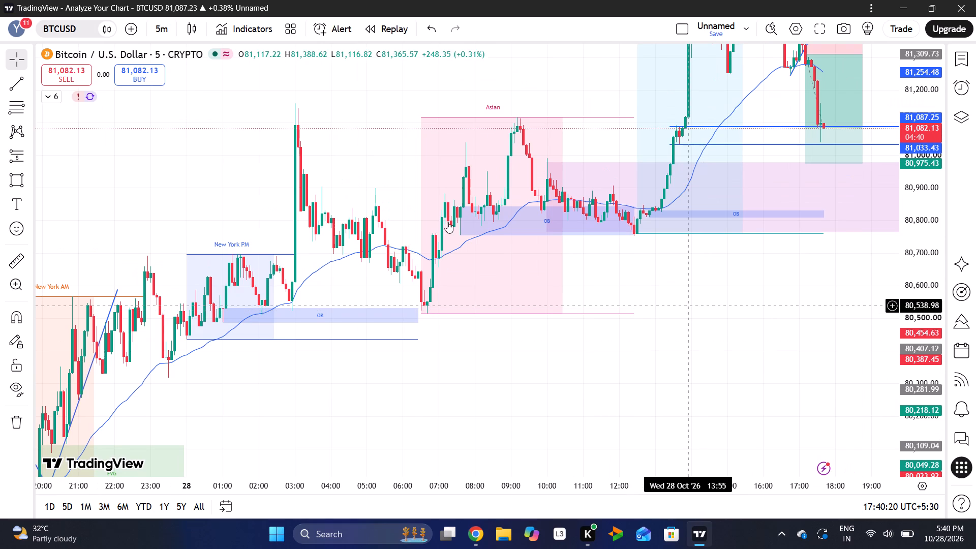
# Switch to the 15-minute timeframe and examine the 28 October sessions, the two rays, the purple zone and the short position.
pyautogui.click(151, 27)
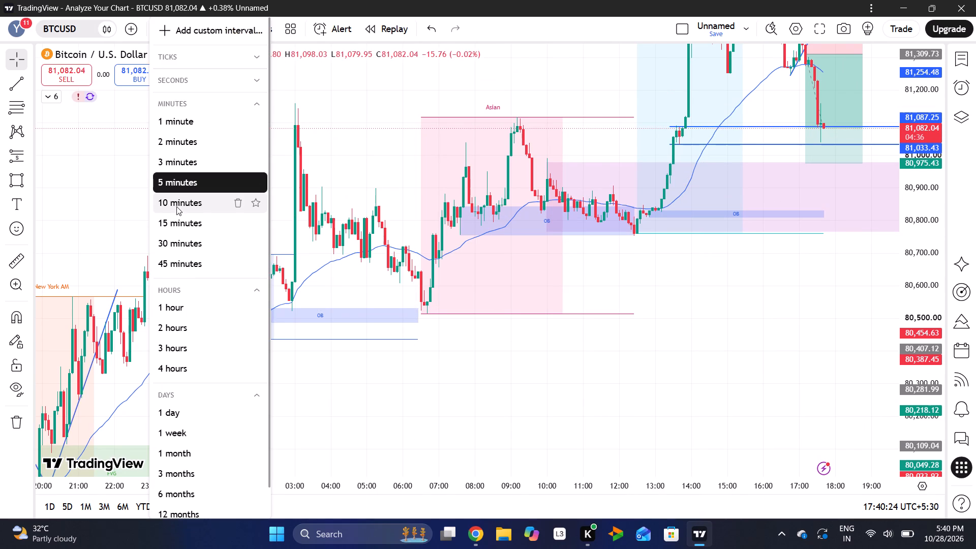
pyautogui.click(174, 223)
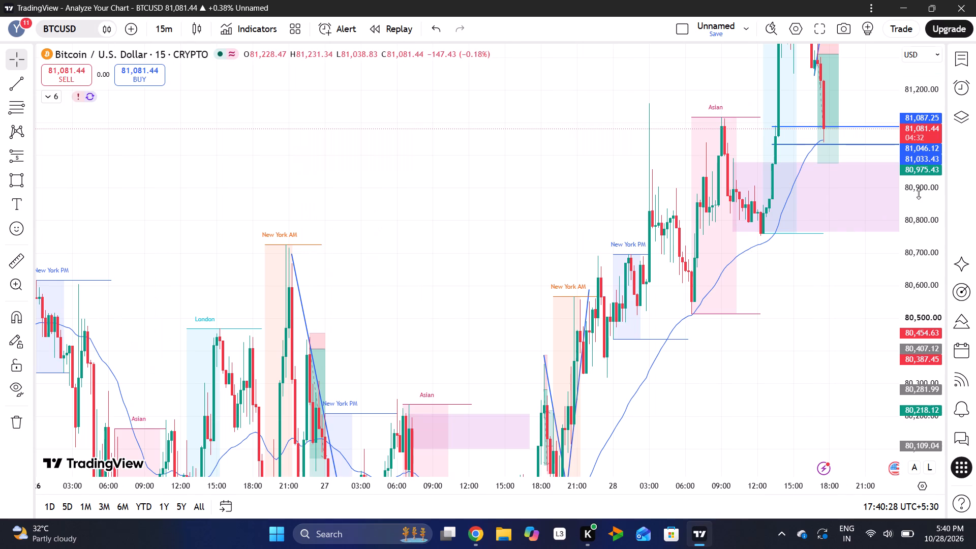
pyautogui.moveTo(920, 193); pyautogui.dragTo(864, 326)
pyautogui.moveTo(808, 303); pyautogui.dragTo(716, 303)
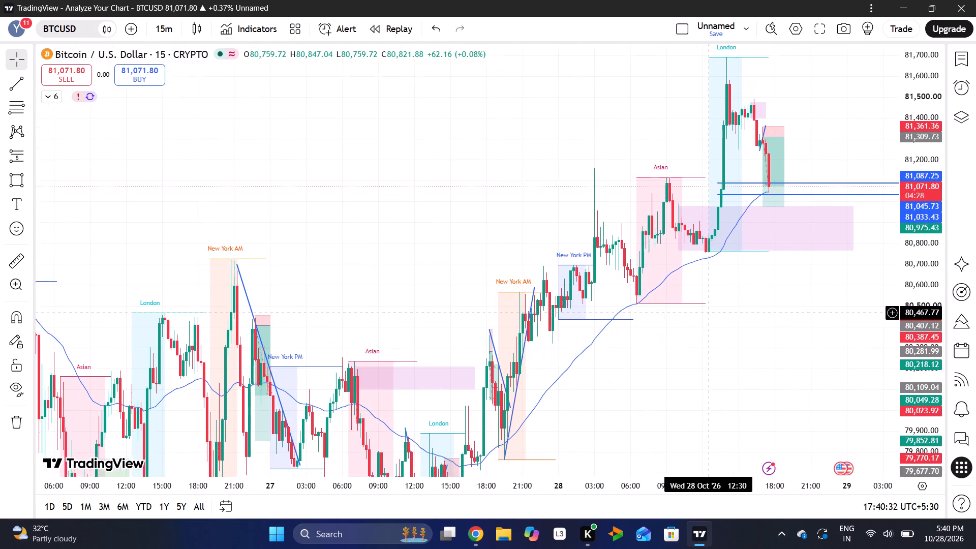
pyautogui.moveTo(716, 303); pyautogui.dragTo(659, 338)
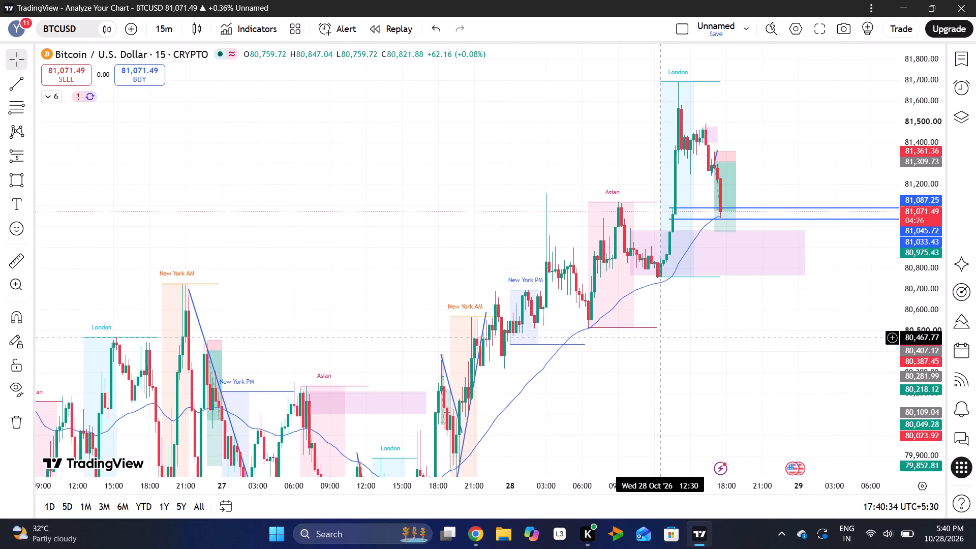
pyautogui.moveTo(659, 338); pyautogui.dragTo(628, 352)
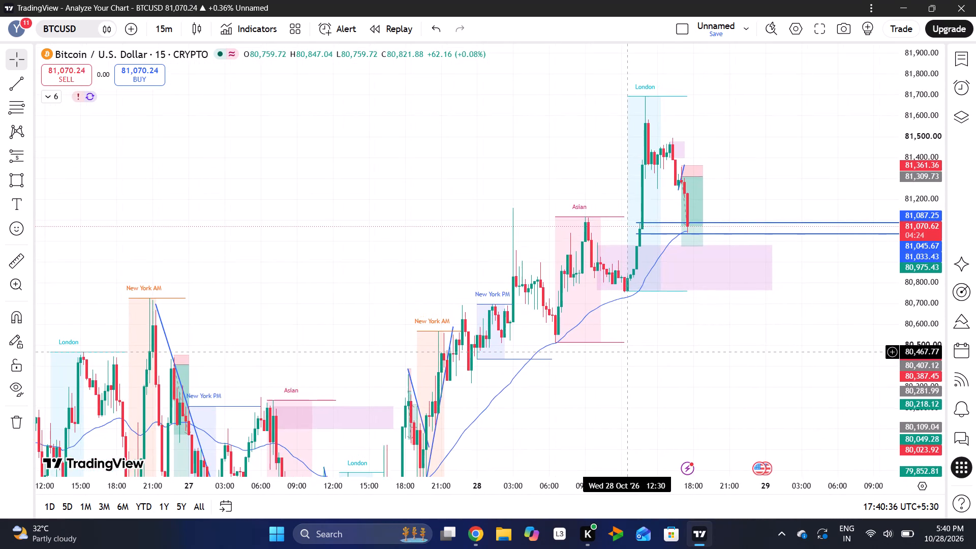
pyautogui.moveTo(628, 352); pyautogui.dragTo(656, 319)
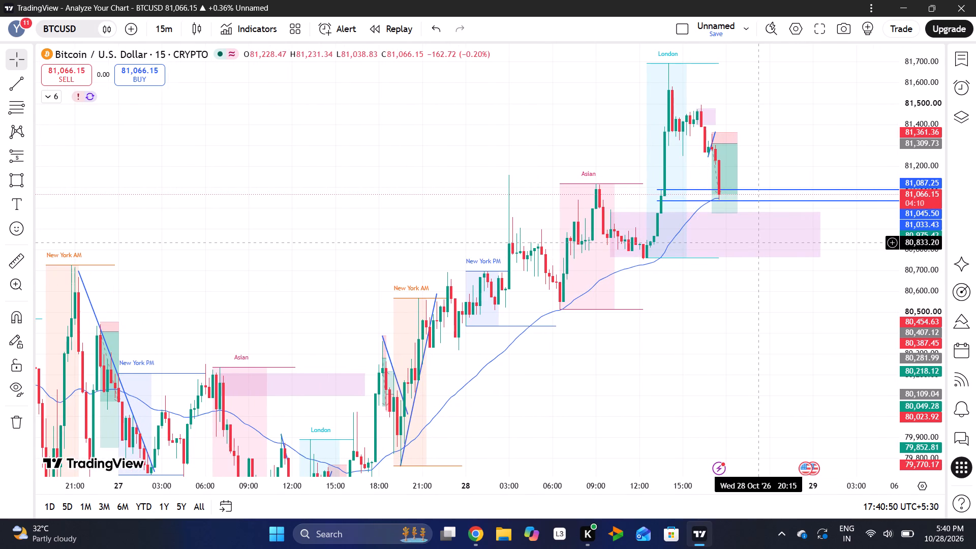
pyautogui.moveTo(918, 338); pyautogui.dragTo(891, 254)
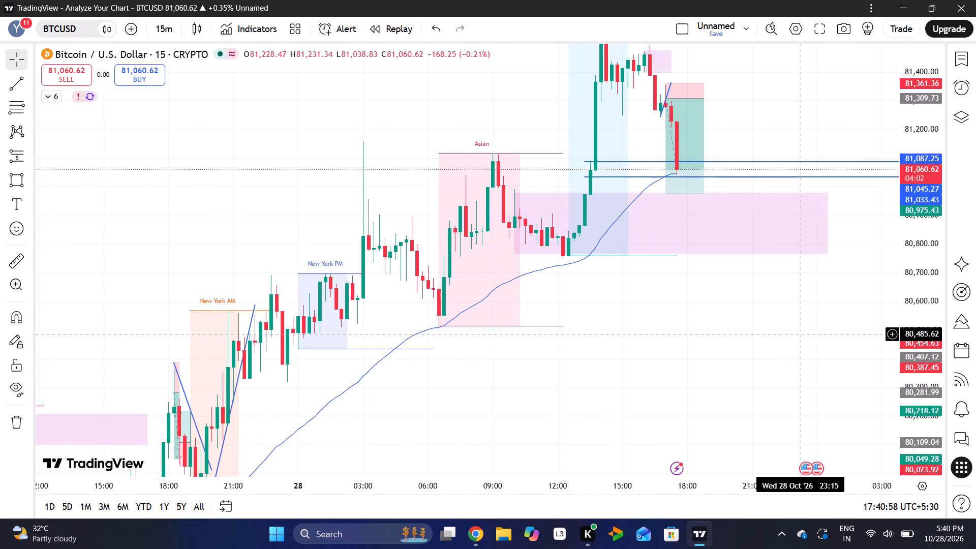
pyautogui.moveTo(801, 334); pyautogui.dragTo(705, 392)
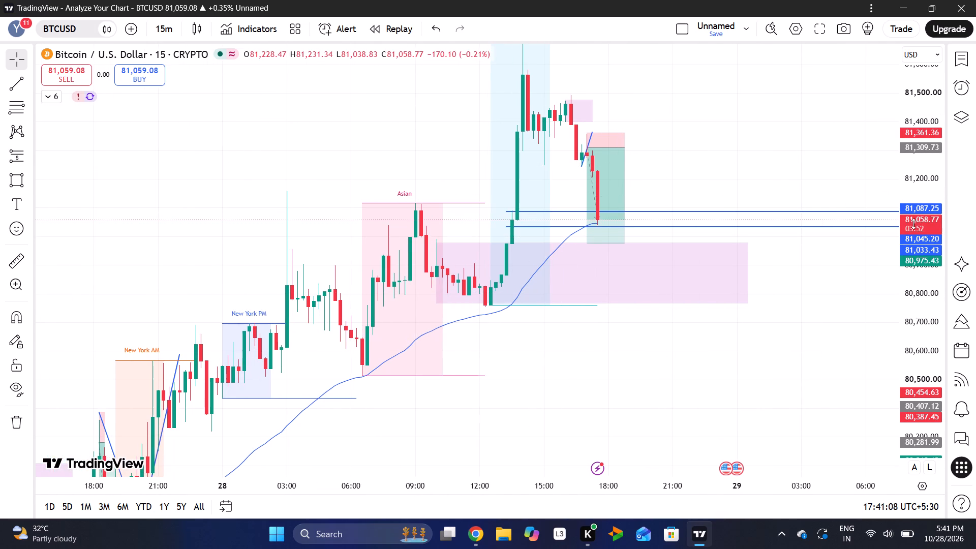
pyautogui.moveTo(914, 223); pyautogui.dragTo(910, 322)
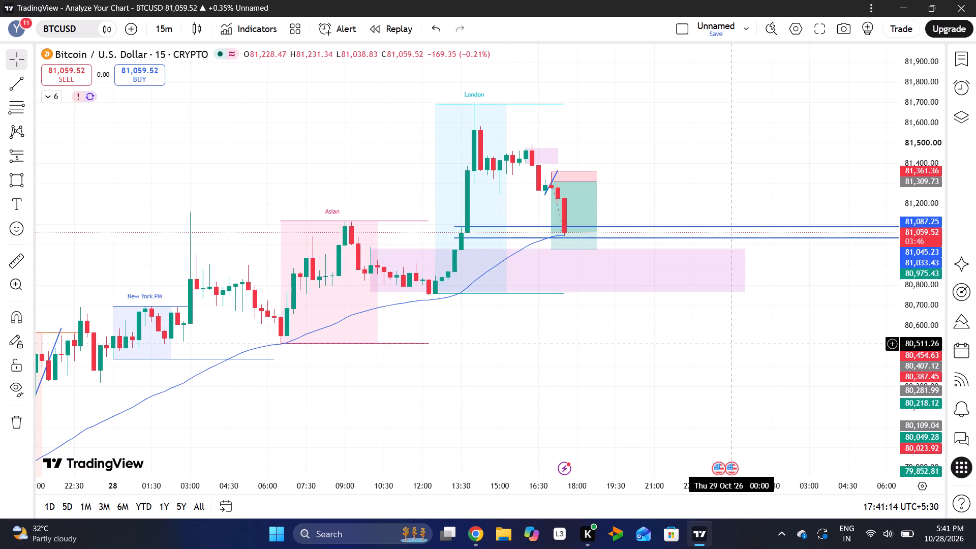
pyautogui.moveTo(907, 321); pyautogui.dragTo(917, 240)
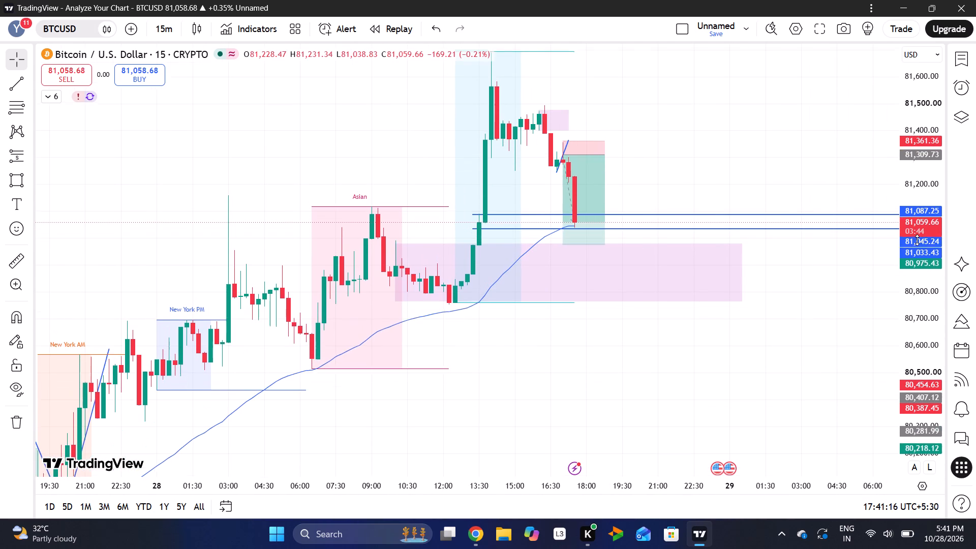
pyautogui.hscroll(-1, 731, 344)
pyautogui.moveTo(703, 159); pyautogui.dragTo(731, 220)
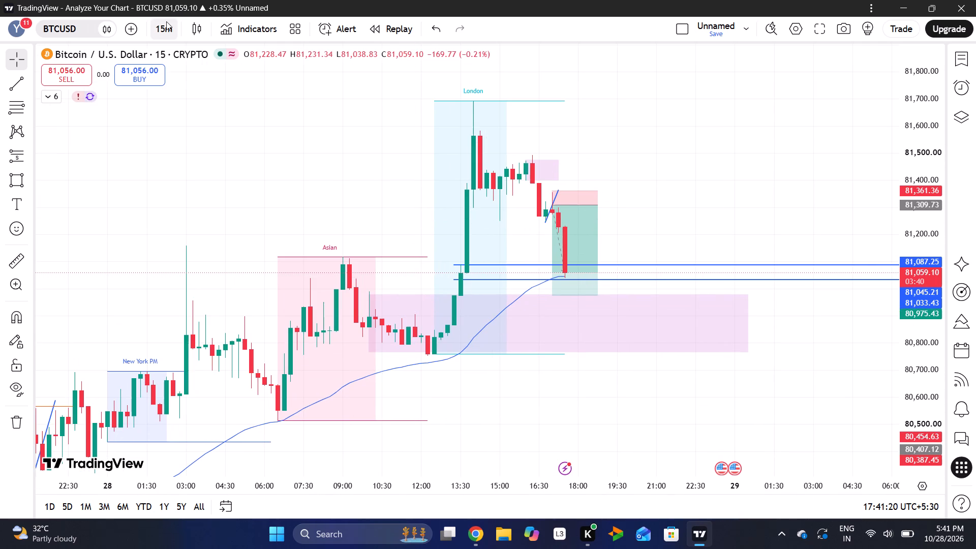
# Return to the 5-minute timeframe and examine the latest candles against the short position, both rays and the purple zone.
pyautogui.click(166, 21)
pyautogui.click(178, 186)
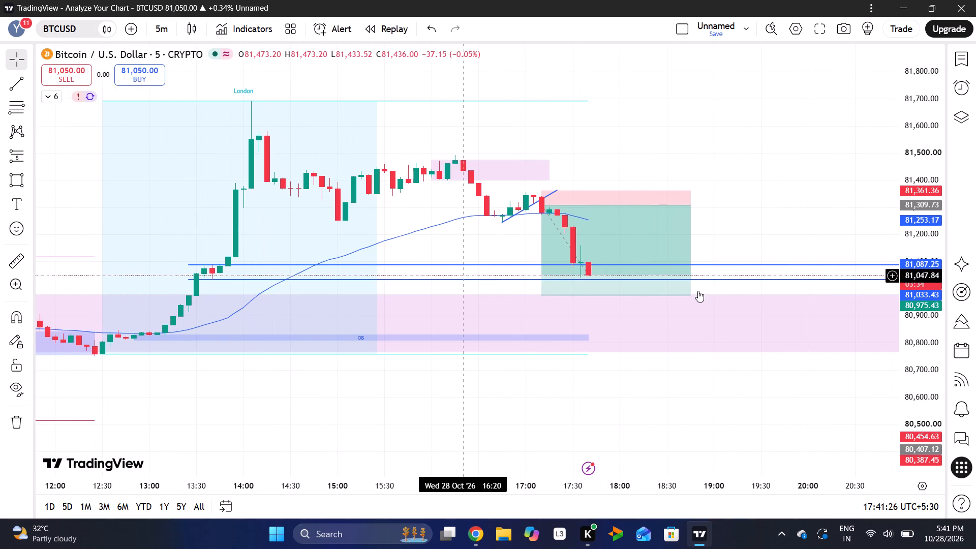
pyautogui.moveTo(909, 353); pyautogui.dragTo(925, 252)
pyautogui.moveTo(797, 201); pyautogui.dragTo(655, 179)
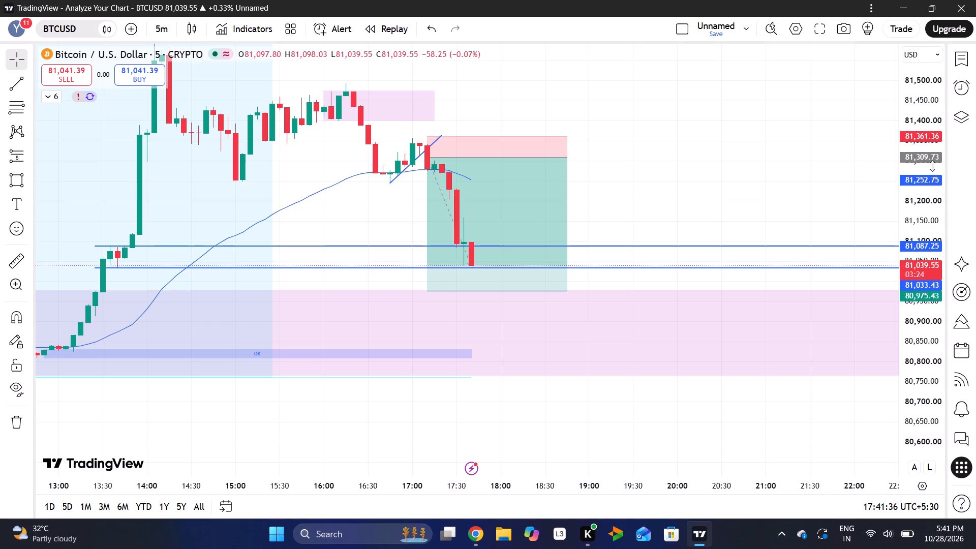
pyautogui.moveTo(932, 166); pyautogui.dragTo(877, 266)
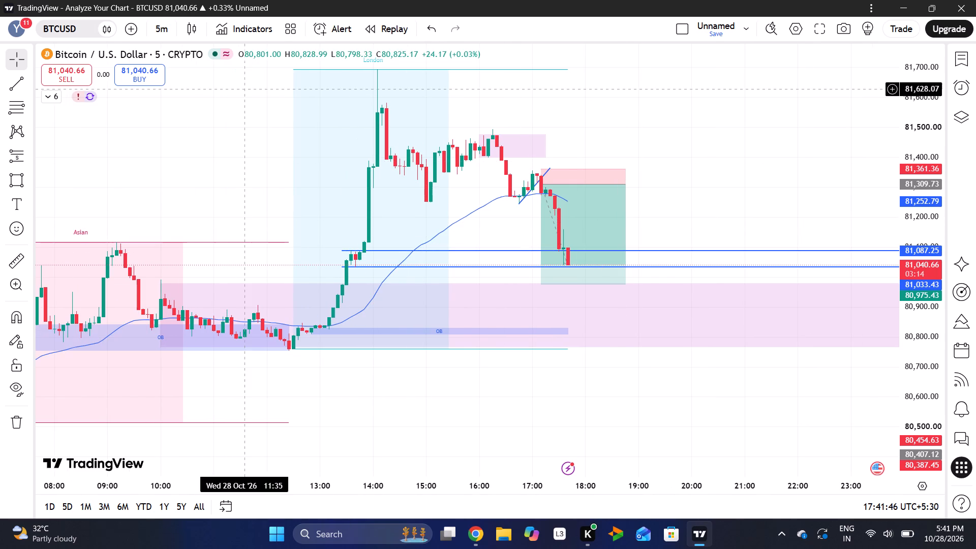
# Switch to the 4-hour timeframe and examine the latest candles around the rays and the purple zone.
pyautogui.click(164, 30)
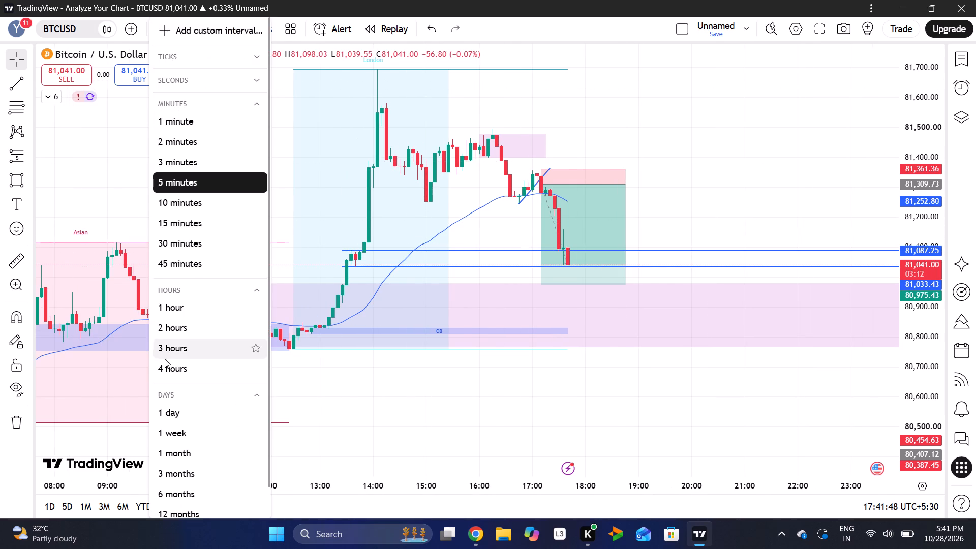
pyautogui.click(163, 372)
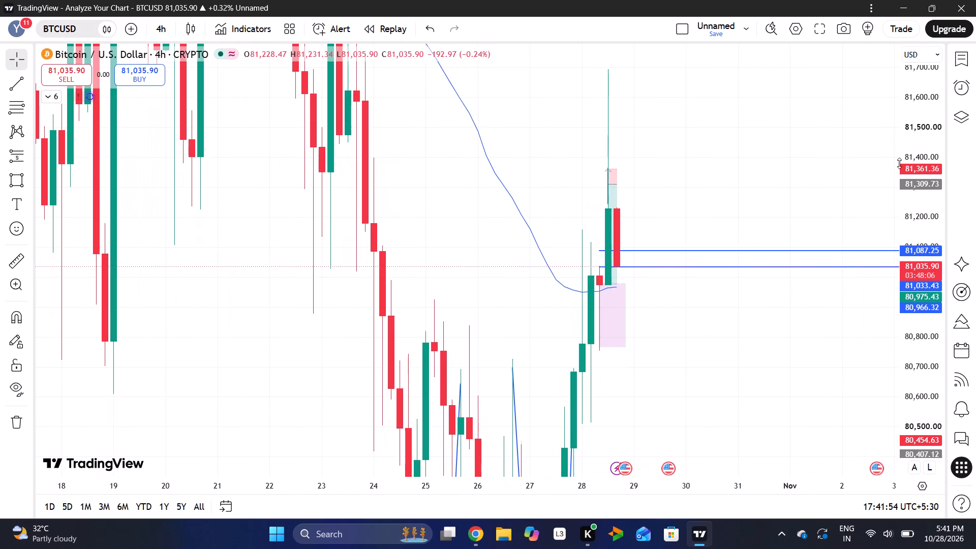
pyautogui.moveTo(899, 163); pyautogui.dragTo(903, 293)
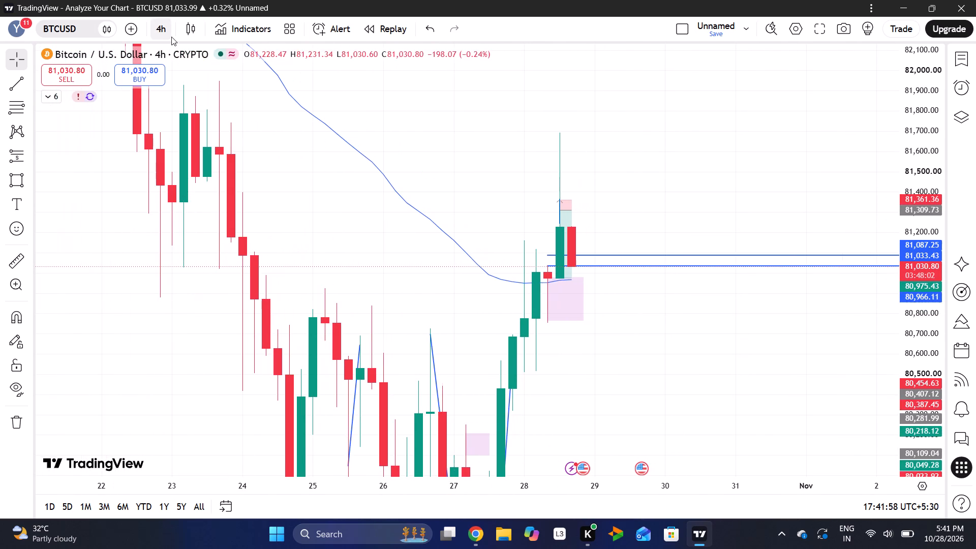
# On the 1-hour timeframe, shrink the large purple zone below the rays to start at 28 October 10:30 with its top at about 80,900.
pyautogui.click(171, 37)
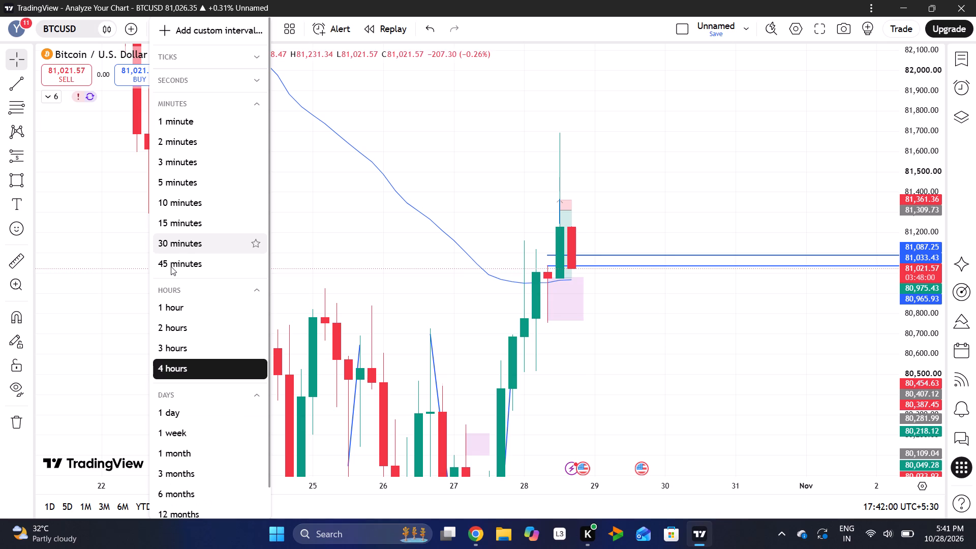
pyautogui.click(174, 304)
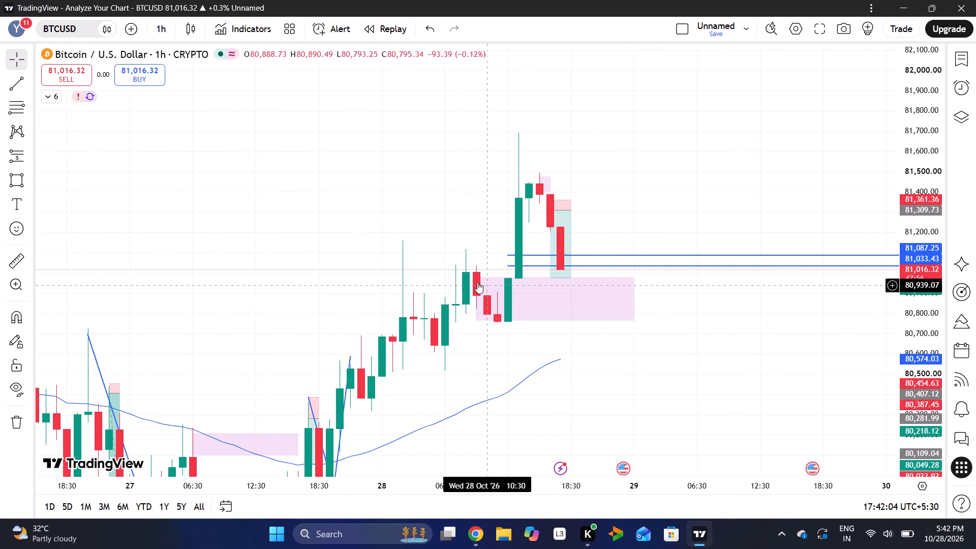
pyautogui.moveTo(477, 279); pyautogui.dragTo(484, 289)
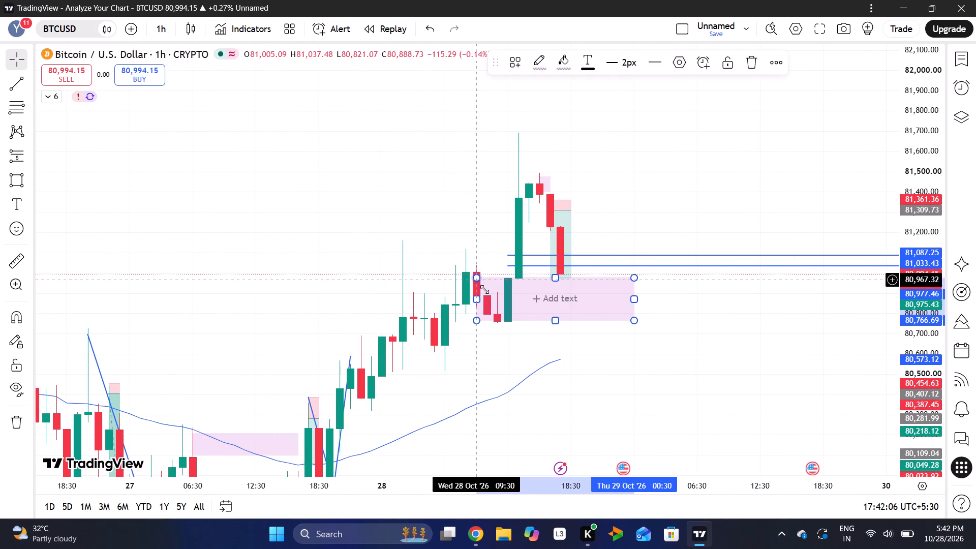
pyautogui.moveTo(484, 289); pyautogui.dragTo(487, 291)
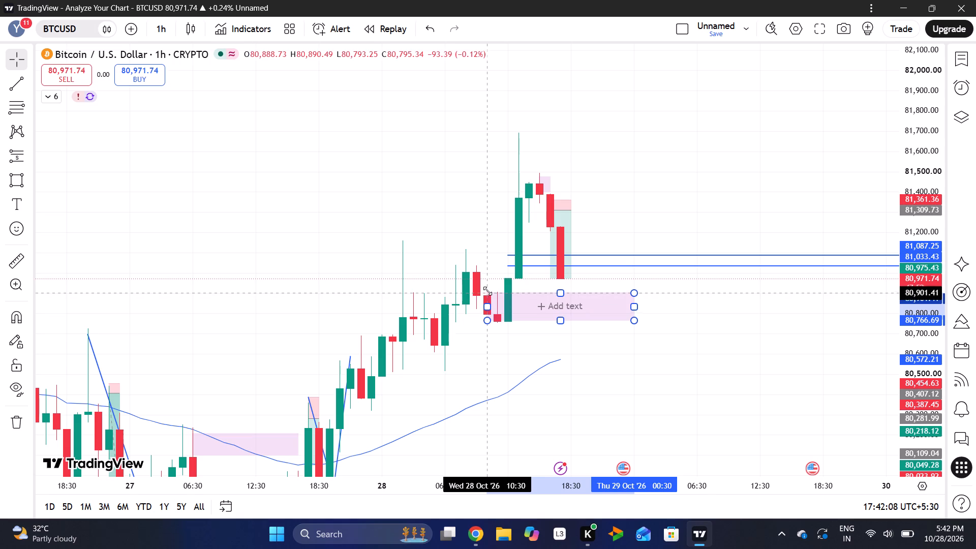
pyautogui.moveTo(487, 291); pyautogui.dragTo(489, 290)
pyautogui.click(687, 247)
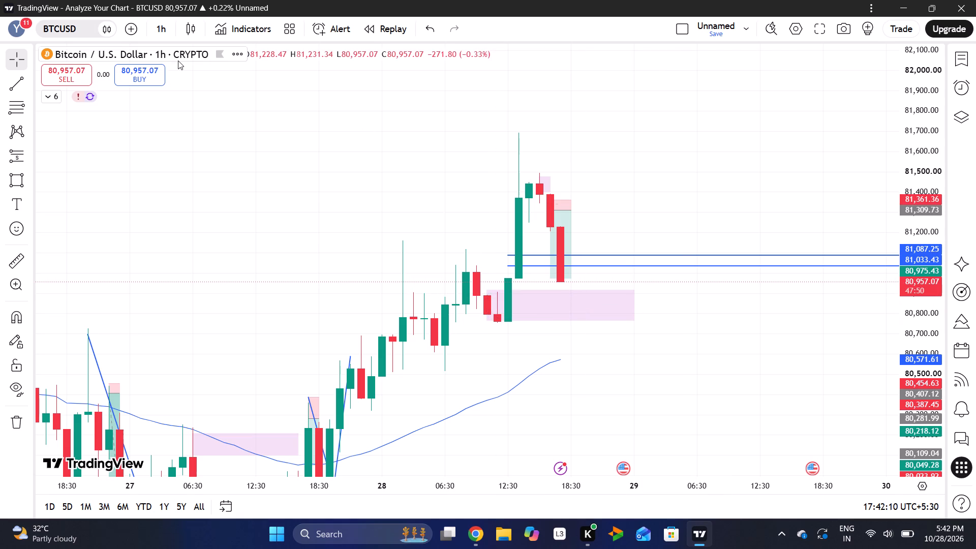
# On the 15-minute timeframe, shrink the large purple zone below the rays to start at about 28 October 11:15 with its top near 80,900.
pyautogui.click(166, 21)
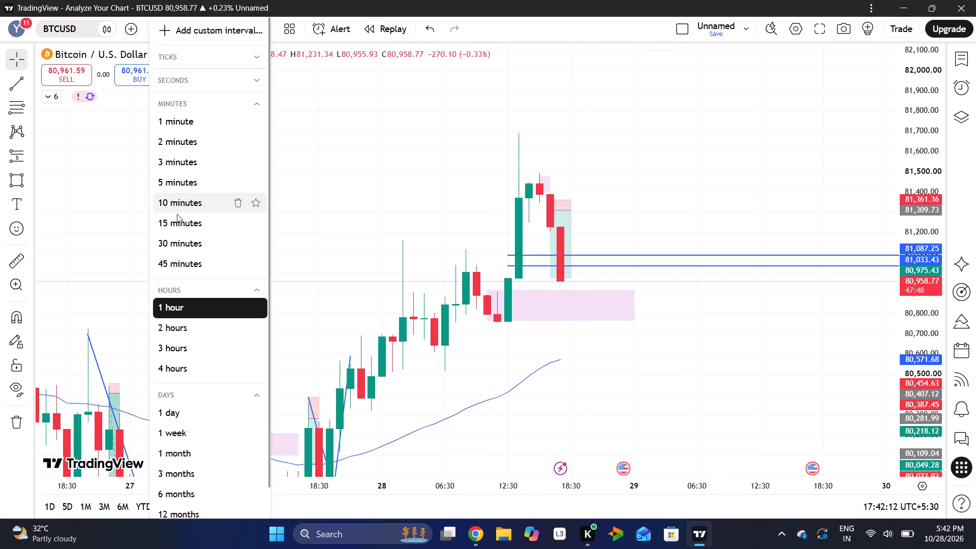
pyautogui.doubleClick(175, 249)
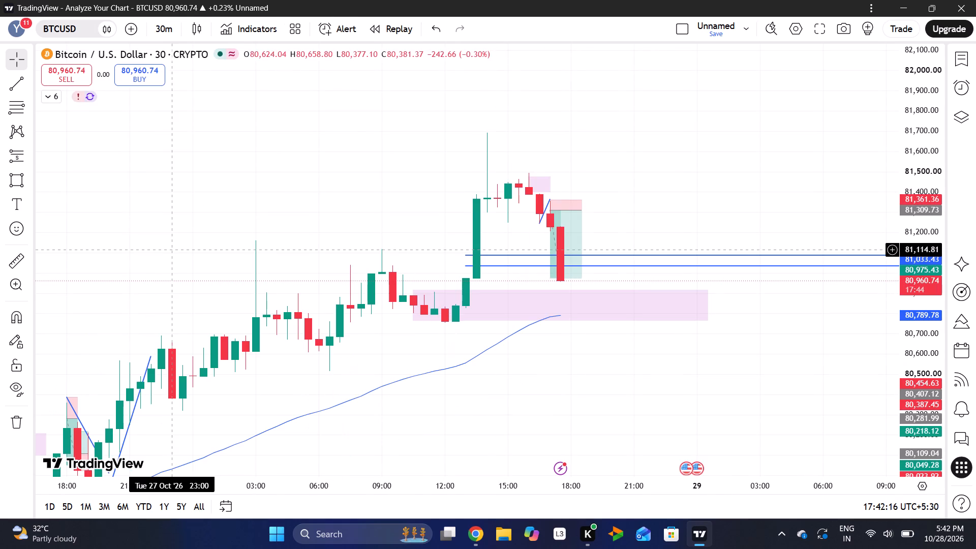
pyautogui.click(167, 30)
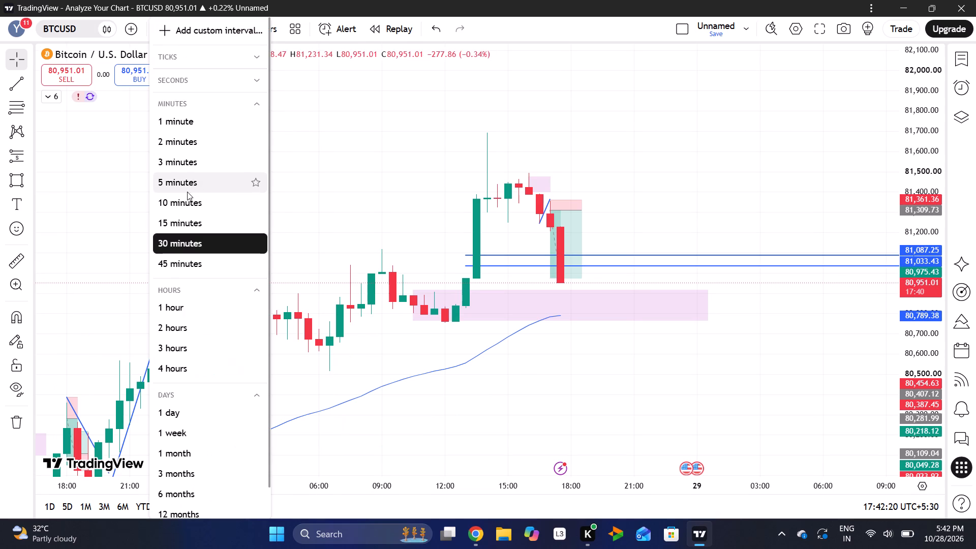
pyautogui.click(193, 221)
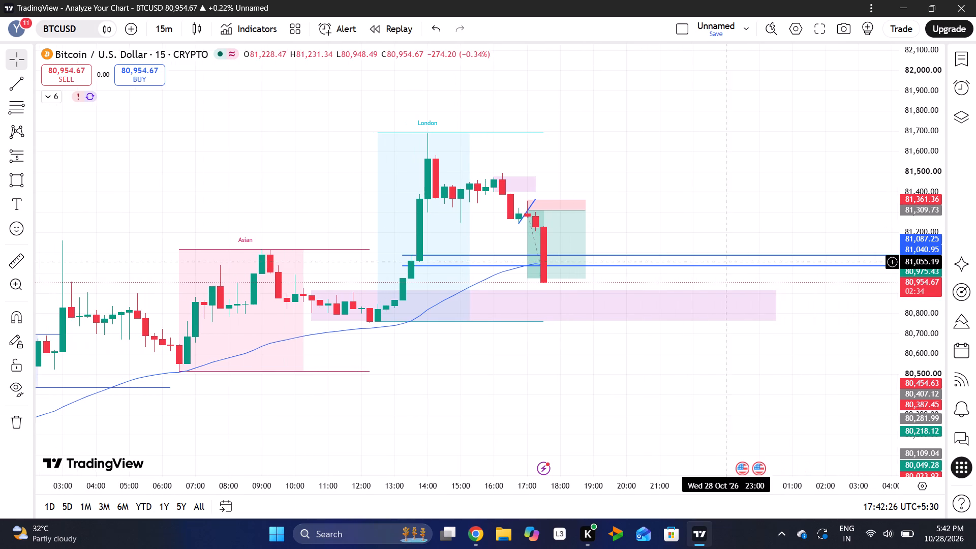
pyautogui.moveTo(924, 315); pyautogui.dragTo(937, 256)
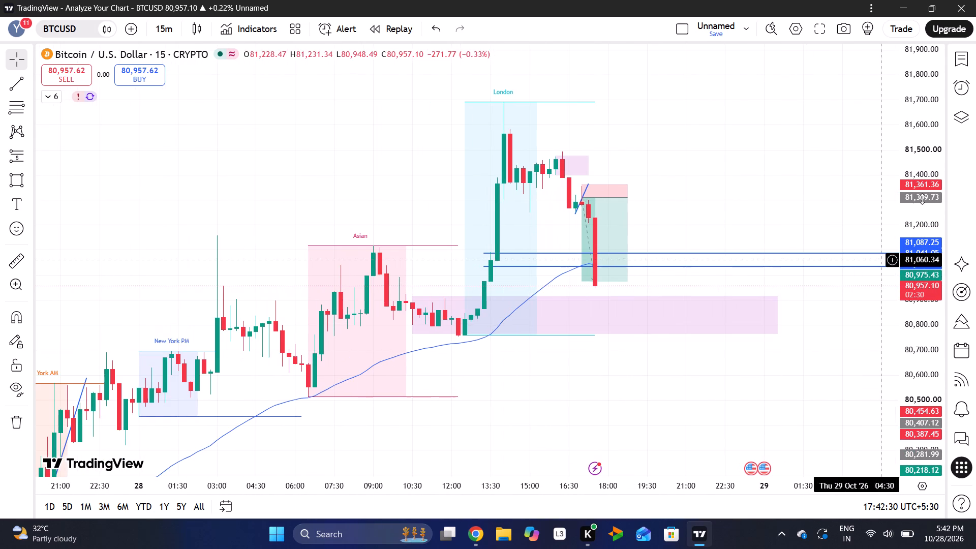
pyautogui.moveTo(918, 187); pyautogui.dragTo(901, 279)
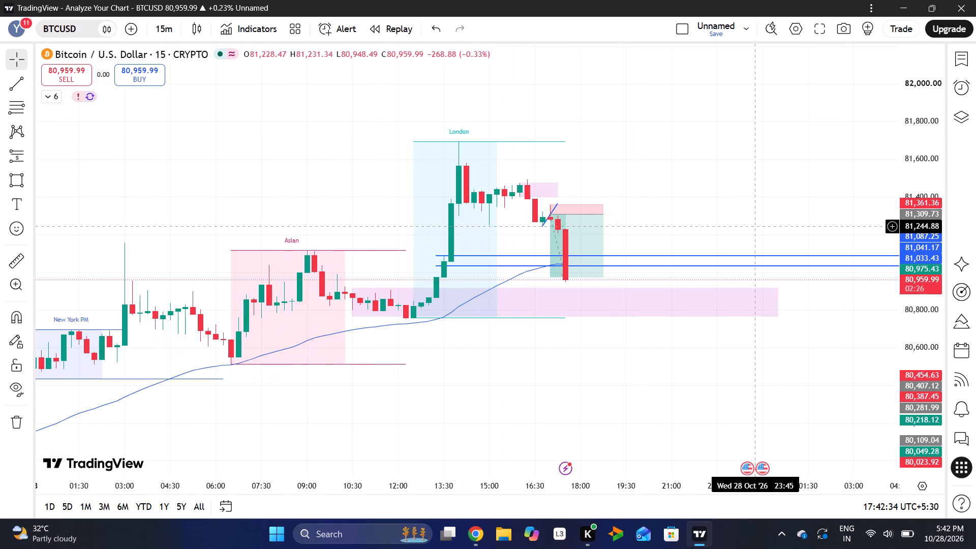
pyautogui.hscroll(-1, 755, 226)
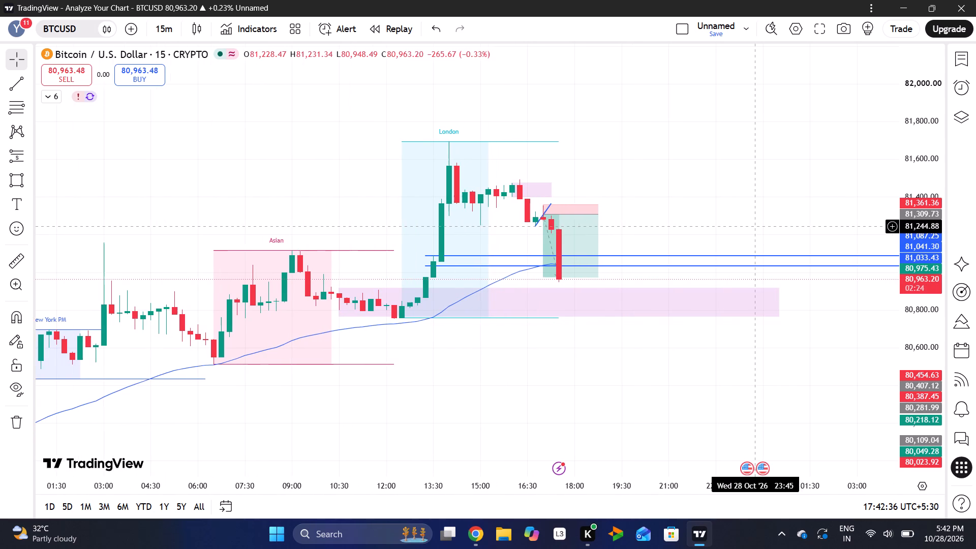
pyautogui.hscroll(-1, 755, 226)
pyautogui.moveTo(923, 319); pyautogui.dragTo(936, 65)
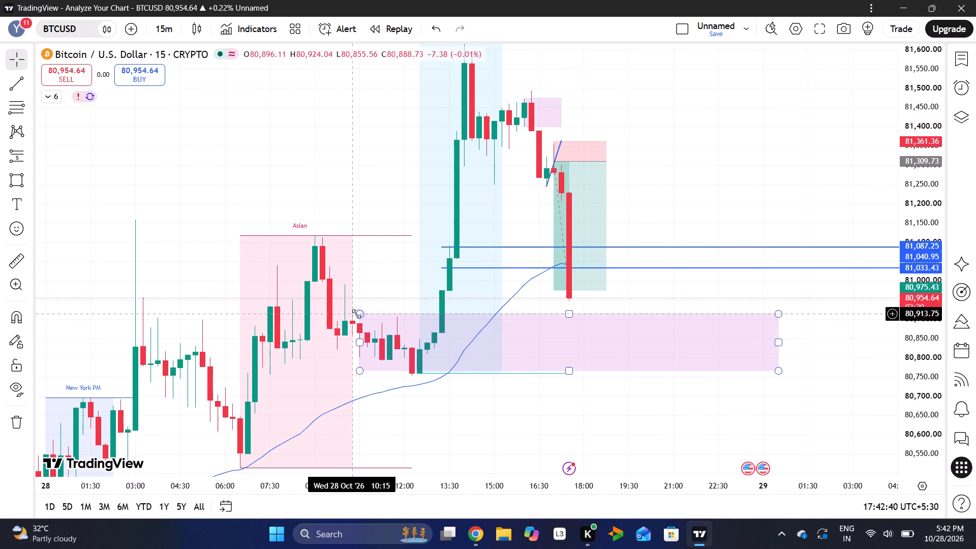
pyautogui.moveTo(359, 313); pyautogui.dragTo(371, 318)
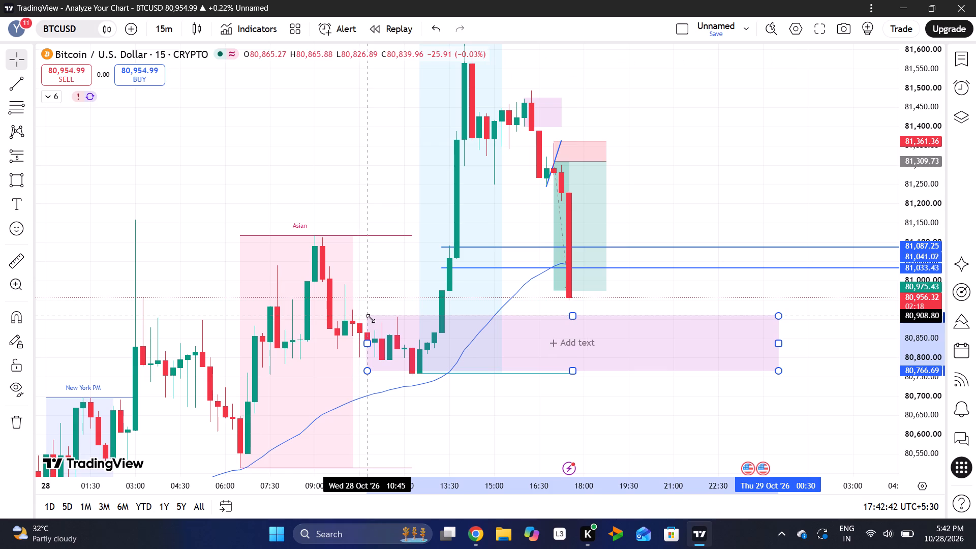
pyautogui.moveTo(371, 318); pyautogui.dragTo(383, 317)
pyautogui.click(653, 266)
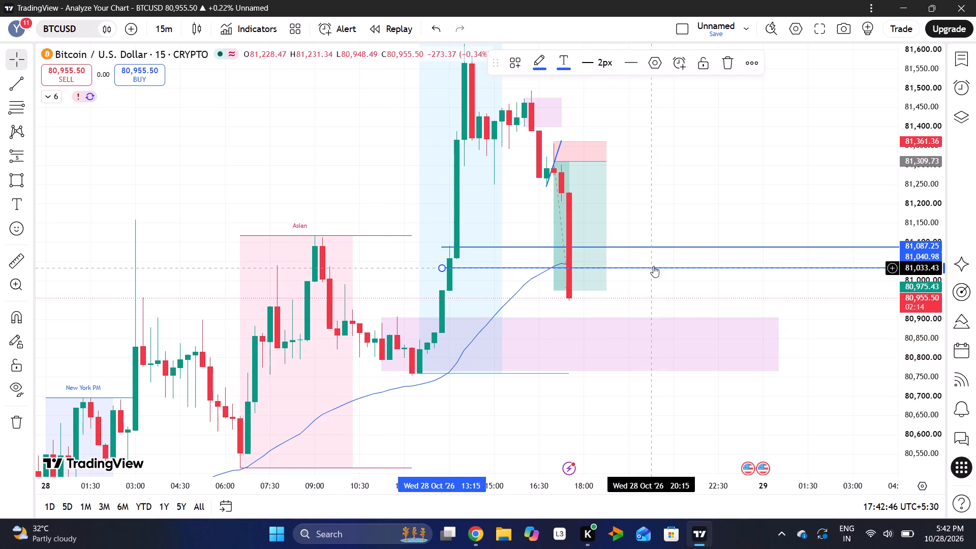
pyautogui.click(659, 286)
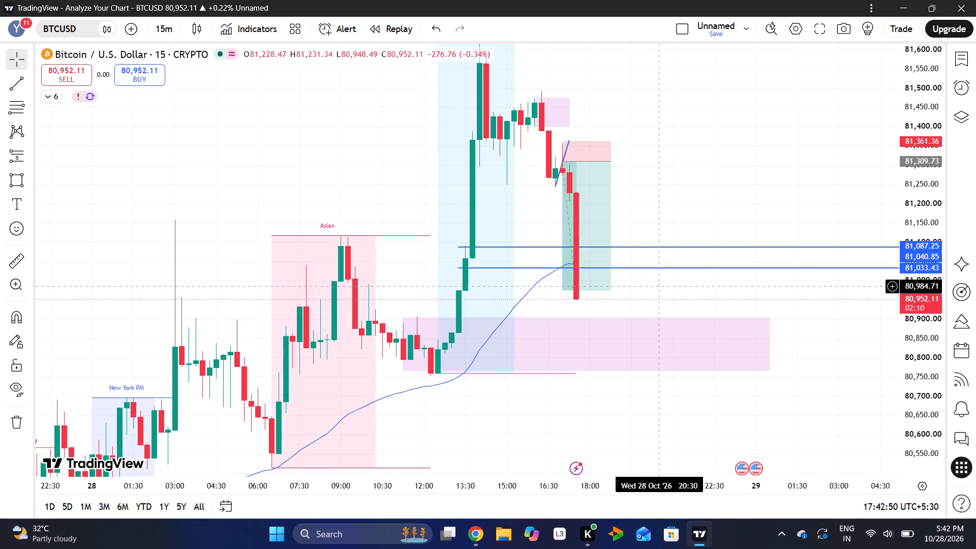
pyautogui.hscroll(1, 659, 286)
pyautogui.moveTo(925, 199); pyautogui.dragTo(878, 367)
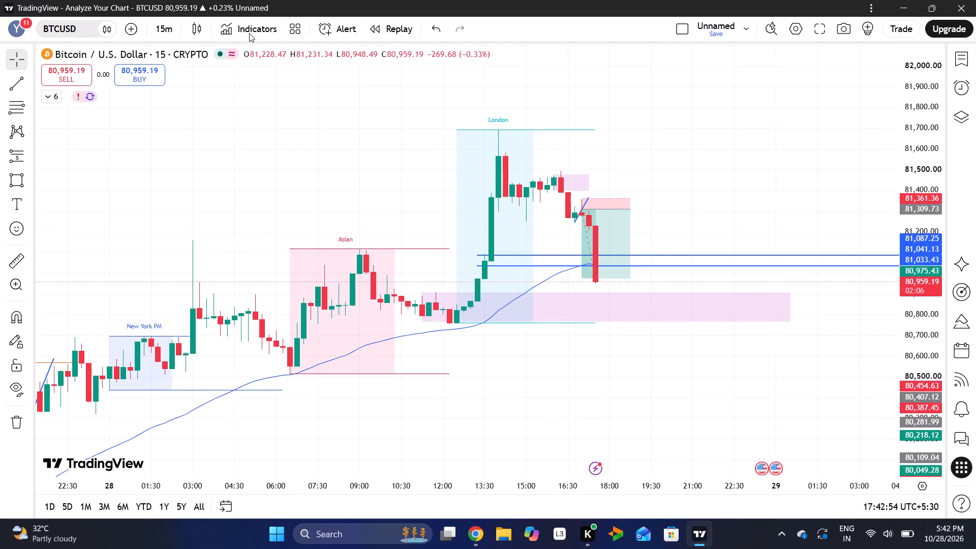
# Switch the chart to XAUUSD and delete the latest short position, placed after the London session.
pyautogui.click(58, 30)
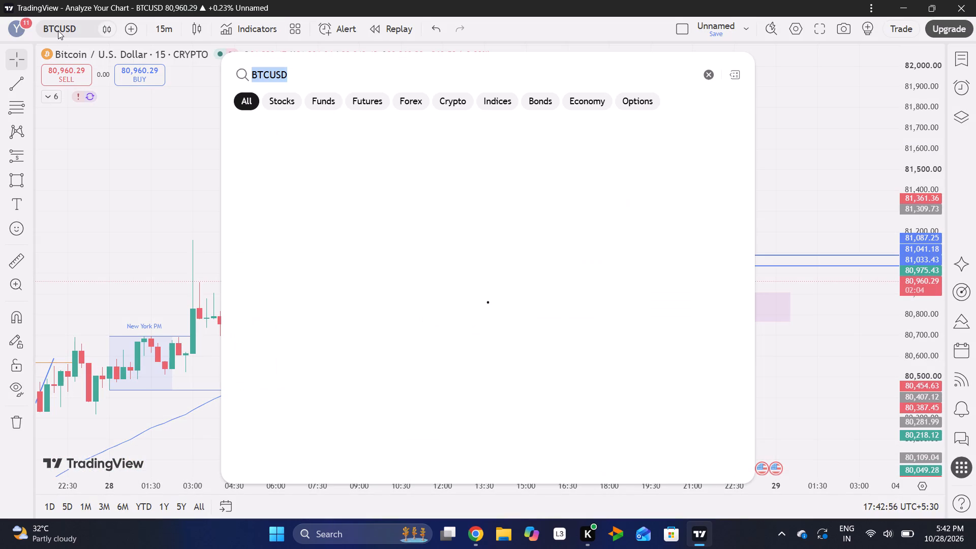
pyautogui.press('space')
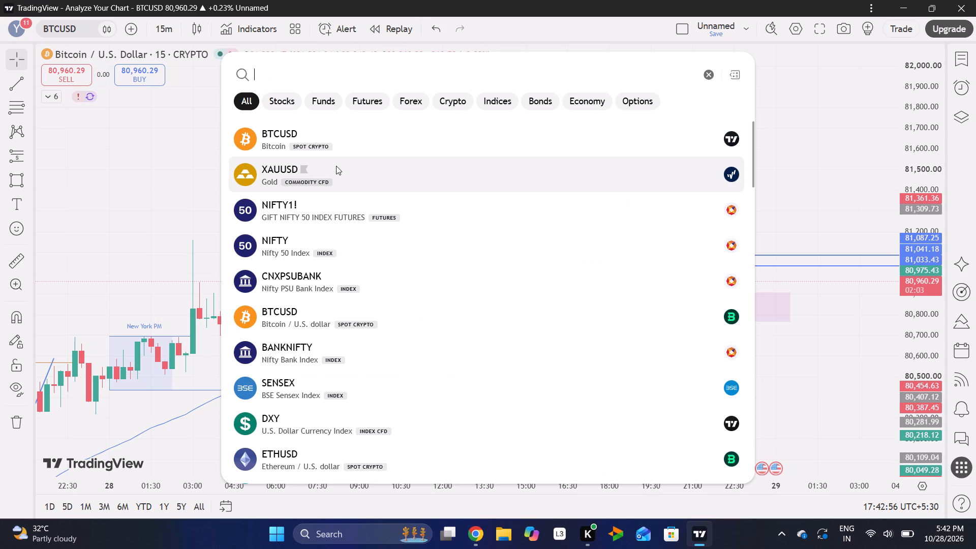
pyautogui.click(351, 180)
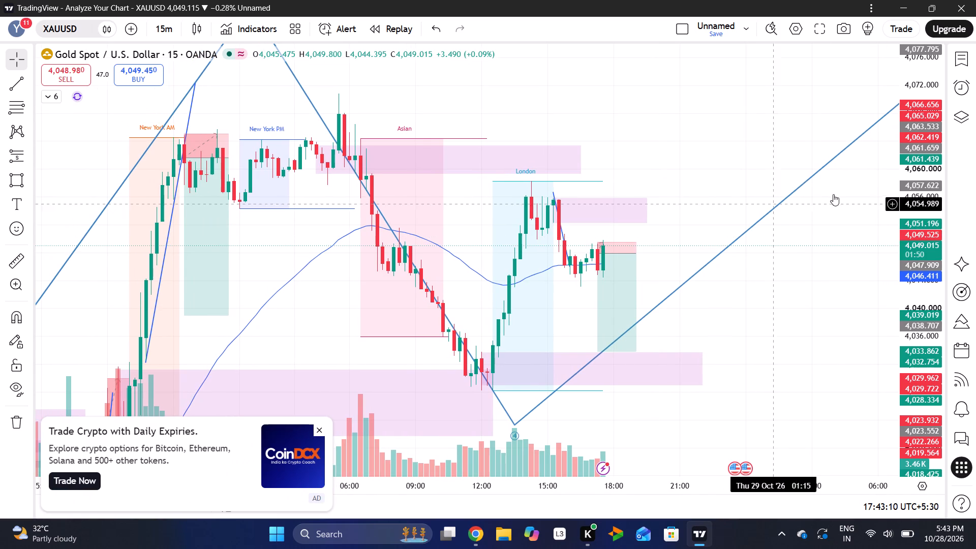
pyautogui.moveTo(907, 207); pyautogui.dragTo(910, 251)
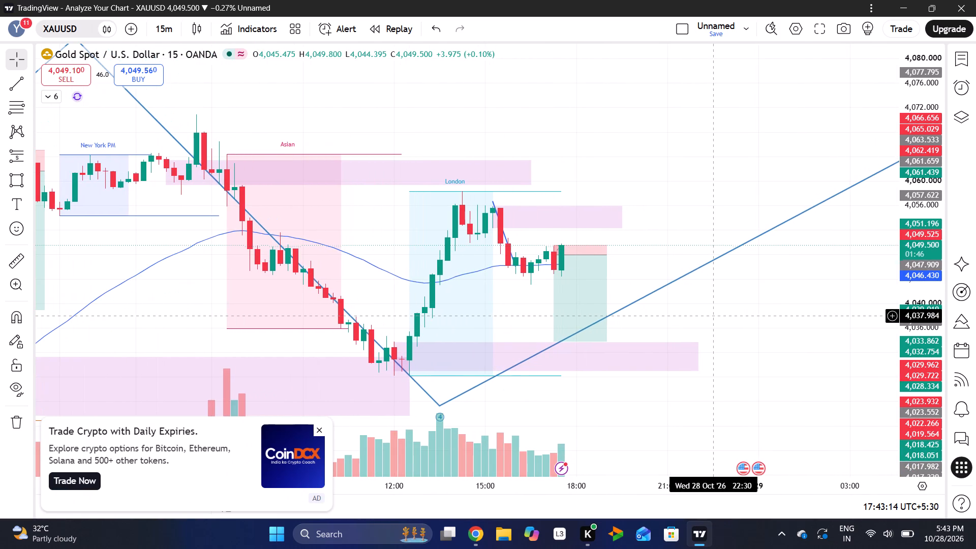
pyautogui.click(597, 275)
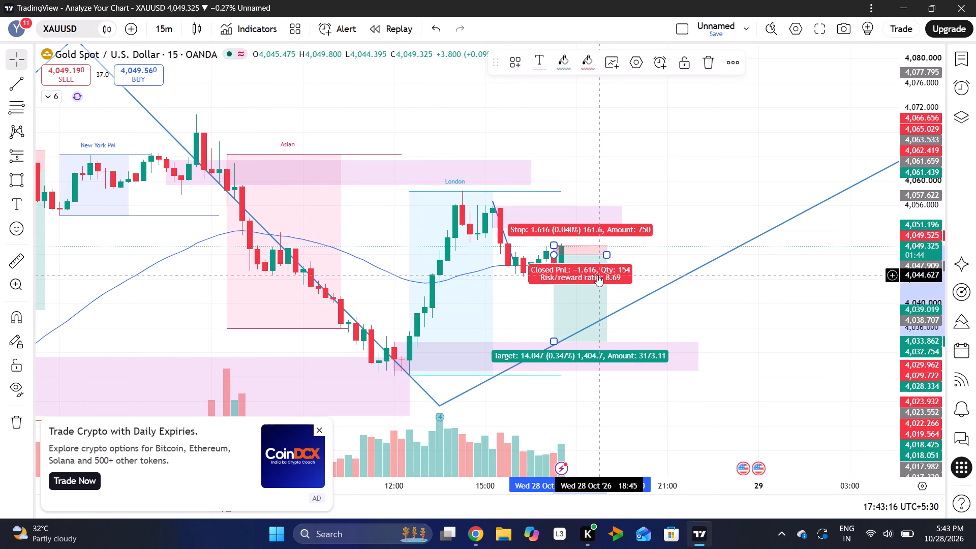
pyautogui.click(710, 66)
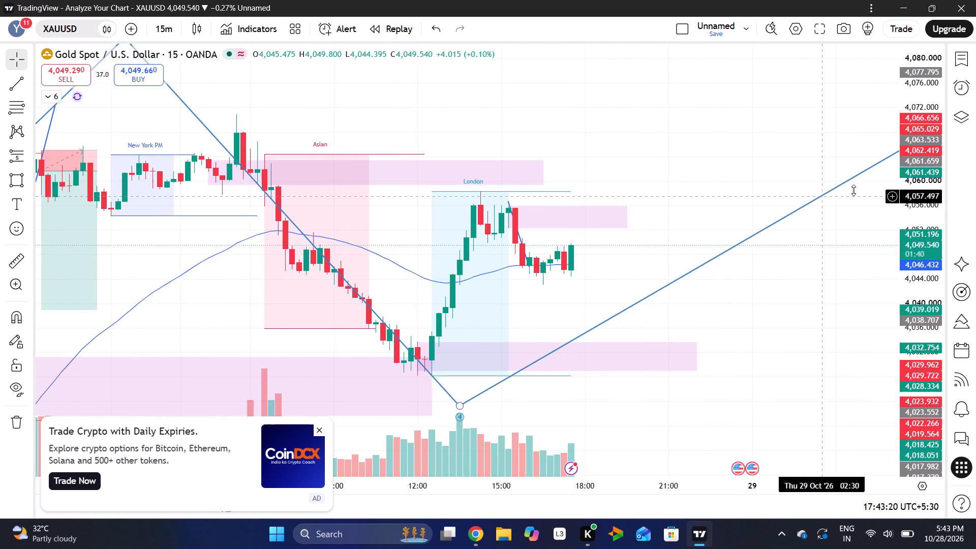
# Switch to the 5-minute timeframe and examine the latest XAUUSD candles against the purple zones, the London range and the trendlines.
pyautogui.moveTo(912, 131); pyautogui.dragTo(909, 209)
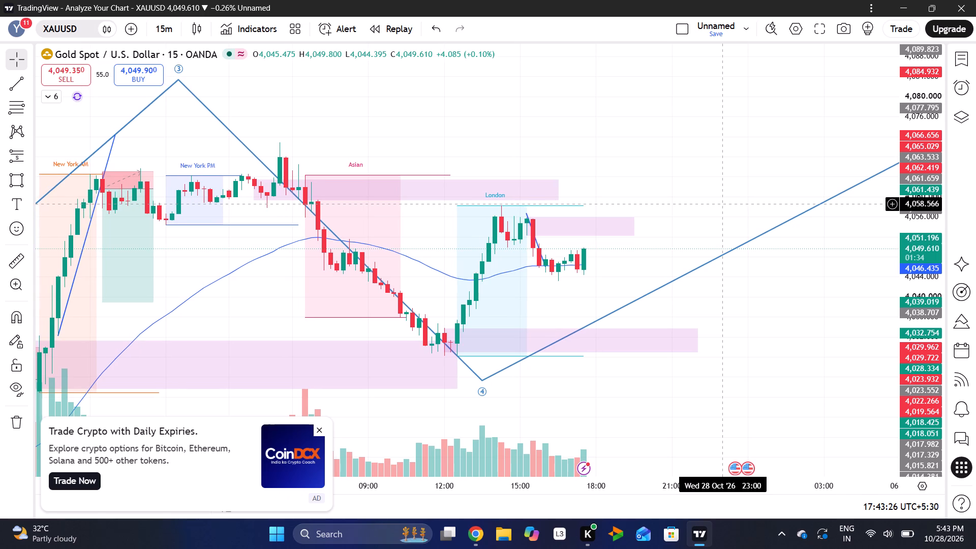
pyautogui.moveTo(900, 310); pyautogui.dragTo(908, 230)
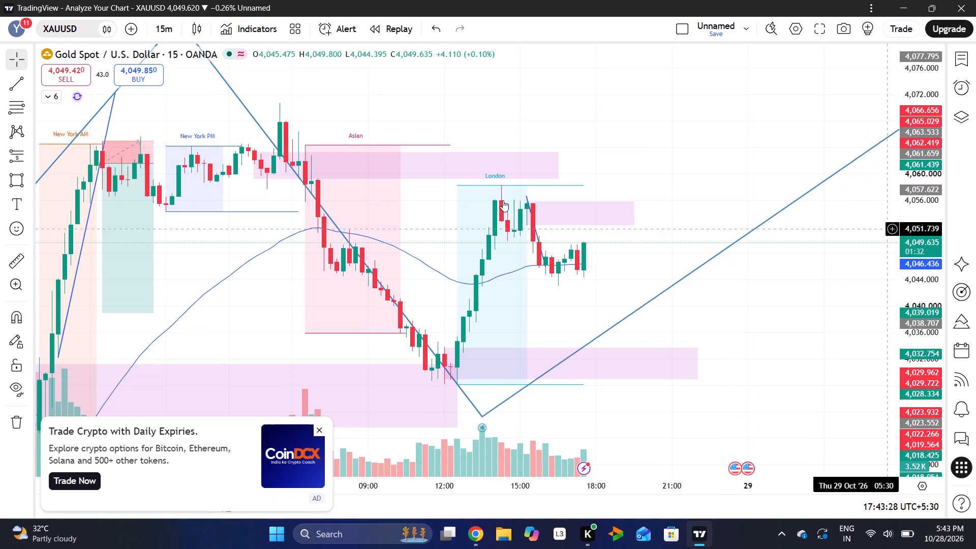
pyautogui.click(162, 33)
pyautogui.click(166, 188)
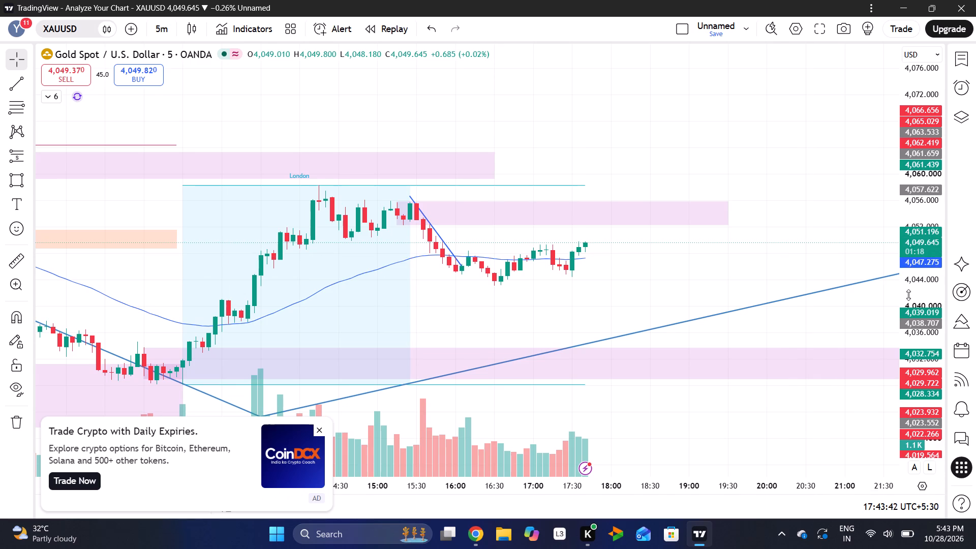
pyautogui.moveTo(908, 295); pyautogui.dragTo(929, 208)
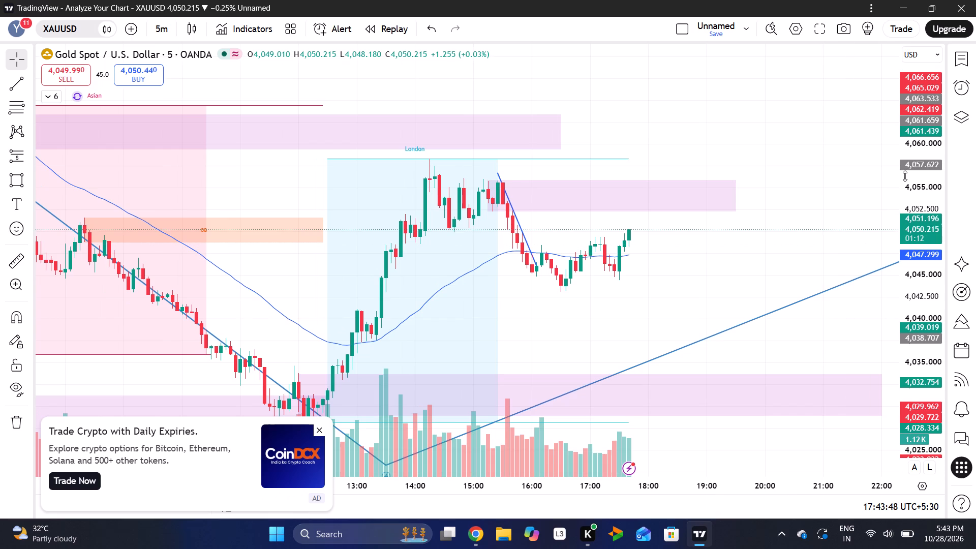
pyautogui.moveTo(905, 176); pyautogui.dragTo(897, 222)
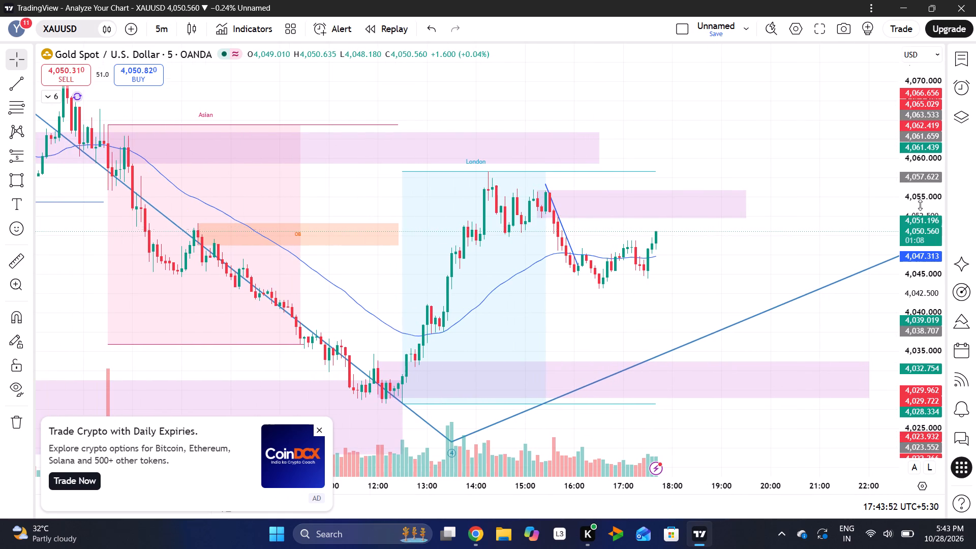
pyautogui.moveTo(926, 194); pyautogui.dragTo(926, 222)
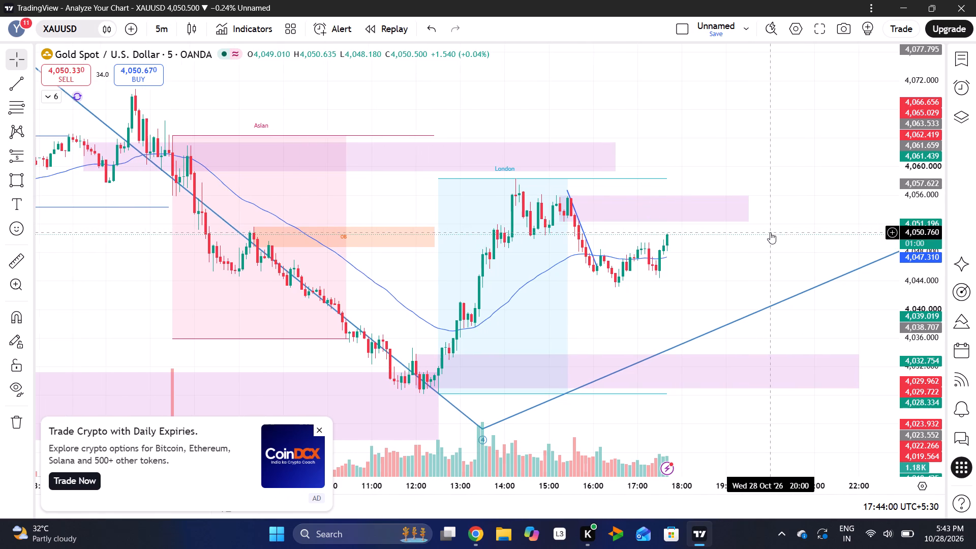
pyautogui.moveTo(913, 174); pyautogui.dragTo(901, 226)
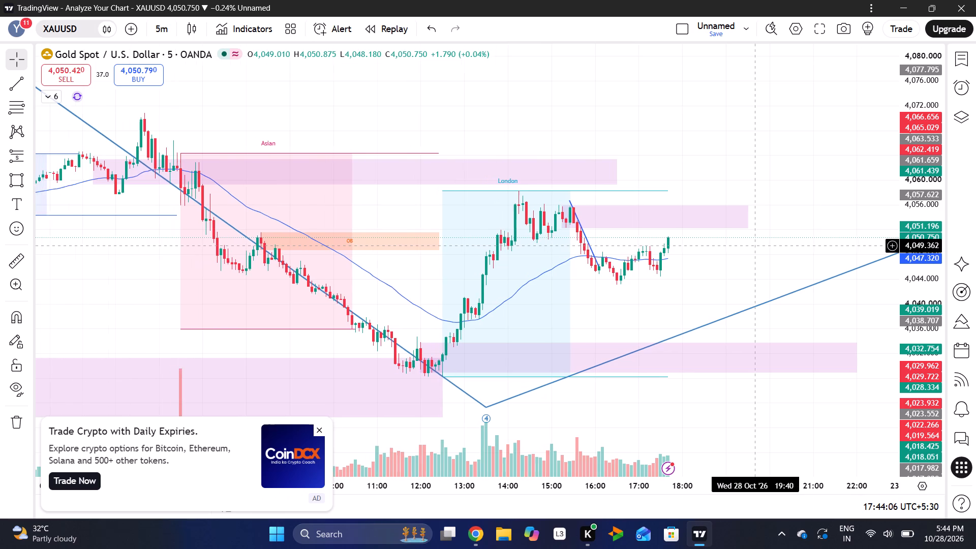
pyautogui.moveTo(911, 240); pyautogui.dragTo(924, 151)
pyautogui.moveTo(923, 184); pyautogui.dragTo(916, 239)
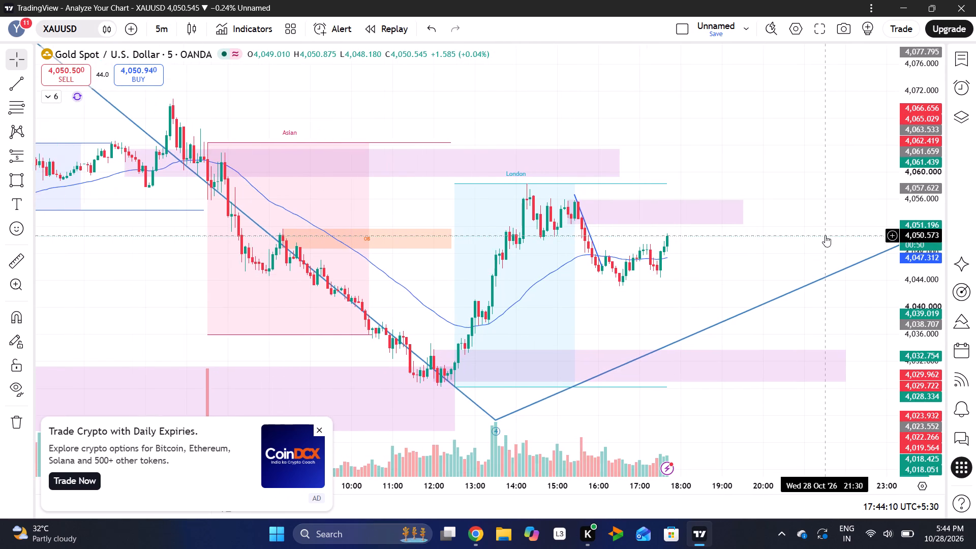
pyautogui.moveTo(825, 235); pyautogui.dragTo(717, 261)
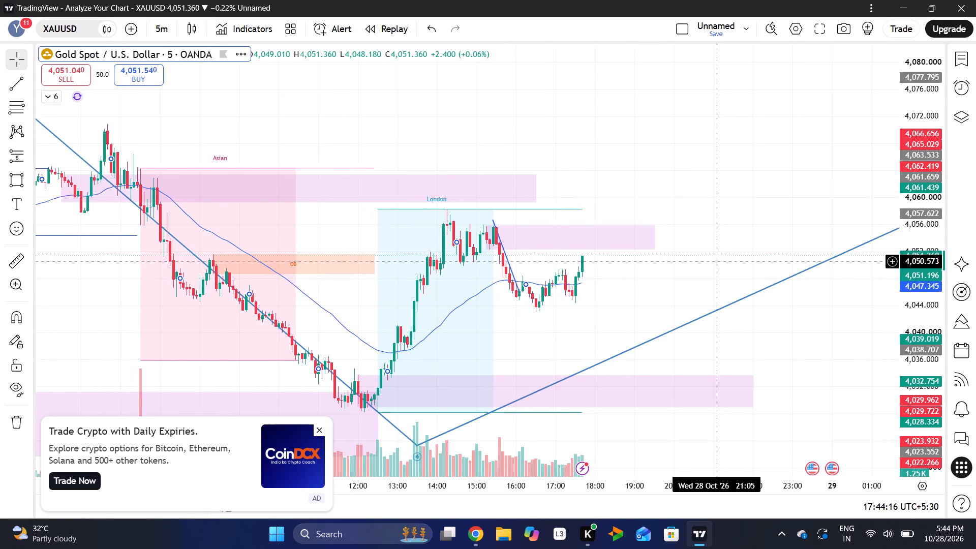
pyautogui.moveTo(926, 203); pyautogui.dragTo(914, 240)
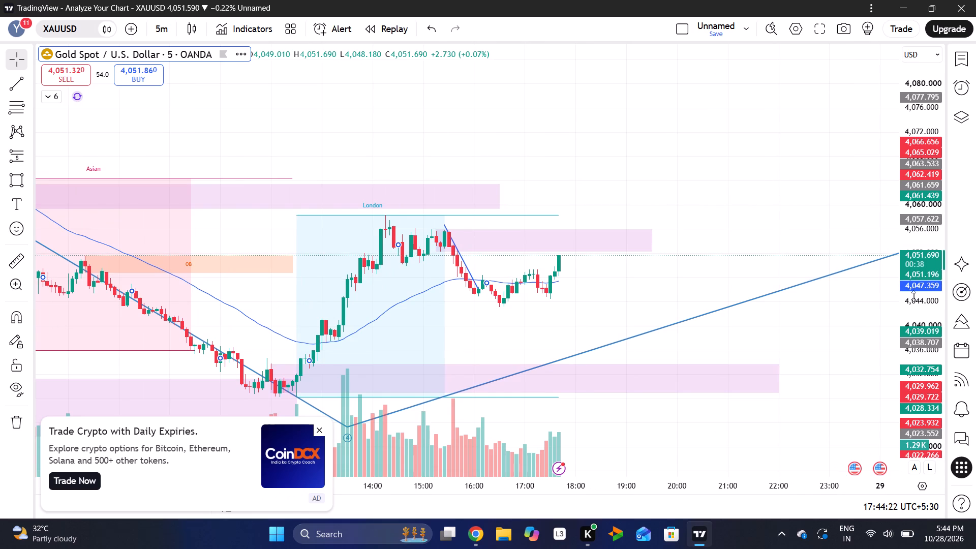
pyautogui.moveTo(913, 296); pyautogui.dragTo(856, 109)
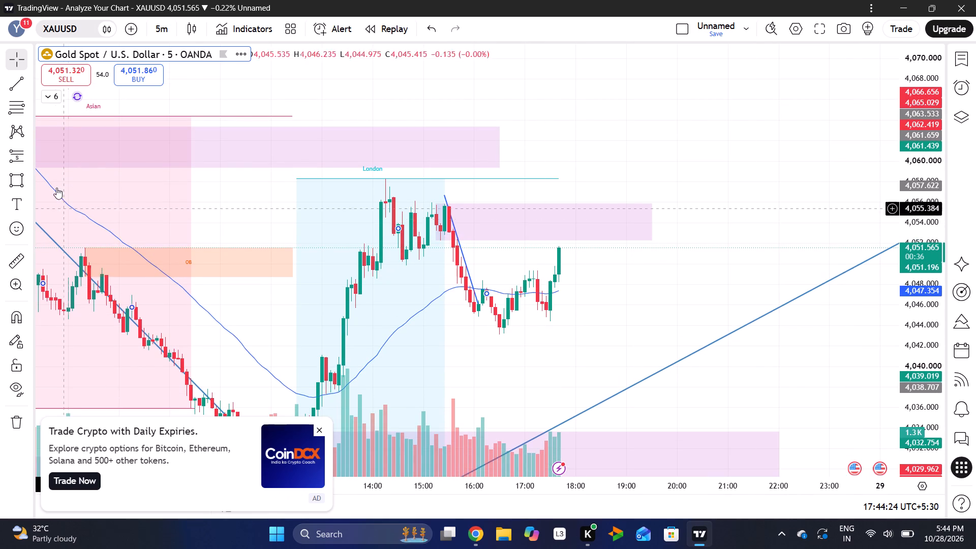
# Place a short position at 28 October 17:45 with entry 4,052.909, stop 4,056.560 and target 4,033.540, ending at about 19:40.
pyautogui.click(27, 156)
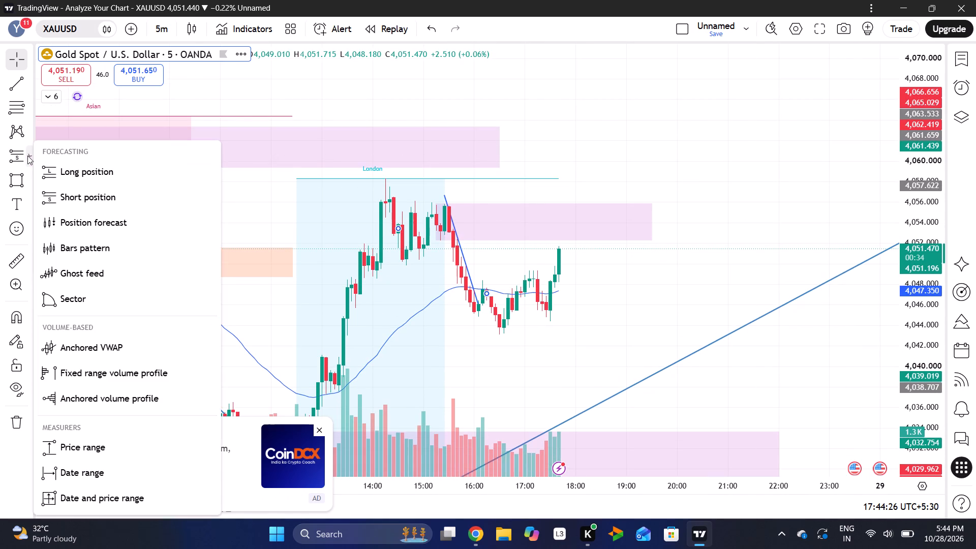
pyautogui.click(49, 189)
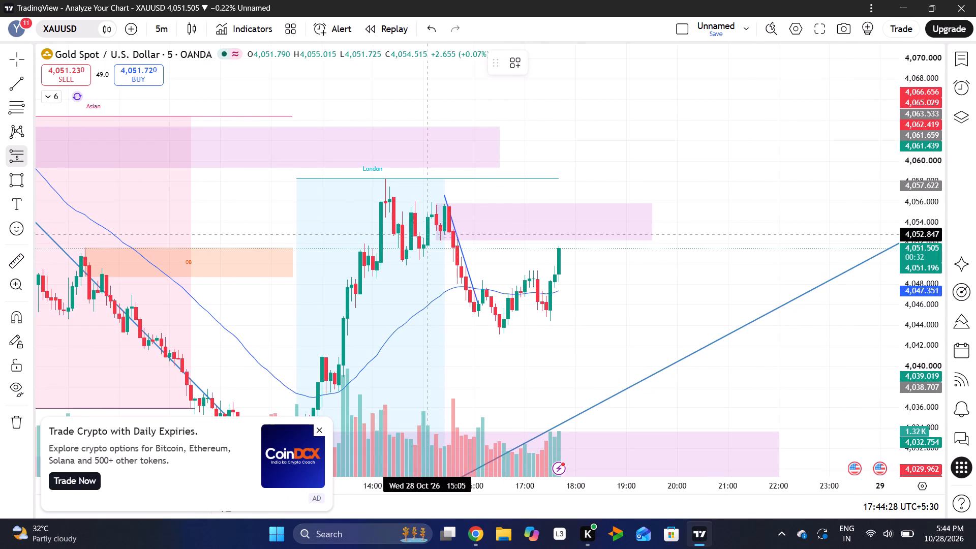
pyautogui.click(563, 233)
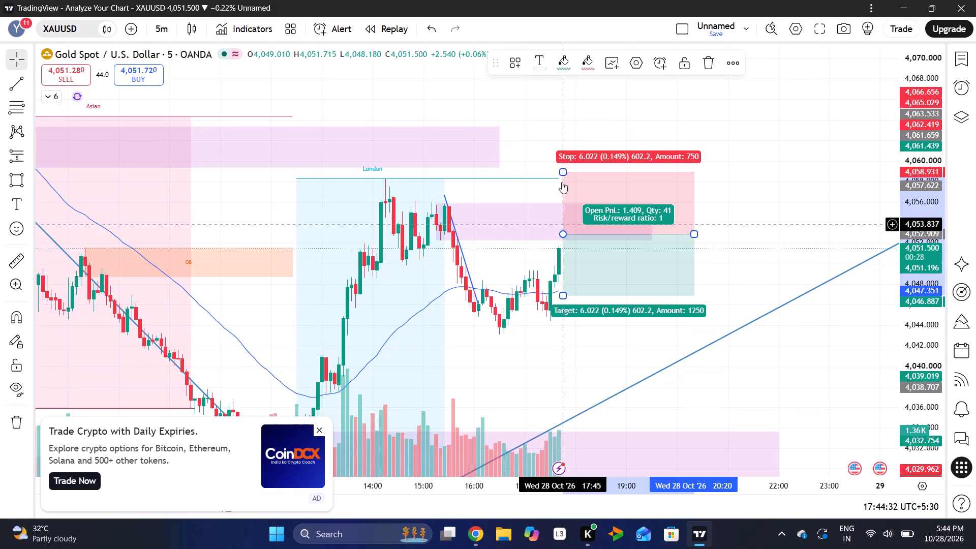
pyautogui.moveTo(562, 172); pyautogui.dragTo(537, 195)
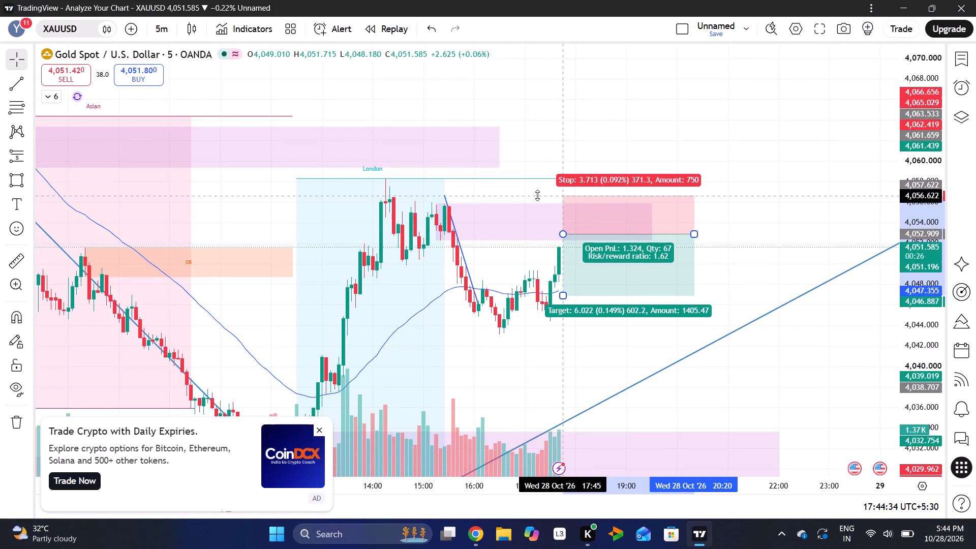
pyautogui.moveTo(537, 195); pyautogui.dragTo(536, 196)
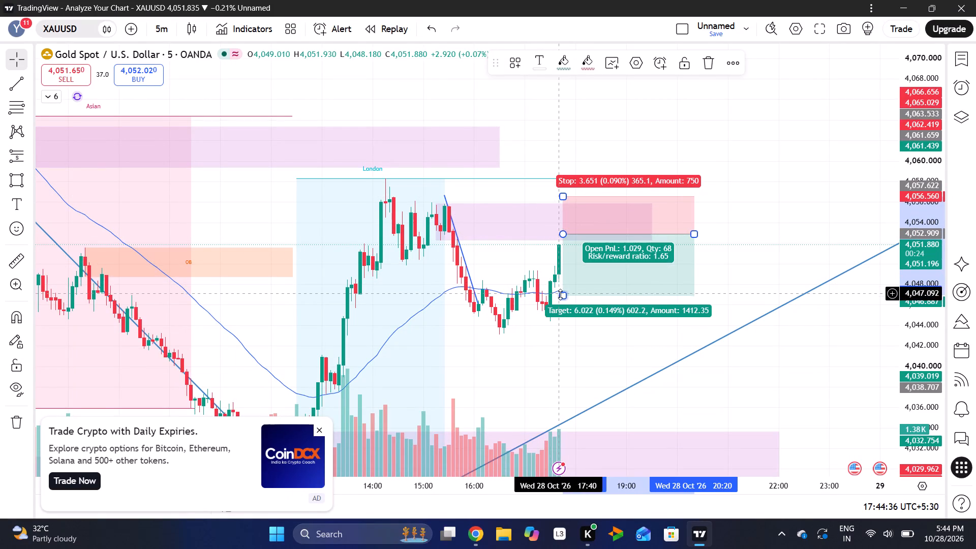
pyautogui.moveTo(560, 294); pyautogui.dragTo(571, 396)
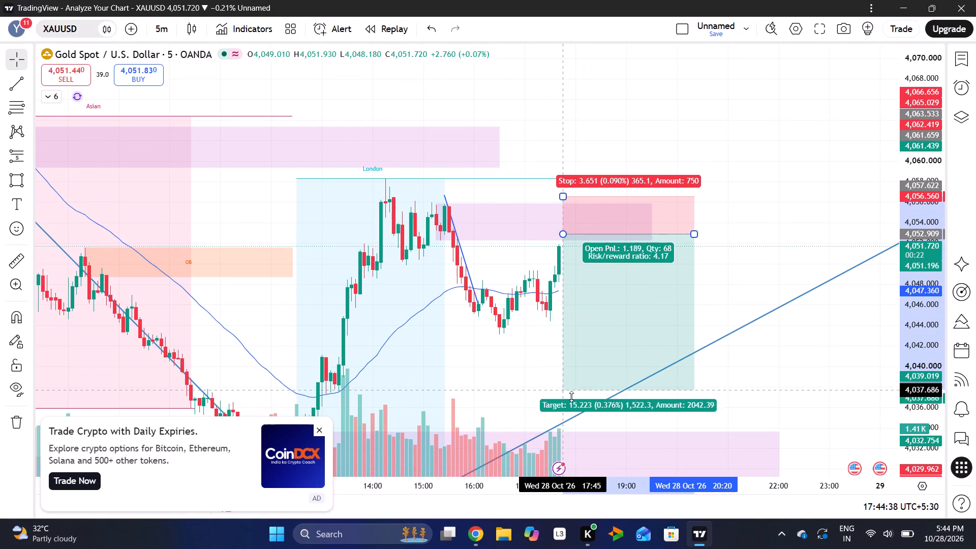
pyautogui.moveTo(571, 396); pyautogui.dragTo(572, 432)
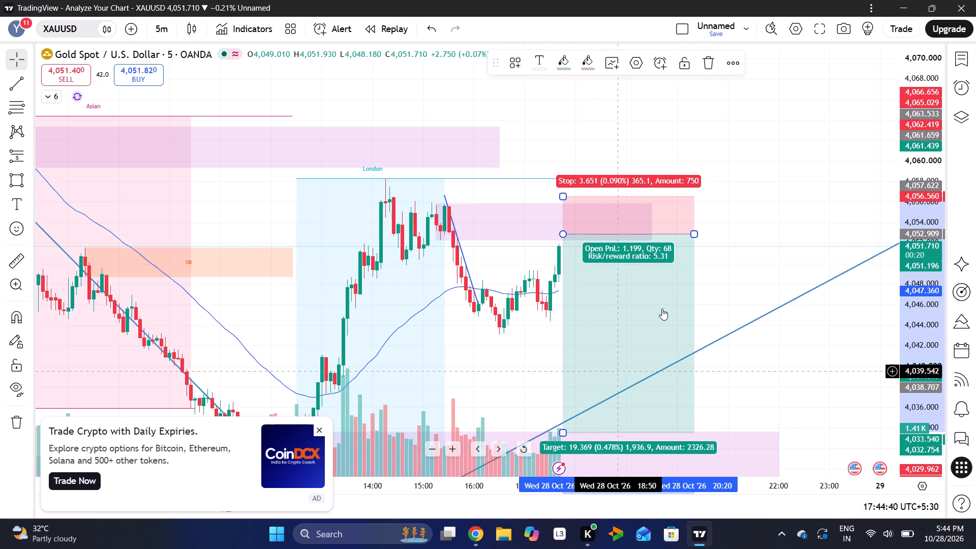
pyautogui.moveTo(694, 232); pyautogui.dragTo(656, 241)
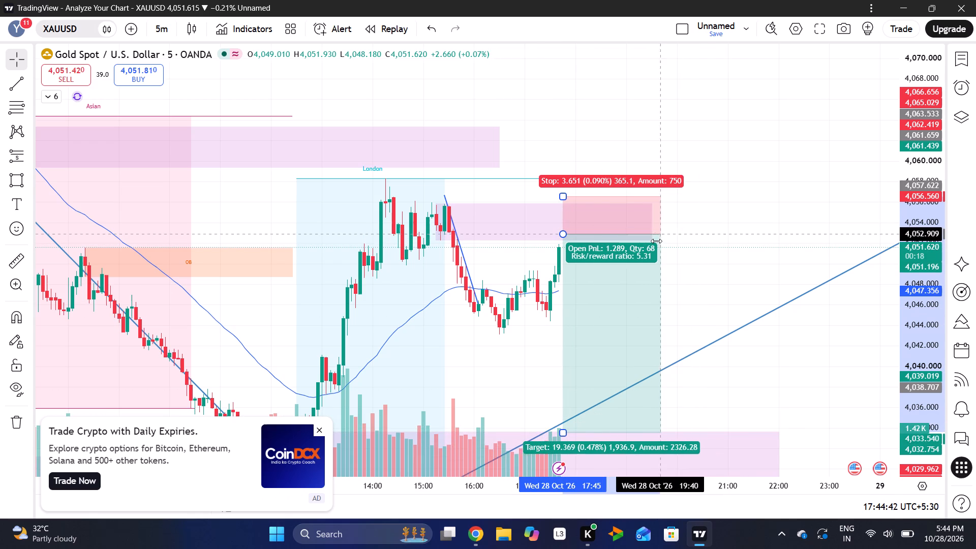
pyautogui.moveTo(656, 241); pyautogui.dragTo(662, 241)
pyautogui.click(702, 245)
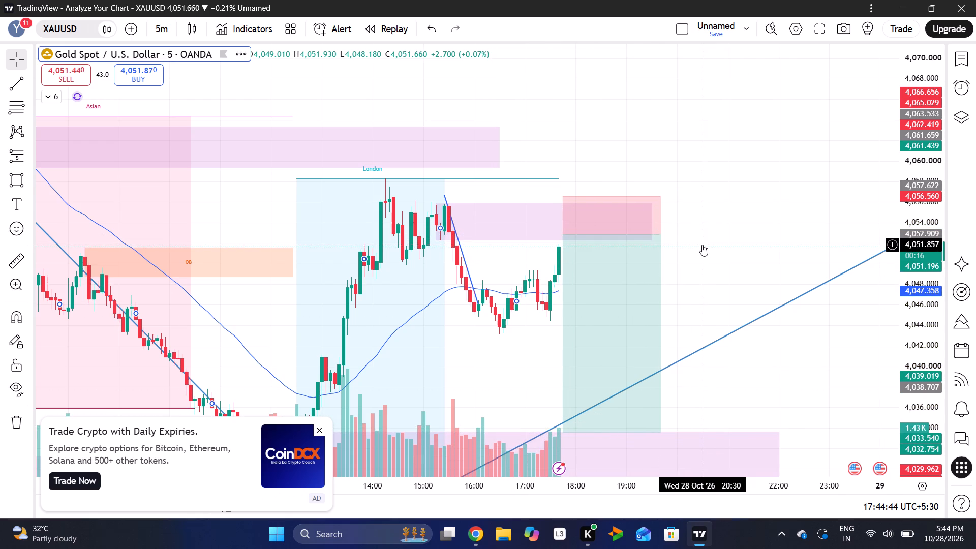
# Switch to Delta Exchange, go to futures trading and load the XAUTUSD perpetual contract.
pyautogui.click(618, 529)
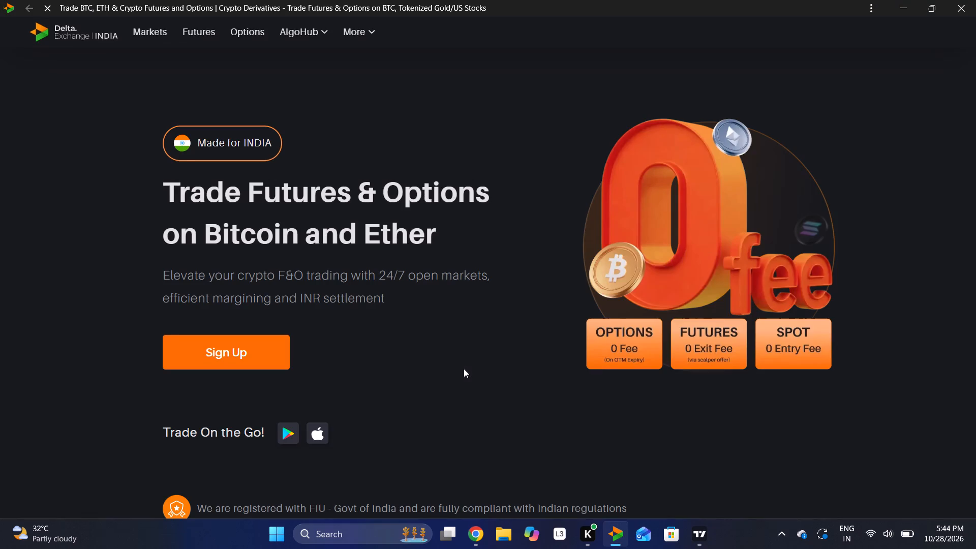
pyautogui.click(187, 36)
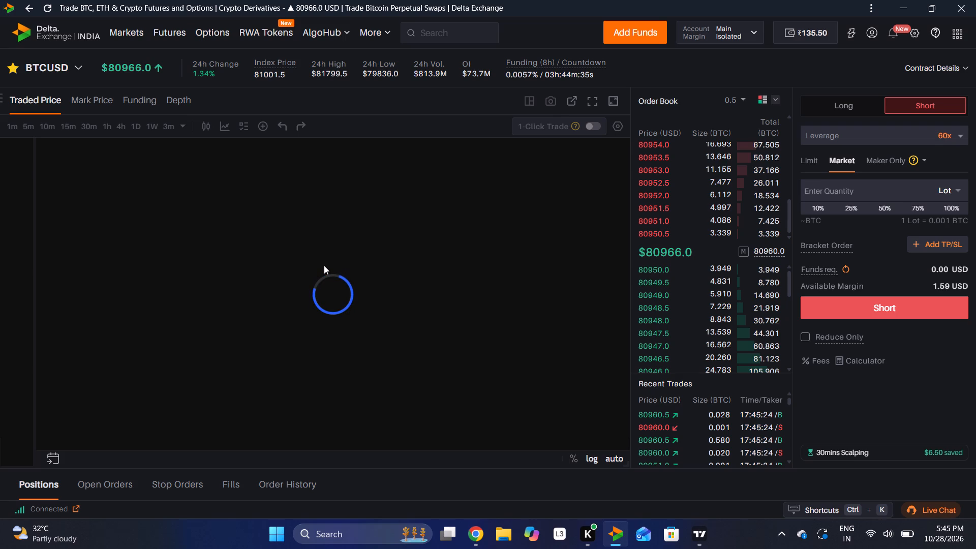
pyautogui.click(74, 68)
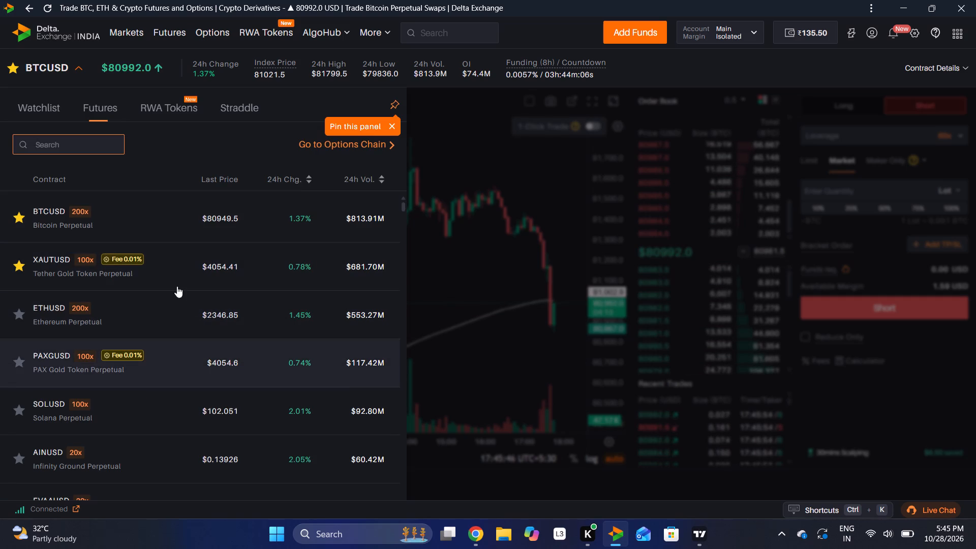
pyautogui.click(195, 227)
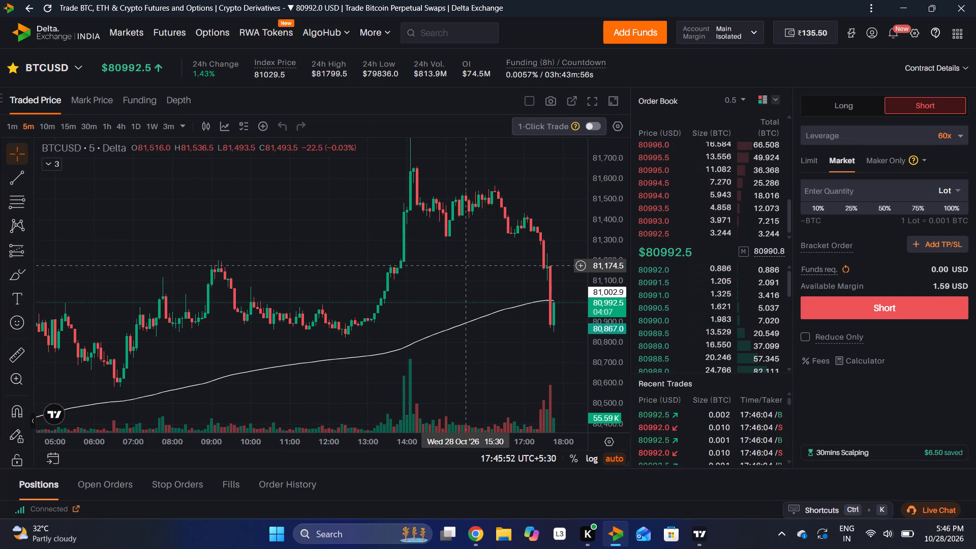
pyautogui.click(78, 70)
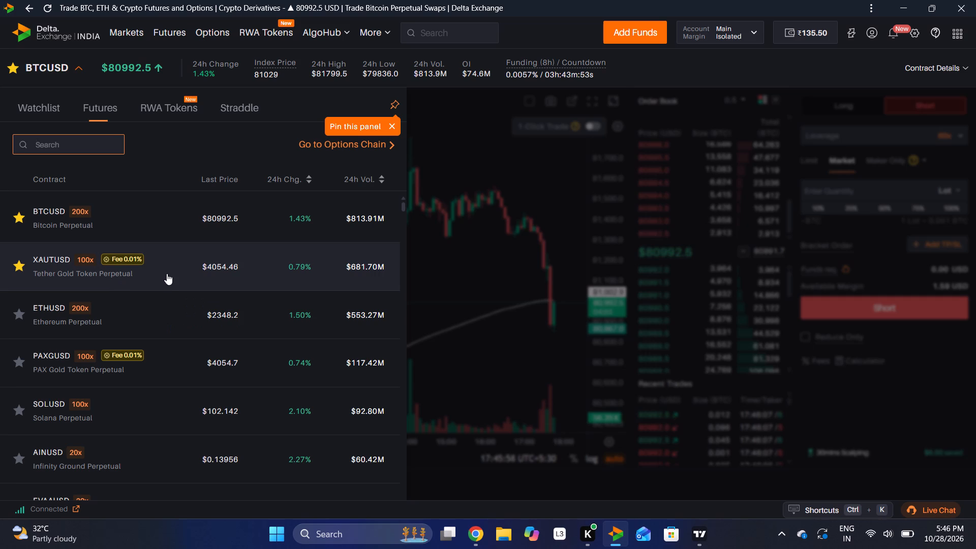
pyautogui.click(167, 273)
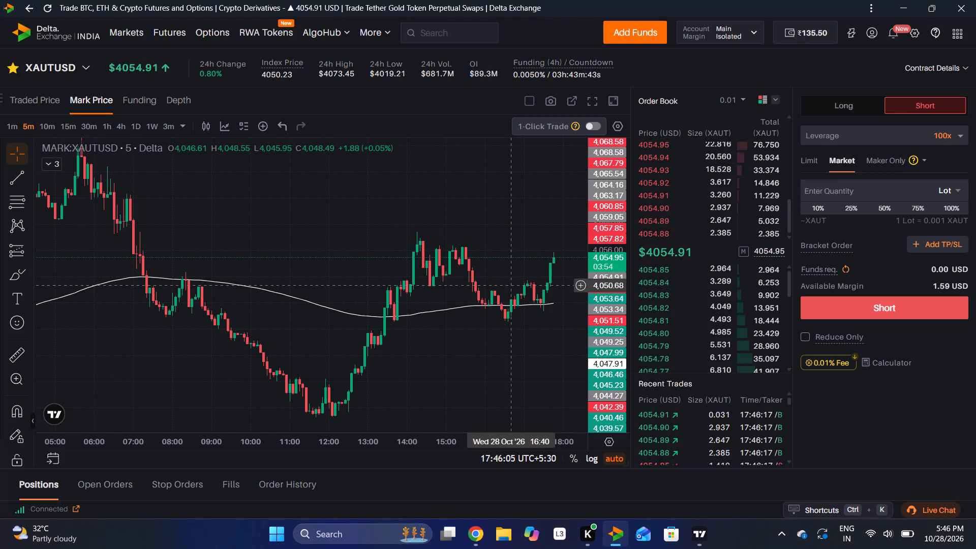
# Check the XAUUSD short setup in TradingView and place a market short order for 20 lots of XAUTUSD on Delta Exchange.
pyautogui.click(690, 537)
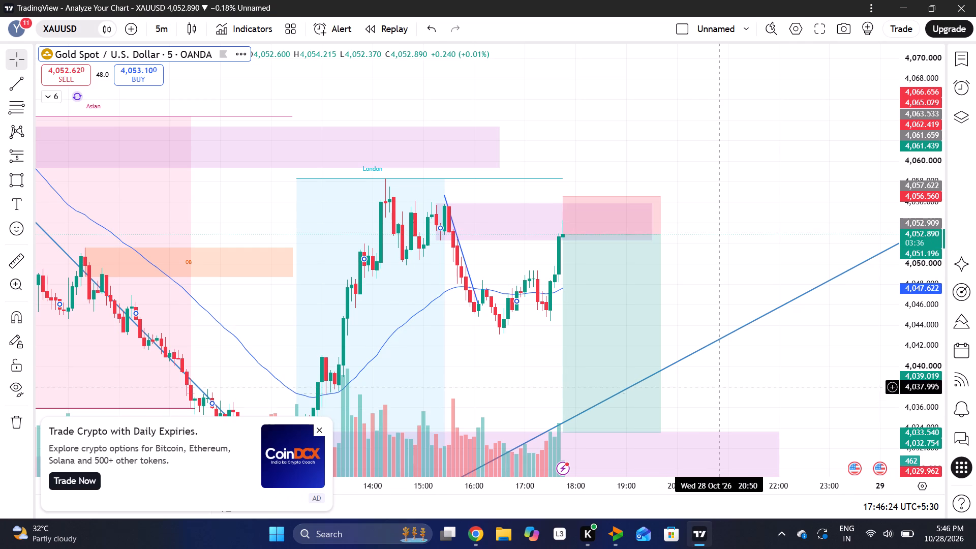
pyautogui.hscroll(-1, 738, 242)
pyautogui.click(738, 242)
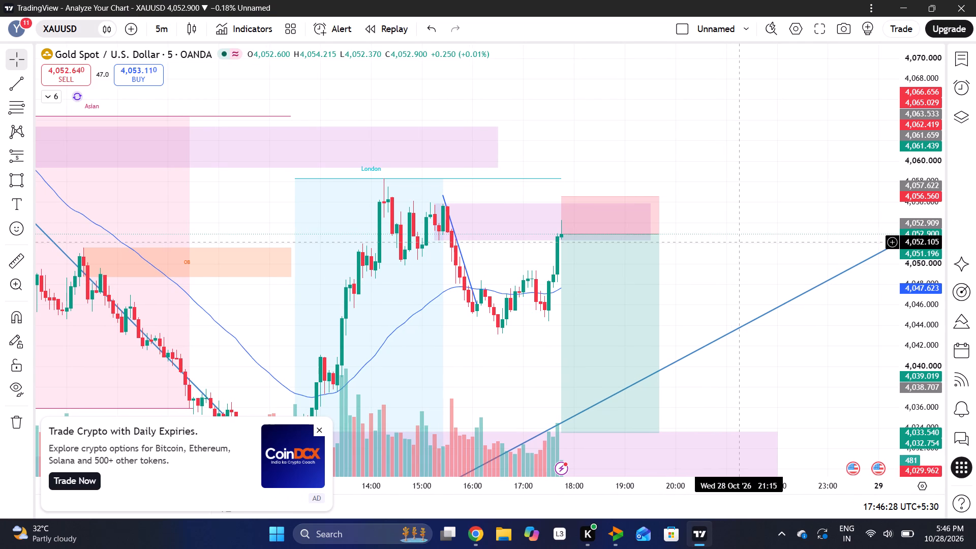
pyautogui.click(605, 538)
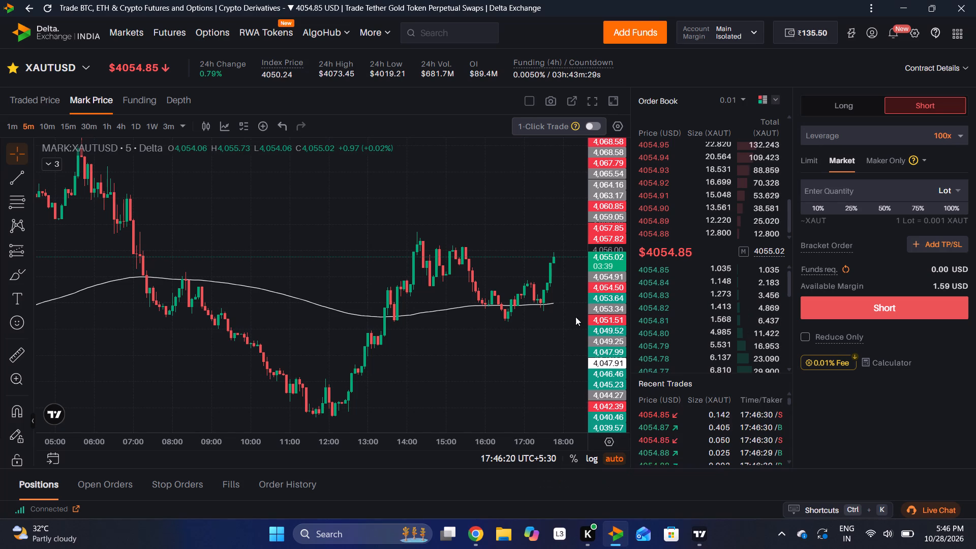
pyautogui.moveTo(539, 271); pyautogui.dragTo(507, 258)
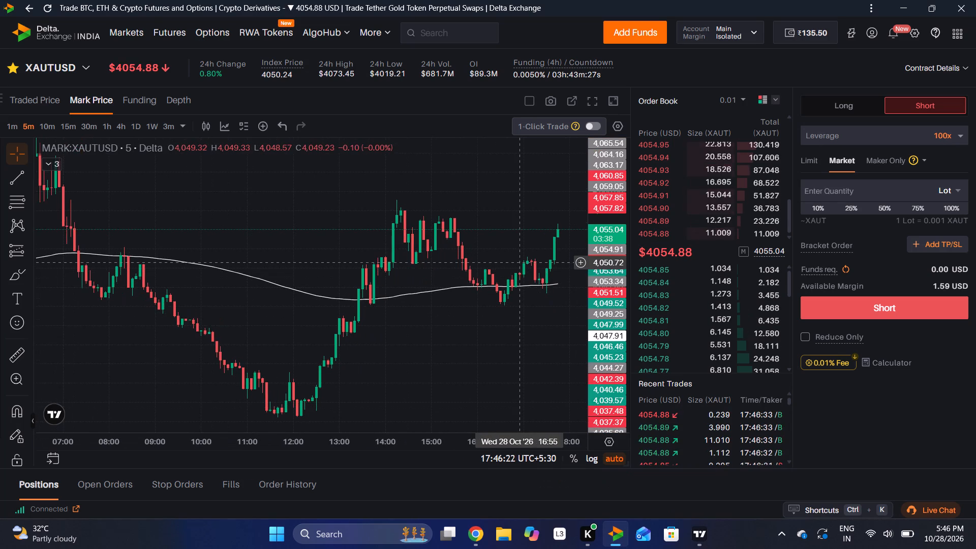
pyautogui.moveTo(507, 258); pyautogui.dragTo(435, 255)
pyautogui.click(870, 193)
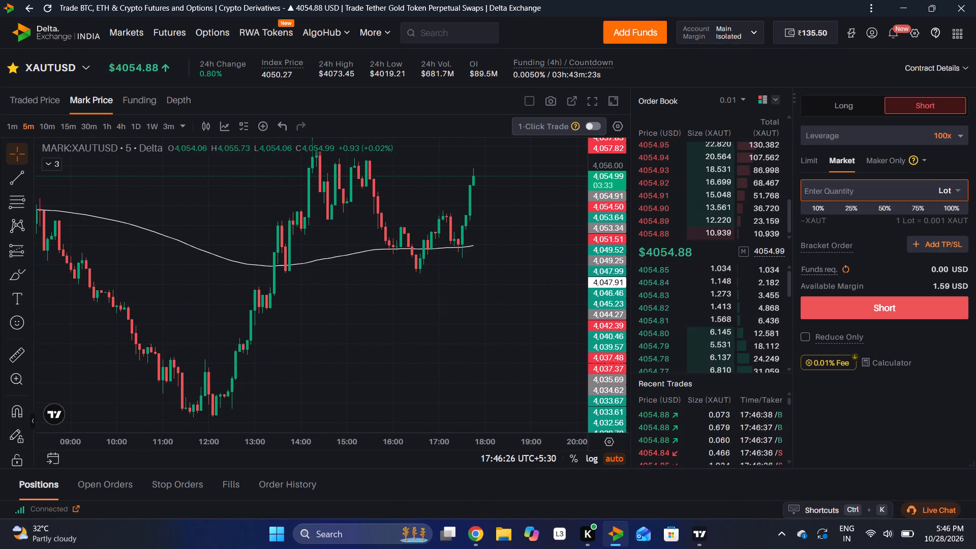
pyautogui.write('20')
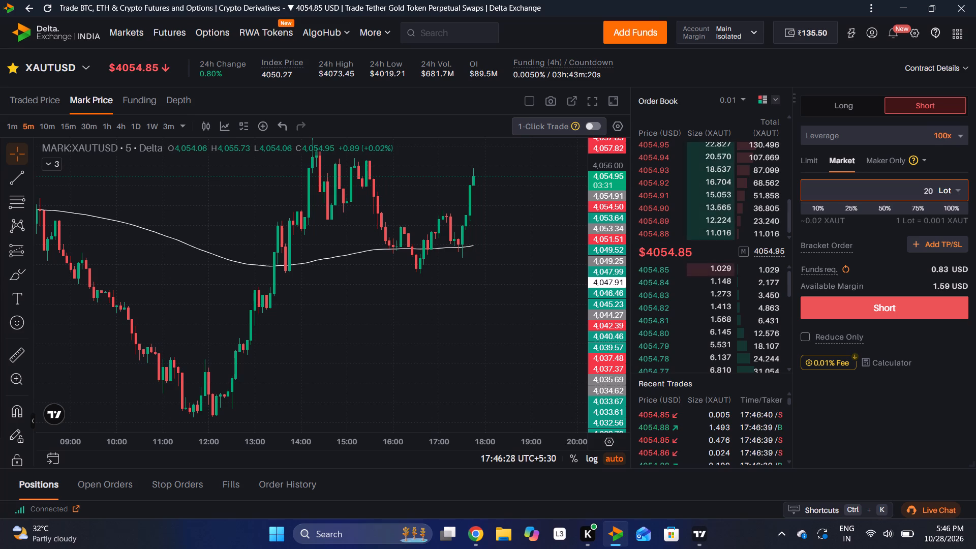
pyautogui.click(698, 529)
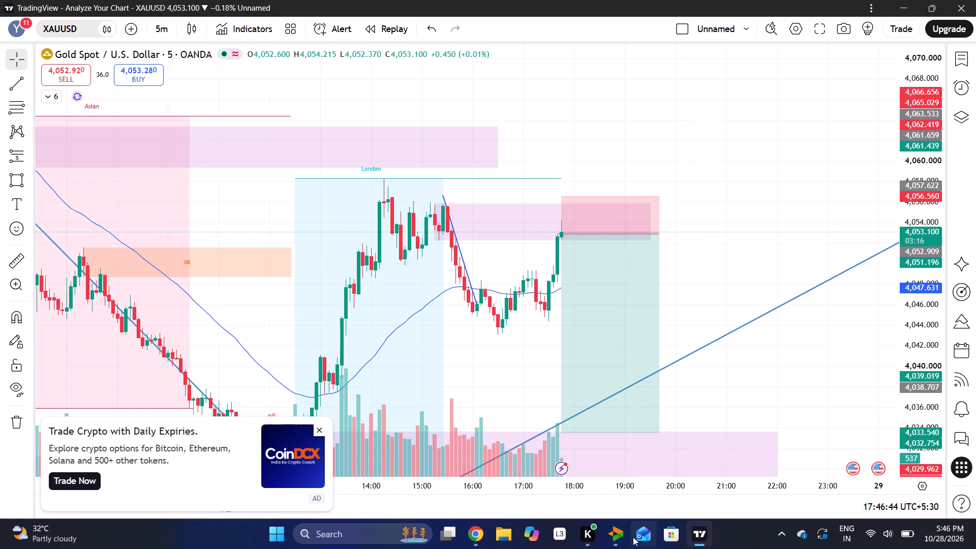
pyautogui.click(623, 534)
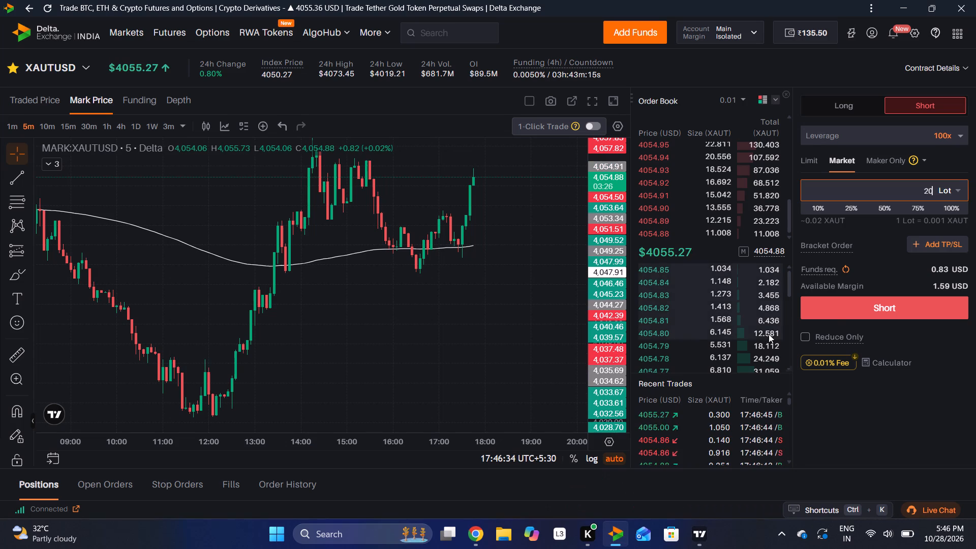
pyautogui.click(837, 318)
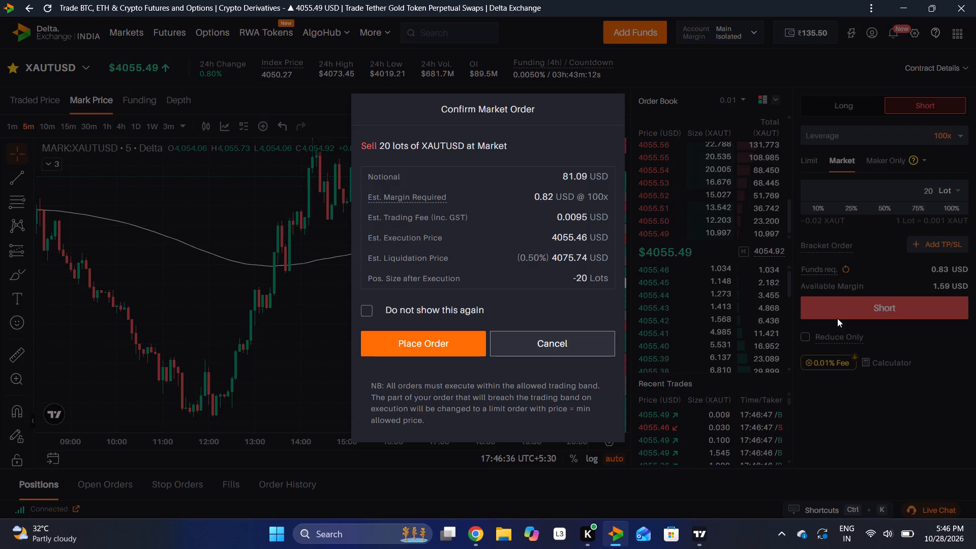
pyautogui.click(457, 335)
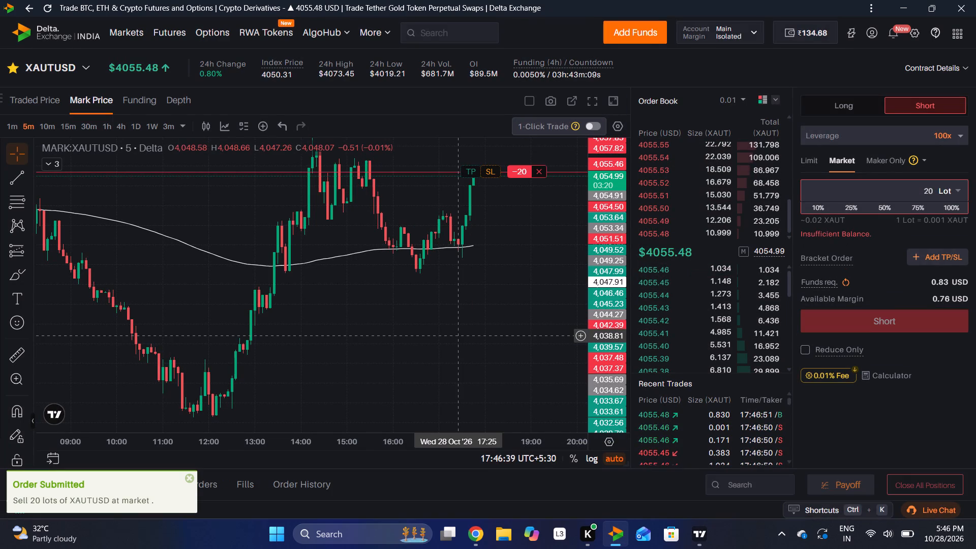
# Add a stop loss at 4058.9 to the open 20-lot XAUTUSD short, just above the day's afternoon high.
pyautogui.moveTo(515, 253); pyautogui.dragTo(444, 320)
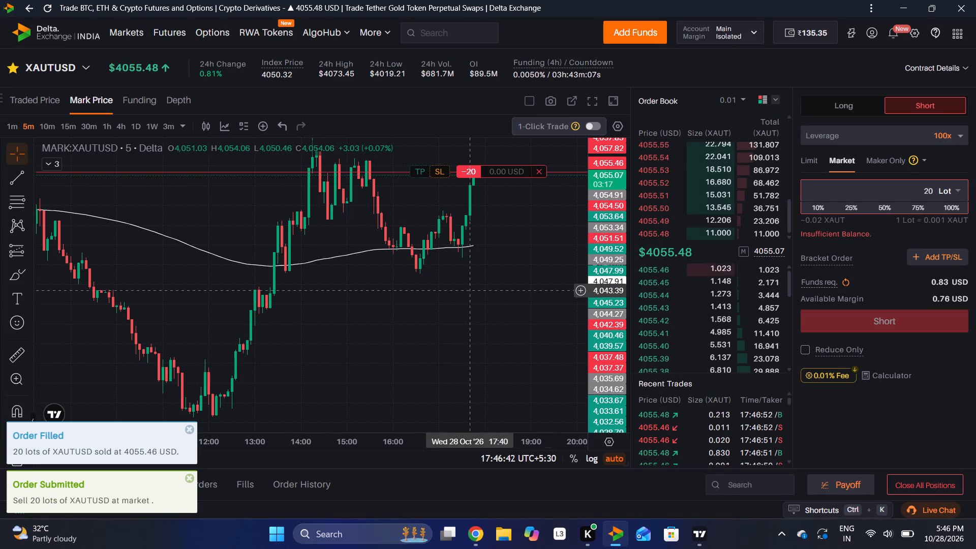
pyautogui.moveTo(444, 320); pyautogui.dragTo(427, 348)
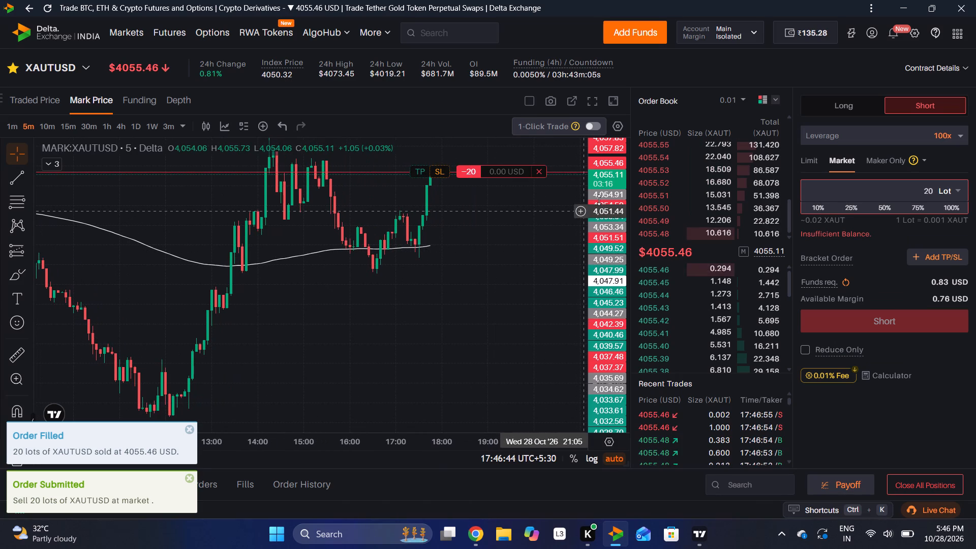
pyautogui.moveTo(599, 200); pyautogui.dragTo(596, 236)
pyautogui.moveTo(492, 228); pyautogui.dragTo(442, 316)
pyautogui.moveTo(446, 197); pyautogui.dragTo(449, 189)
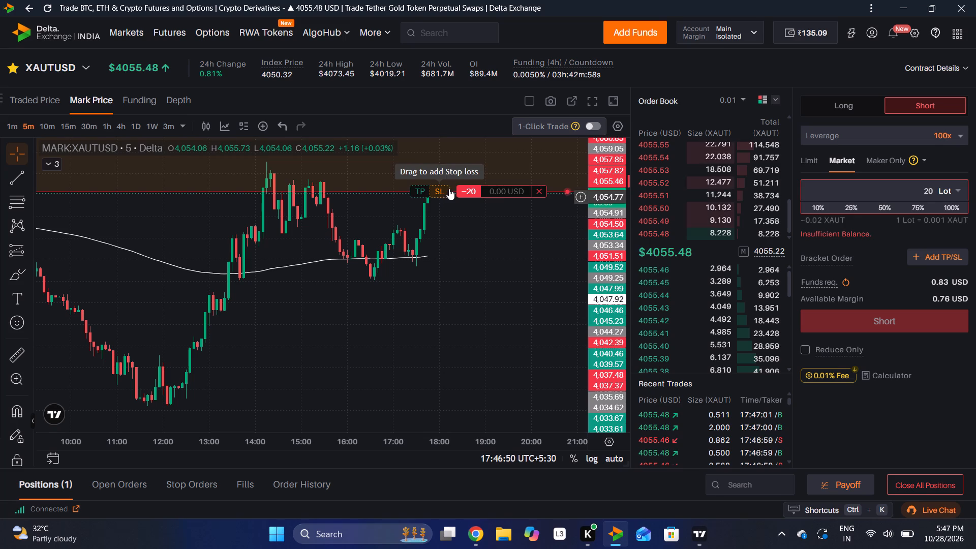
pyautogui.moveTo(449, 189); pyautogui.dragTo(477, 166)
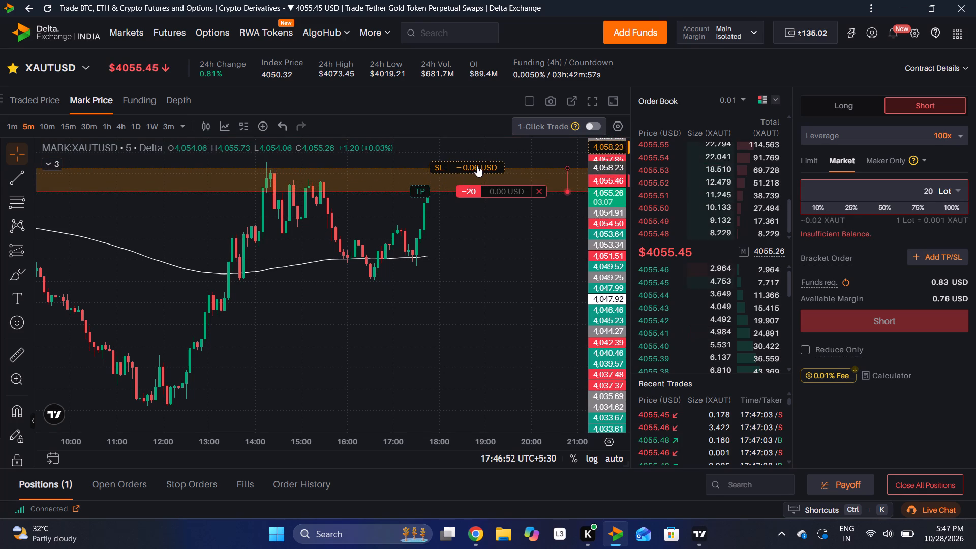
pyautogui.moveTo(477, 166); pyautogui.dragTo(482, 162)
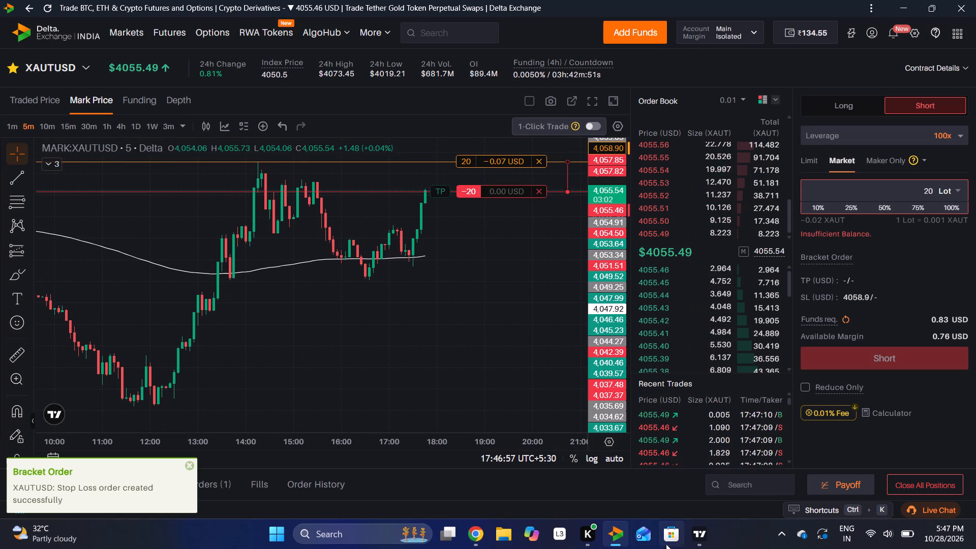
# Examine live XAUUSD price against the planned short position in TradingView and check the open XAUTUSD trade on Delta Exchange.
pyautogui.click(690, 544)
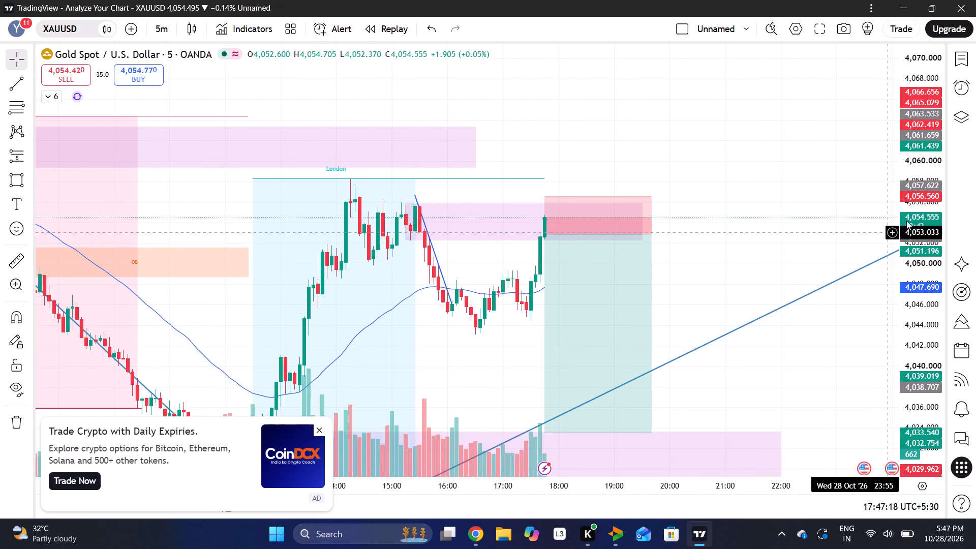
pyautogui.moveTo(920, 202); pyautogui.dragTo(911, 244)
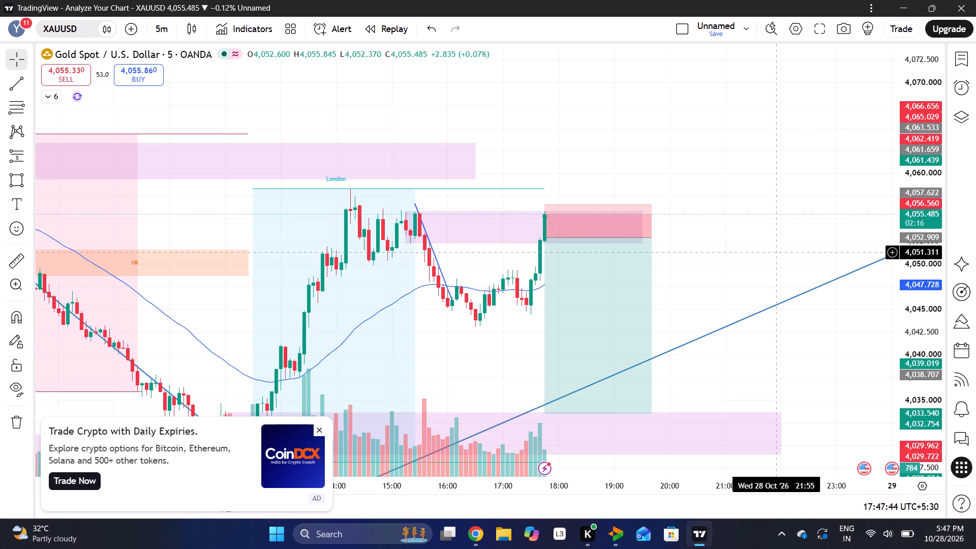
pyautogui.hscroll(1, 665, 266)
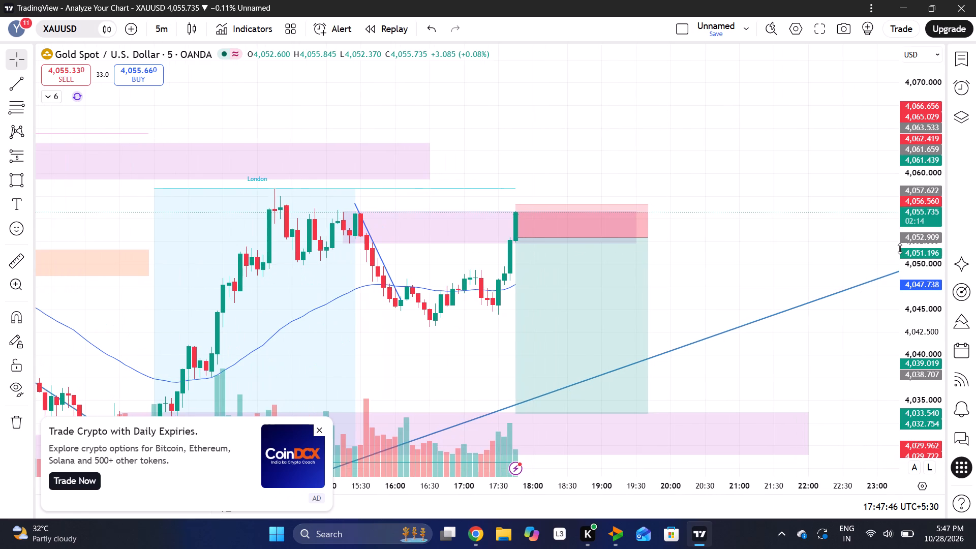
pyautogui.moveTo(902, 243); pyautogui.dragTo(906, 292)
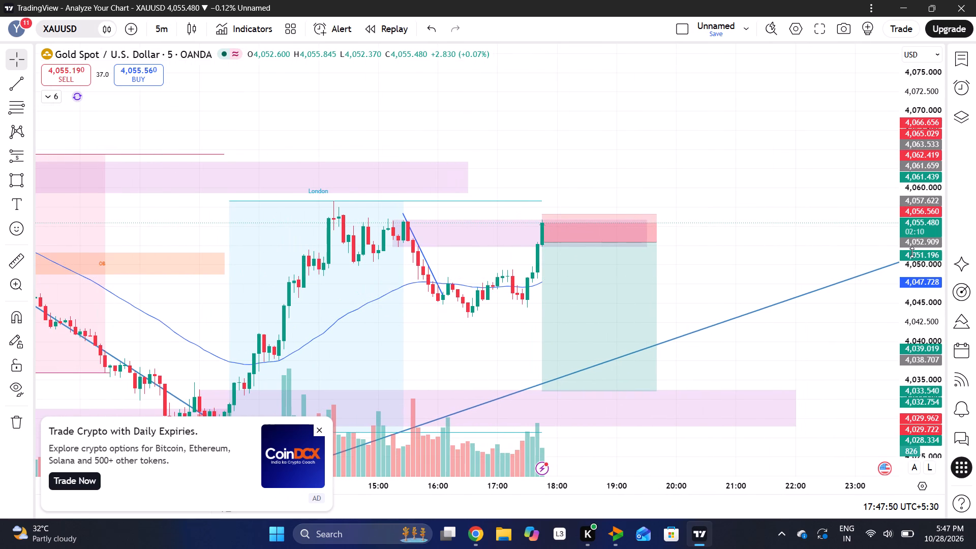
pyautogui.moveTo(916, 250); pyautogui.dragTo(829, 85)
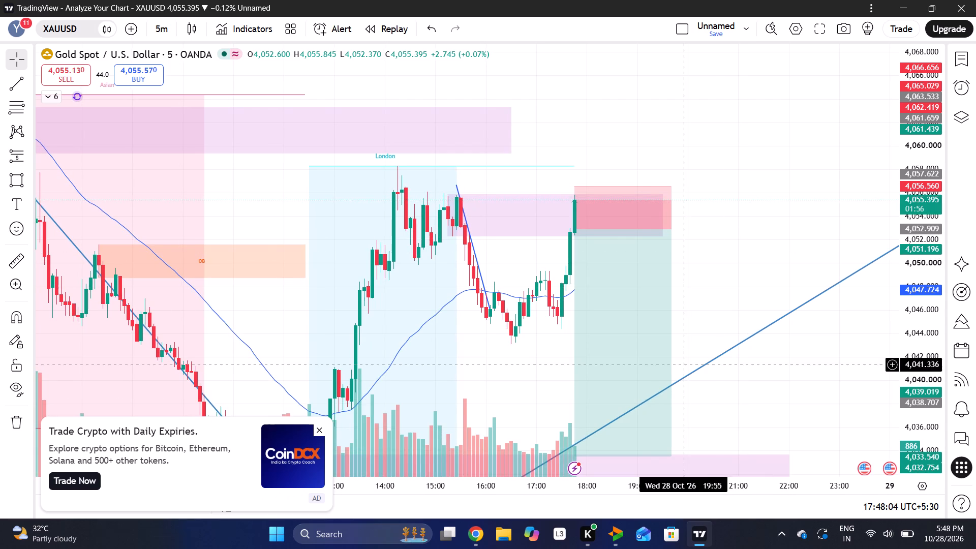
pyautogui.click(616, 528)
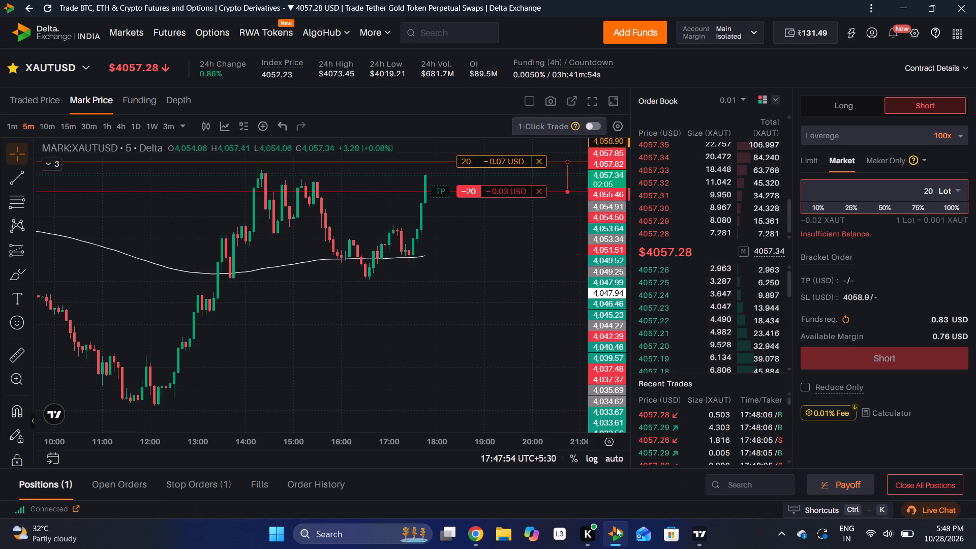
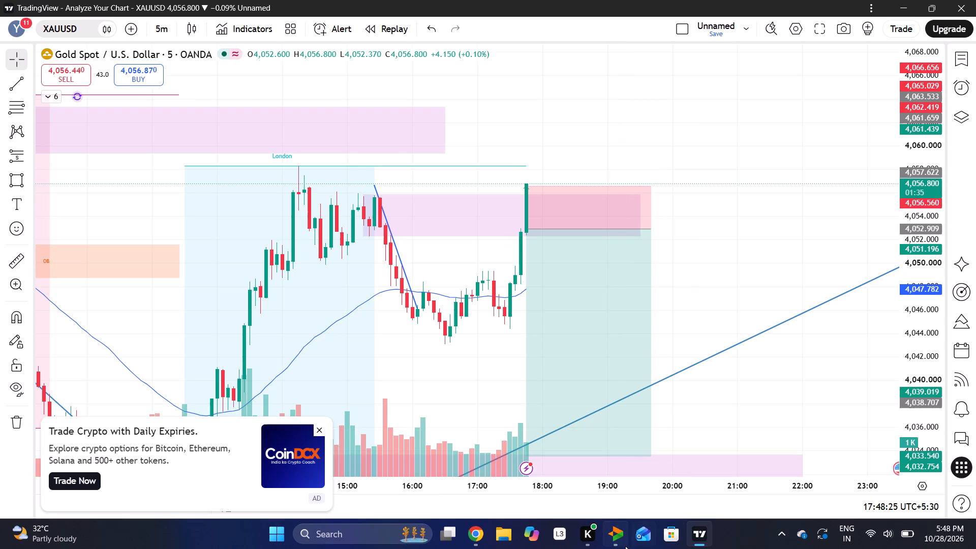
# Switch to Delta Exchange and close the open 20-lot XAUTUSD short at market.
pyautogui.click(609, 542)
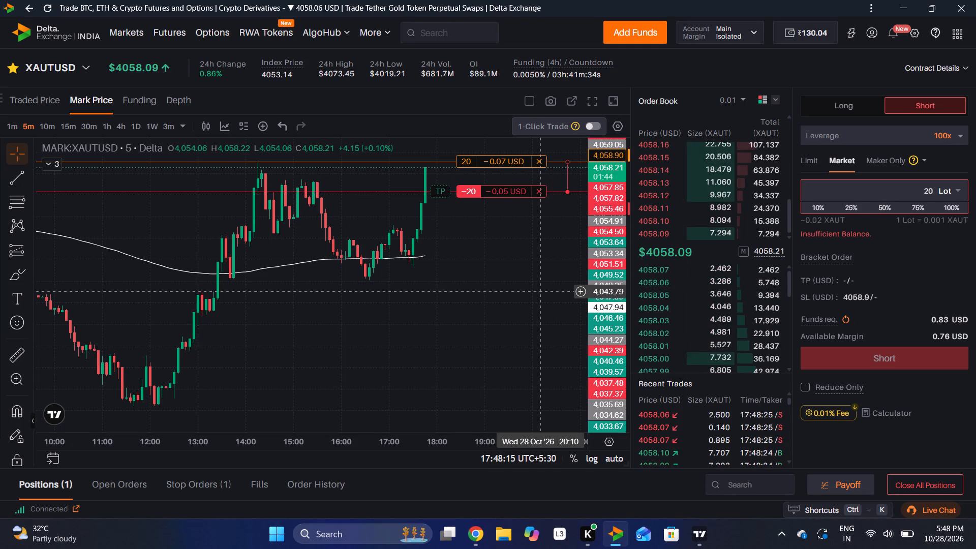
pyautogui.click(542, 191)
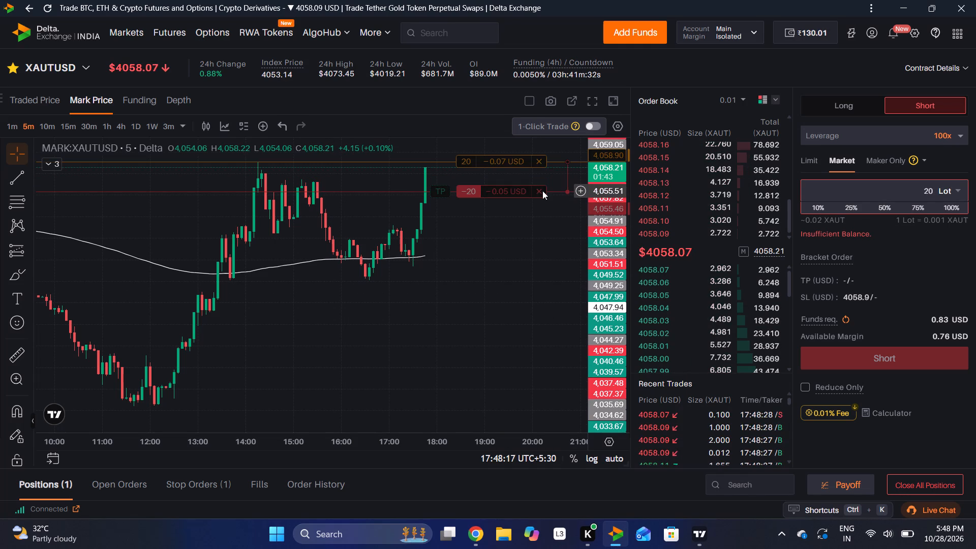
pyautogui.click(443, 155)
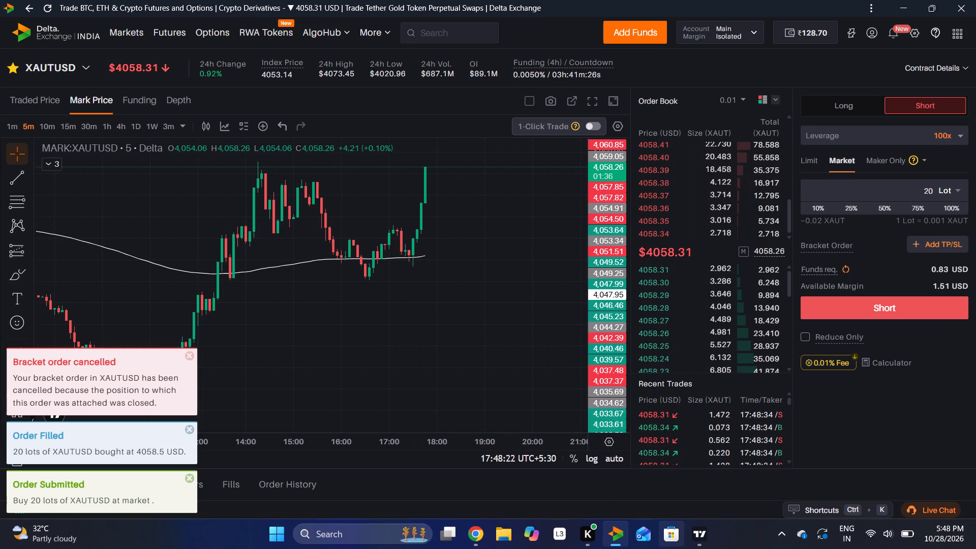
# Return to TradingView and load the BTCUSD spot crypto chart in place of XAUUSD.
pyautogui.click(695, 538)
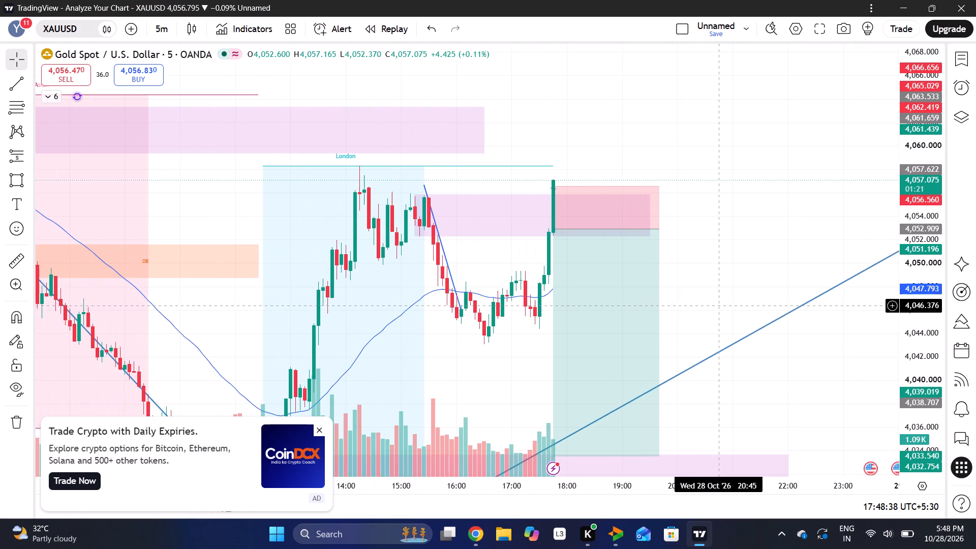
pyautogui.click(89, 28)
pyautogui.press('space')
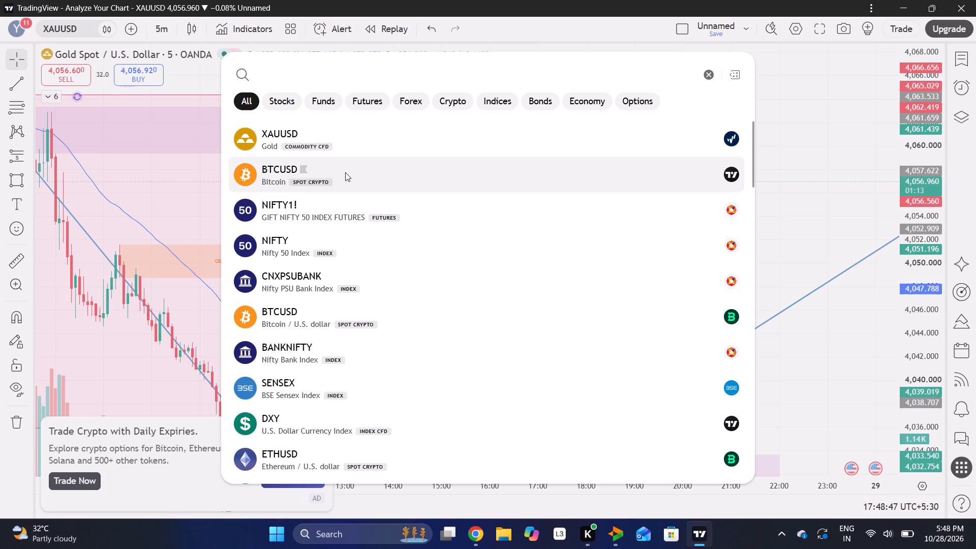
pyautogui.click(346, 172)
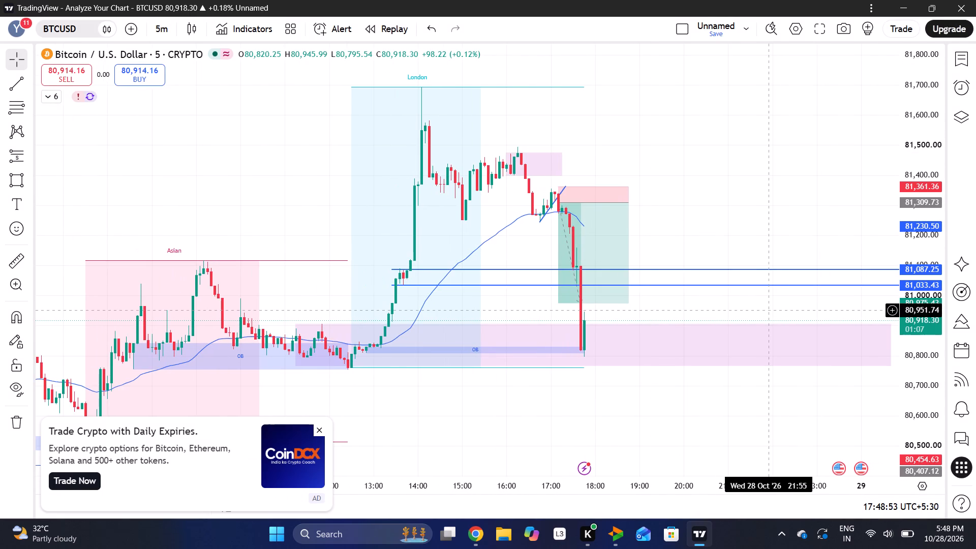
# Dismiss the advert and shorten the purple zone around 80,800 on the BTCUSD chart so it ends just past the latest candle.
pyautogui.moveTo(908, 310); pyautogui.dragTo(893, 387)
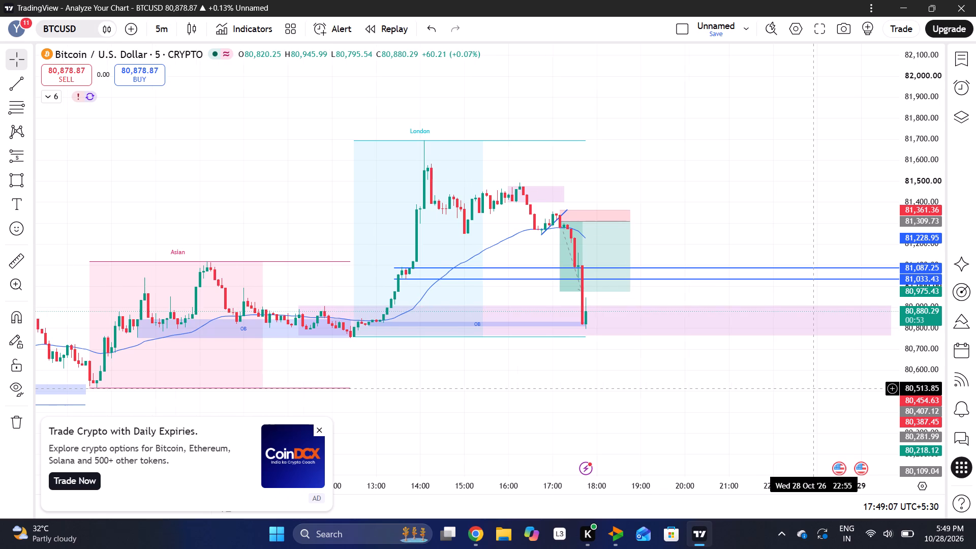
pyautogui.moveTo(926, 326); pyautogui.dragTo(930, 377)
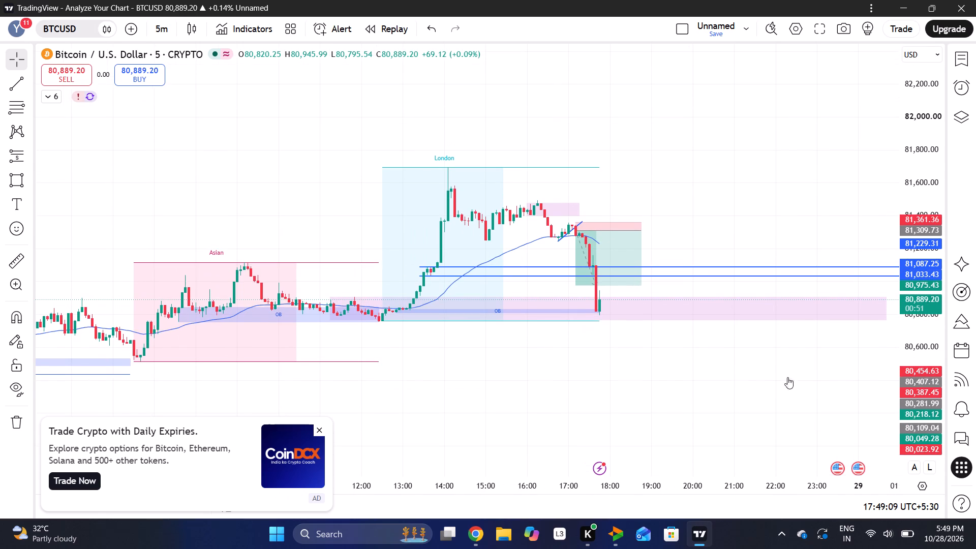
pyautogui.hscroll(-1, 787, 377)
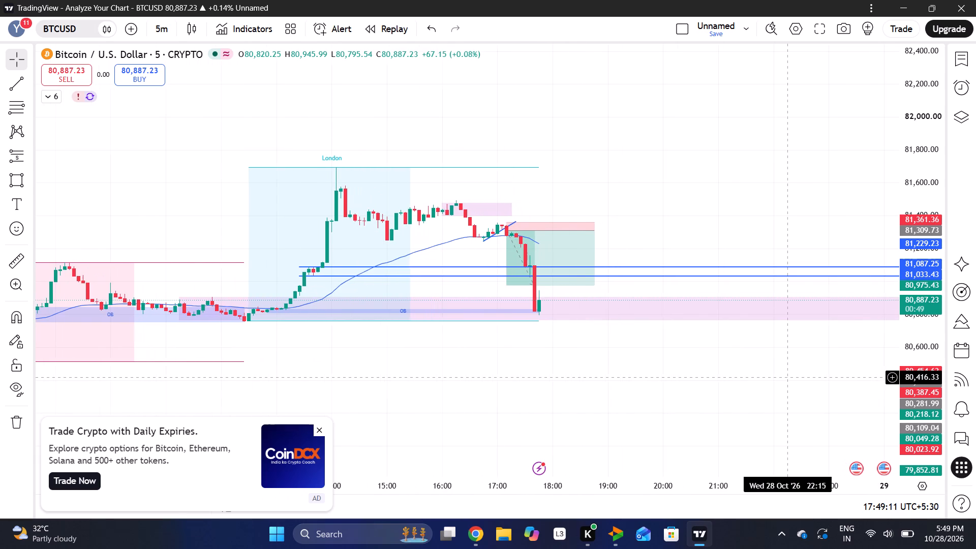
pyautogui.click(321, 429)
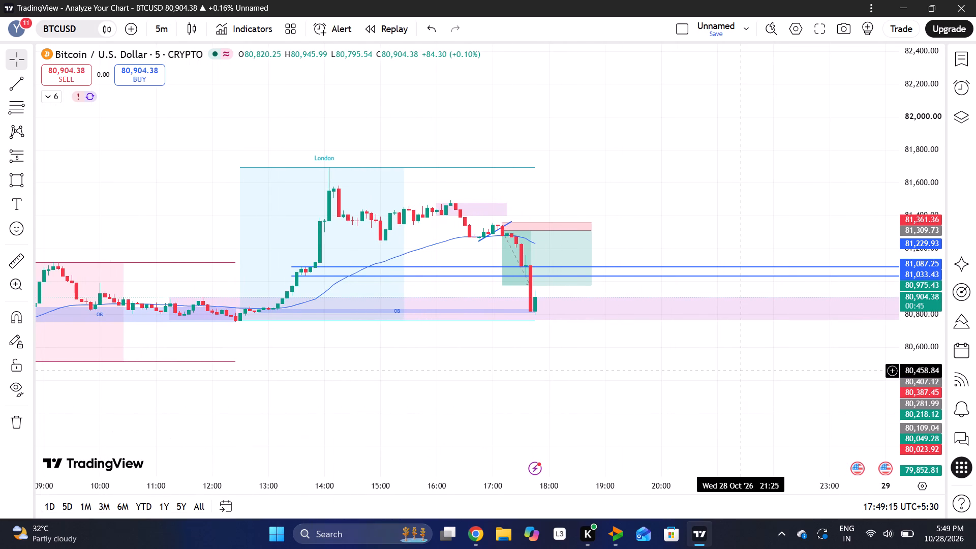
pyautogui.moveTo(931, 390); pyautogui.dragTo(927, 354)
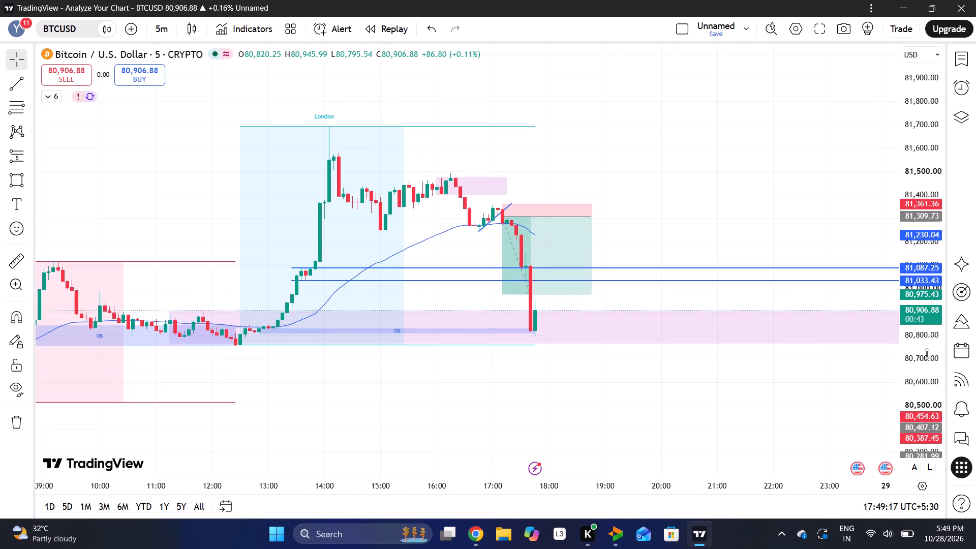
pyautogui.moveTo(927, 354); pyautogui.dragTo(927, 358)
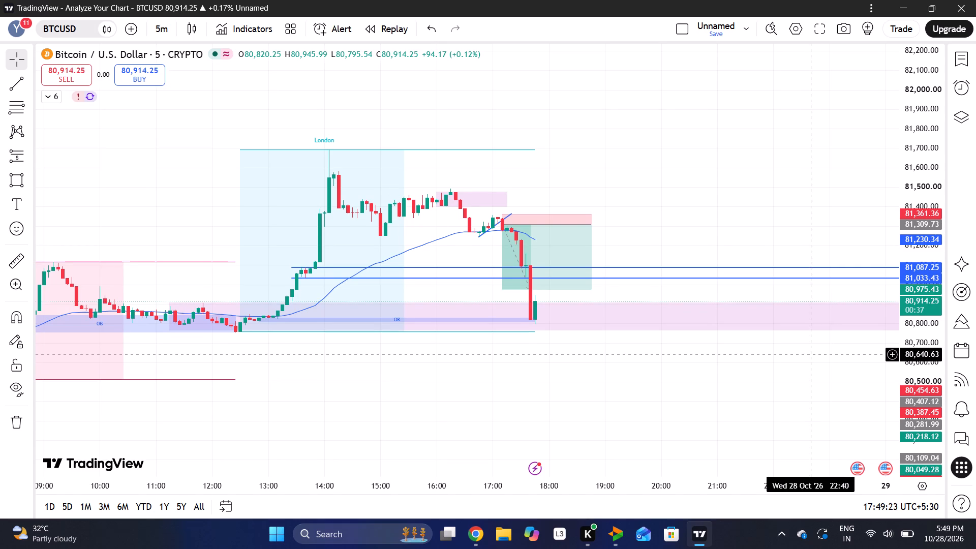
pyautogui.moveTo(811, 354); pyautogui.dragTo(584, 345)
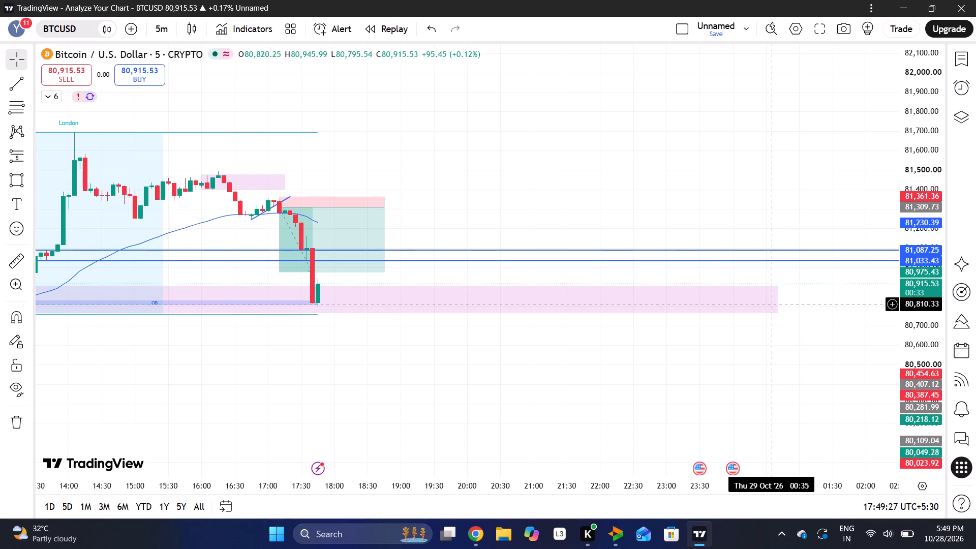
pyautogui.moveTo(778, 301); pyautogui.dragTo(684, 309)
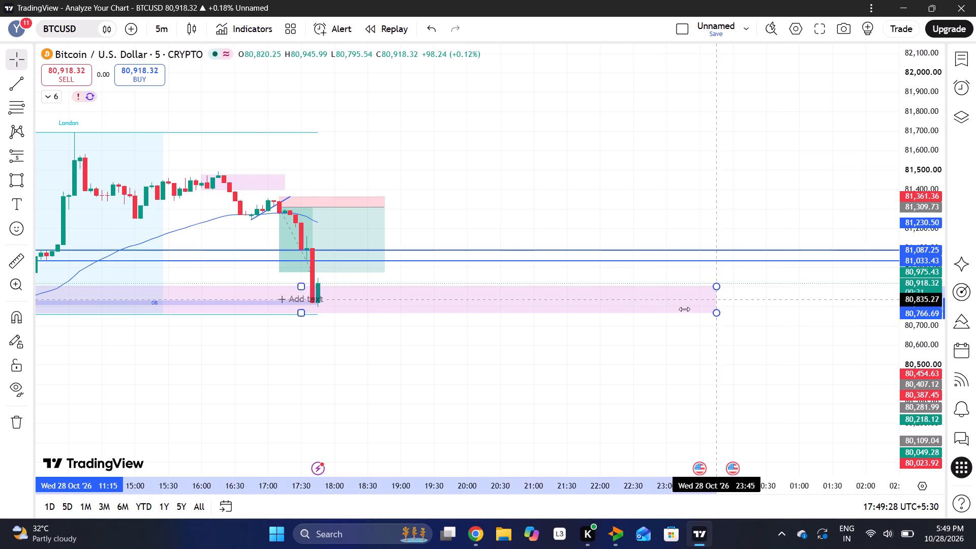
pyautogui.moveTo(684, 309); pyautogui.dragTo(325, 332)
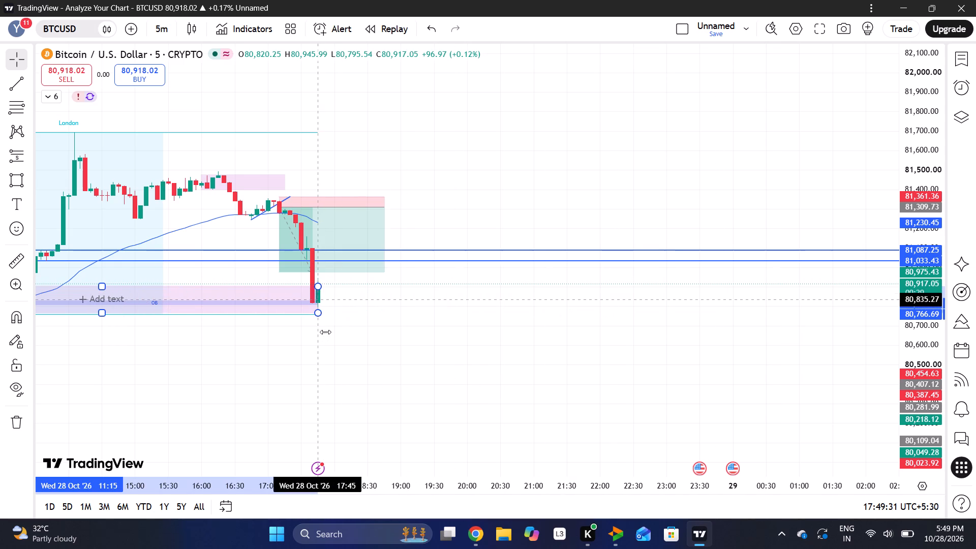
pyautogui.moveTo(325, 332); pyautogui.dragTo(331, 328)
pyautogui.click(326, 351)
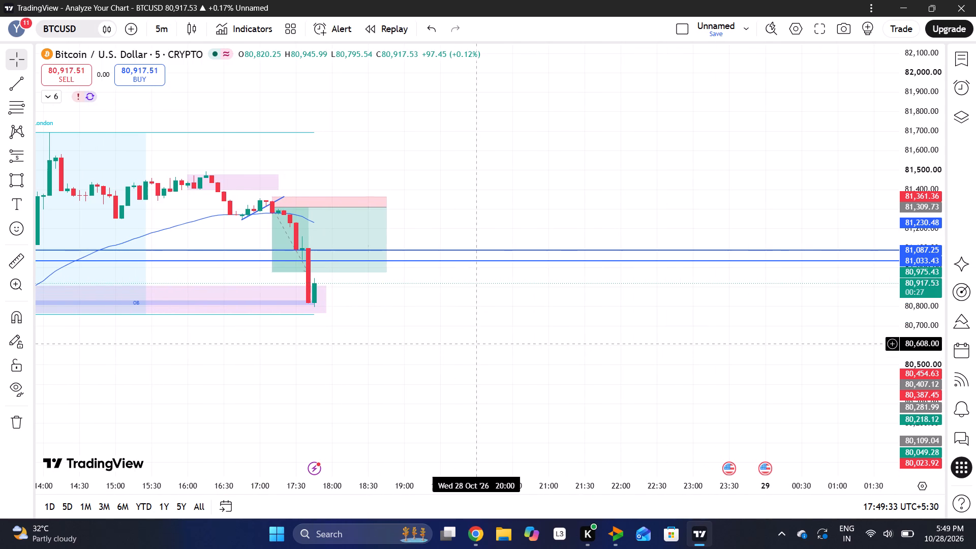
# Review BTCUSD price around the shortened zone and set the chart interval to 15 minutes.
pyautogui.moveTo(905, 347); pyautogui.dragTo(681, 29)
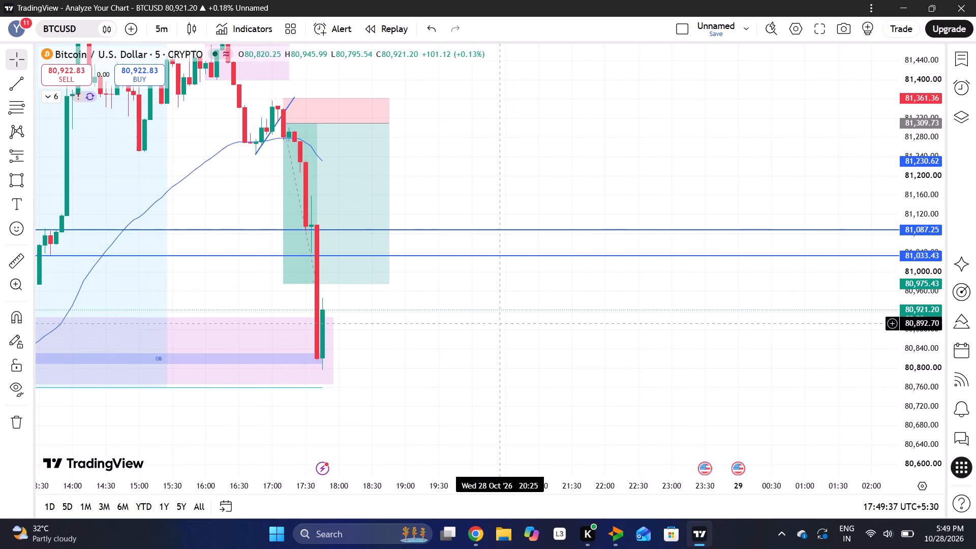
pyautogui.moveTo(631, 311); pyautogui.dragTo(808, 311)
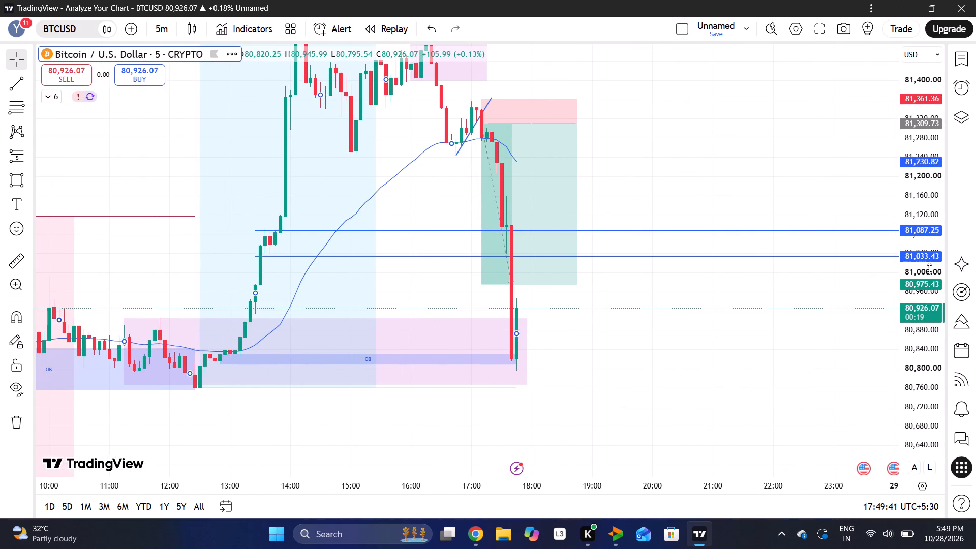
pyautogui.moveTo(929, 268); pyautogui.dragTo(922, 377)
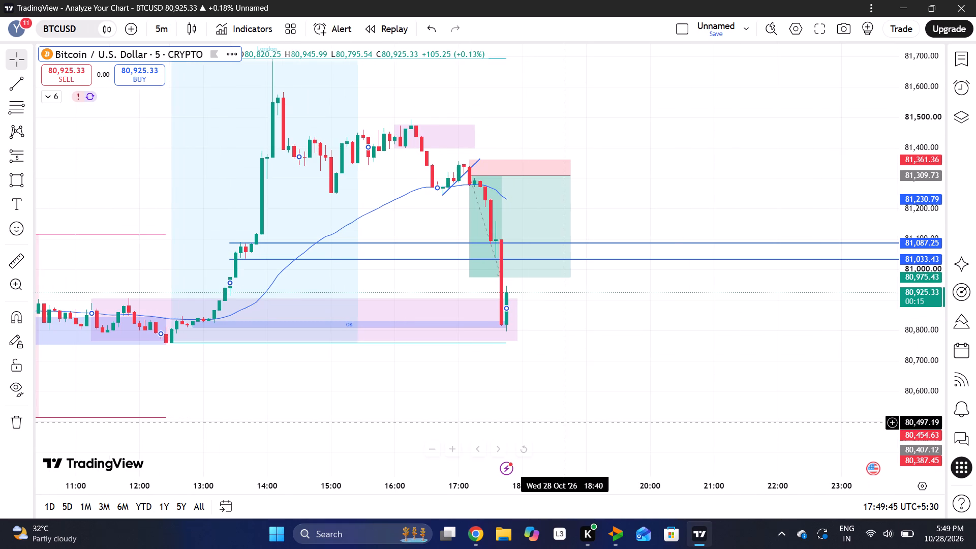
pyautogui.moveTo(566, 422); pyautogui.dragTo(627, 428)
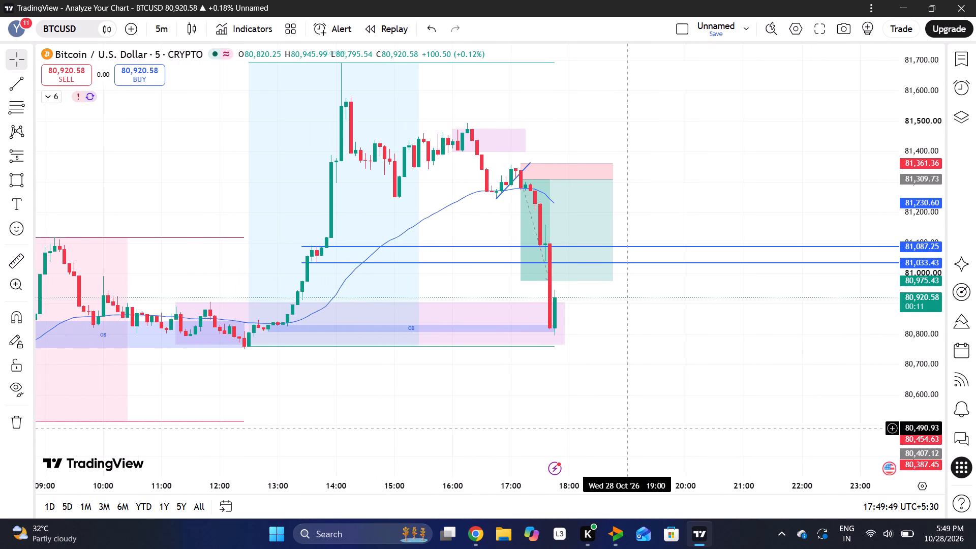
pyautogui.moveTo(558, 417); pyautogui.dragTo(650, 406)
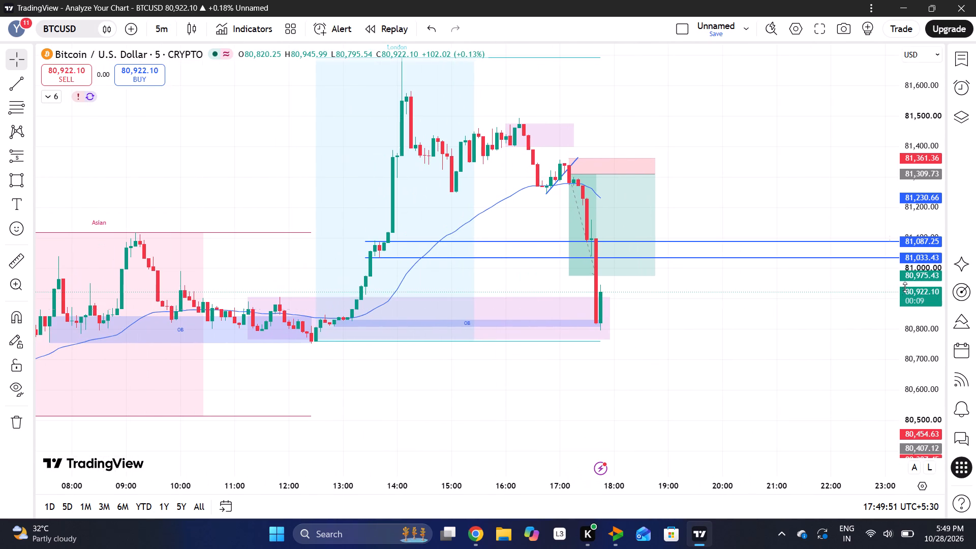
pyautogui.moveTo(911, 267); pyautogui.dragTo(895, 341)
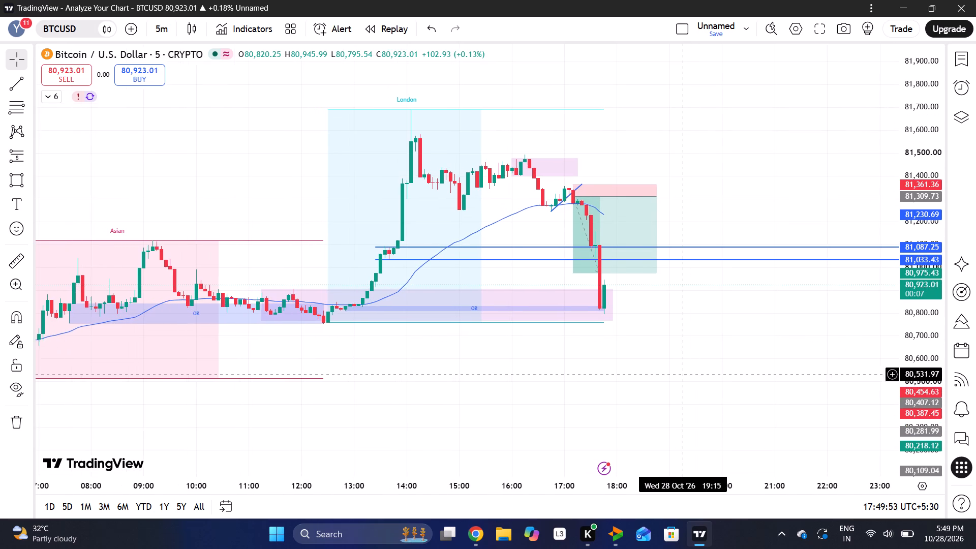
pyautogui.click(151, 25)
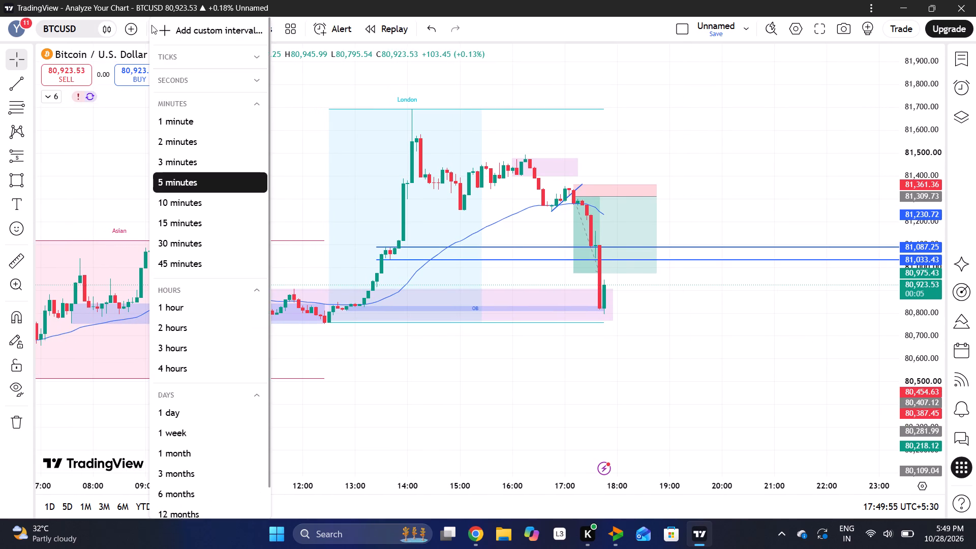
pyautogui.click(171, 218)
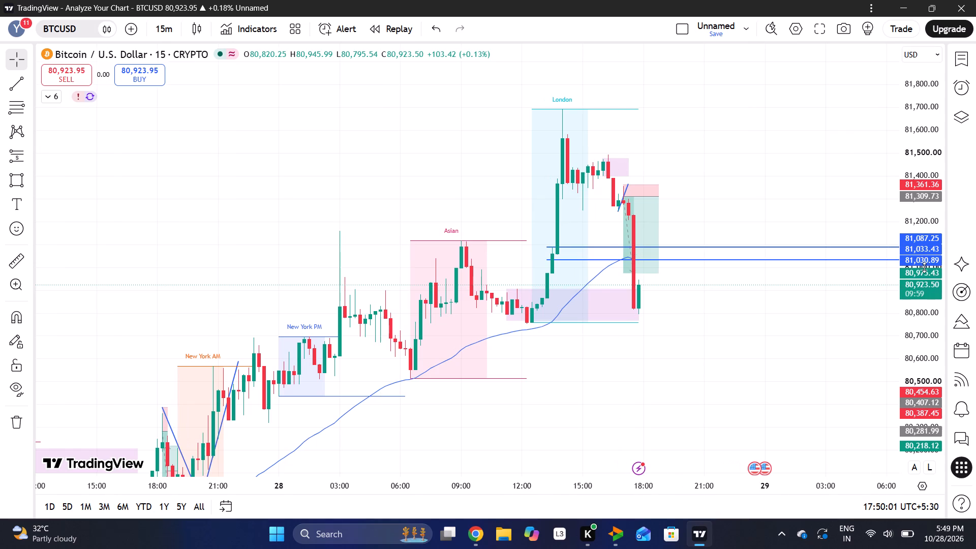
# Place a Long position on the 15-minute BTCUSD chart just past the latest candle, with entry at about 80,873.
pyautogui.moveTo(924, 267); pyautogui.dragTo(903, 357)
pyautogui.moveTo(777, 356); pyautogui.dragTo(598, 374)
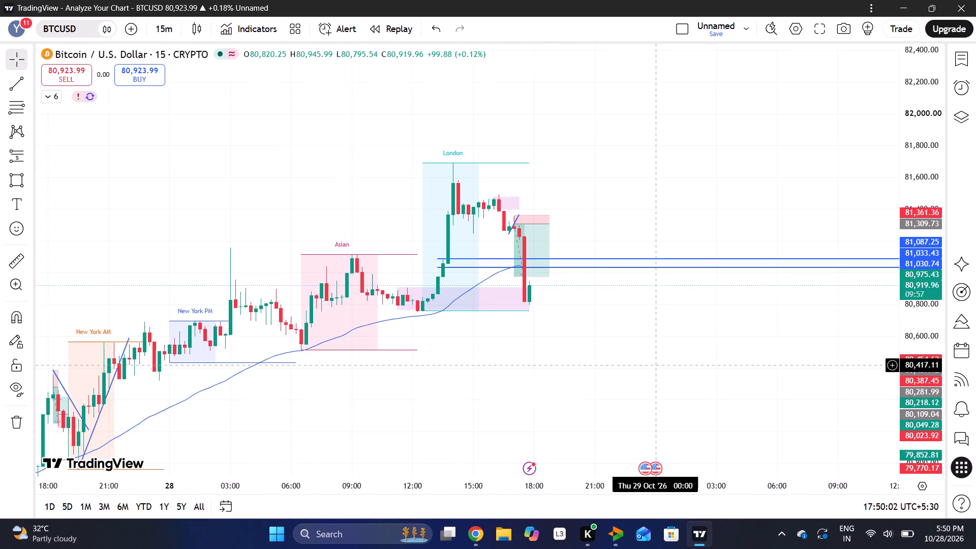
pyautogui.moveTo(598, 374); pyautogui.dragTo(597, 374)
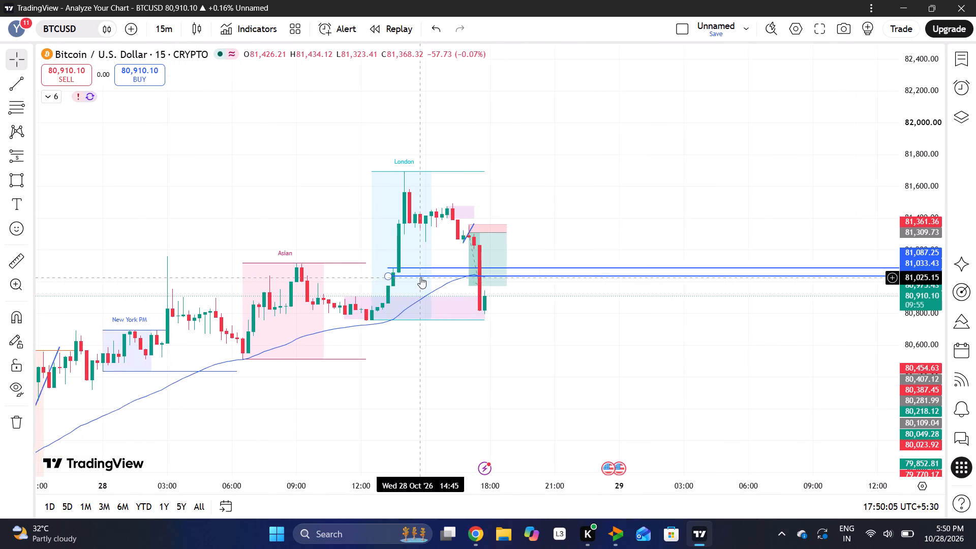
pyautogui.moveTo(922, 354); pyautogui.dragTo(877, 268)
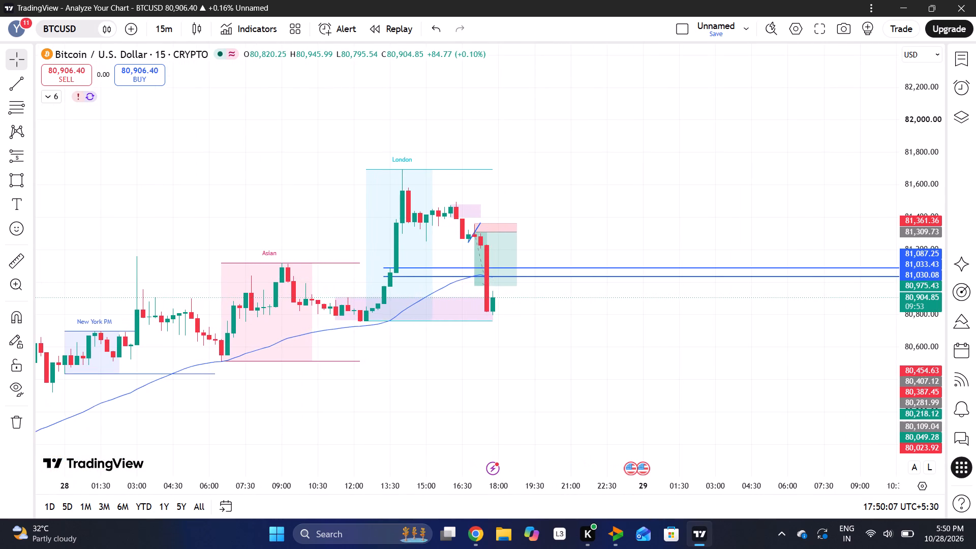
pyautogui.moveTo(877, 268); pyautogui.dragTo(834, 176)
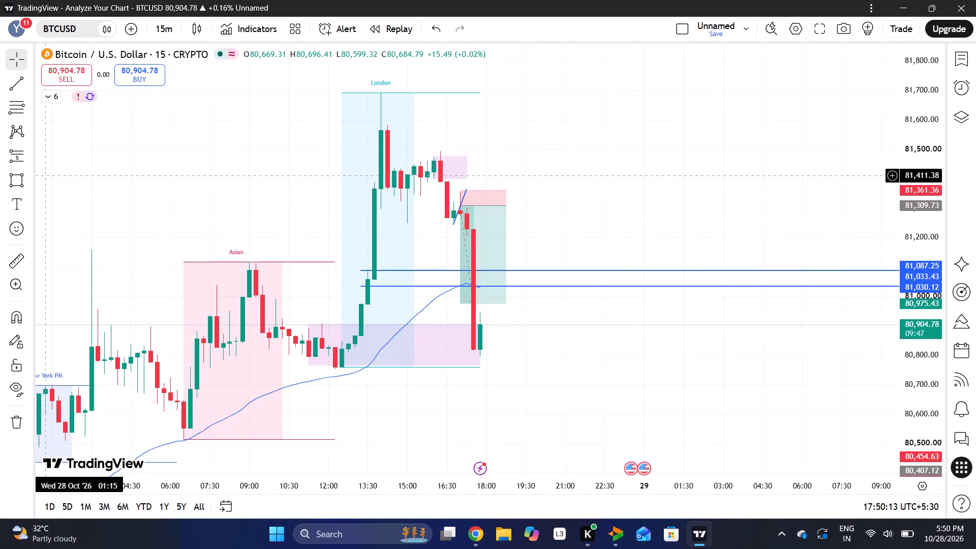
pyautogui.click(28, 162)
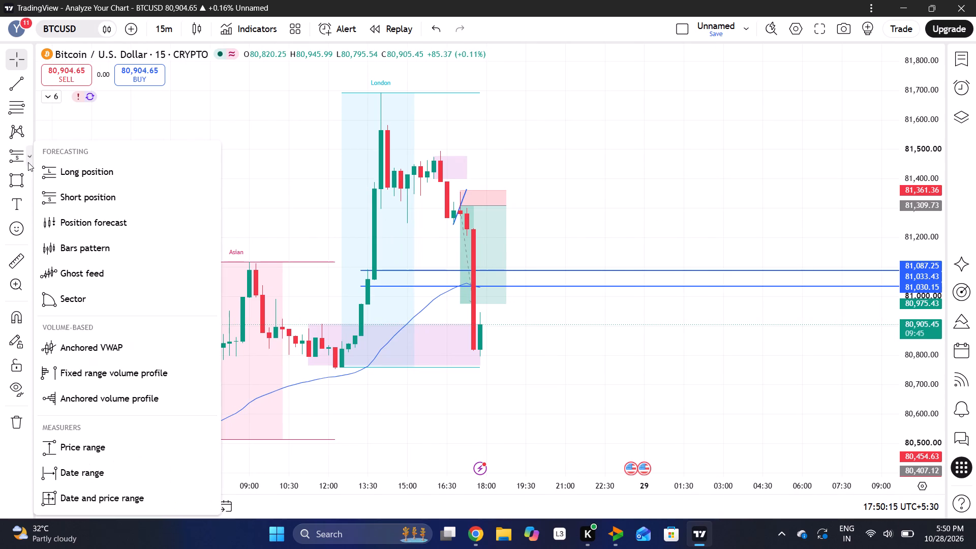
pyautogui.click(53, 176)
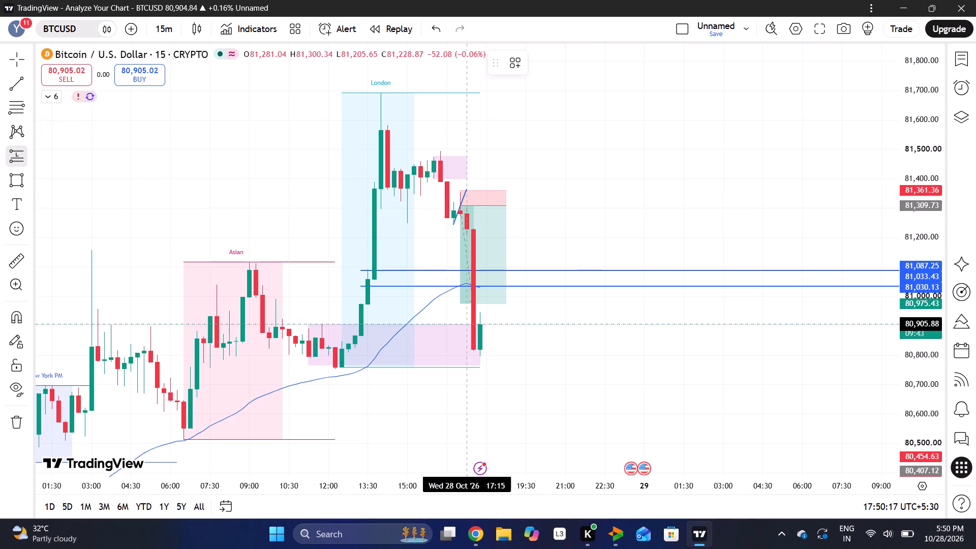
pyautogui.click(492, 333)
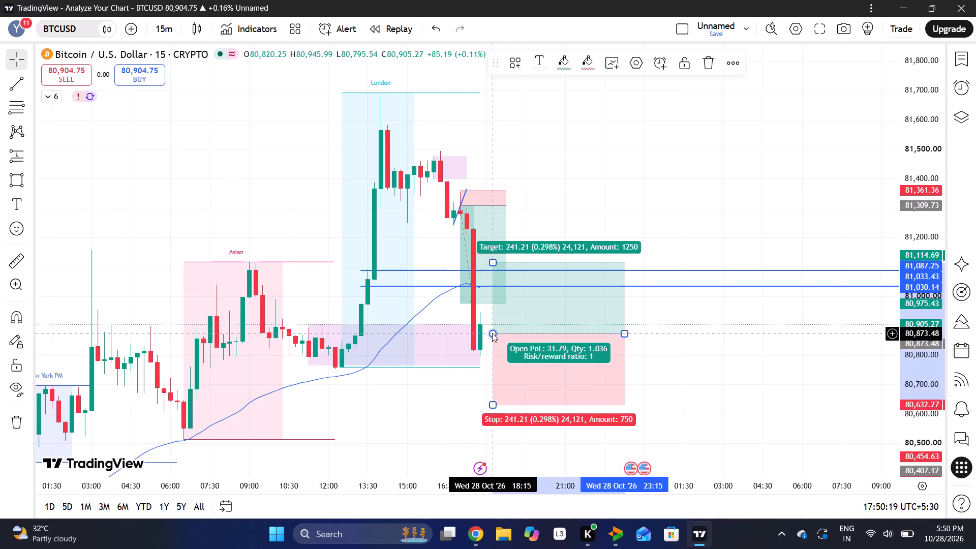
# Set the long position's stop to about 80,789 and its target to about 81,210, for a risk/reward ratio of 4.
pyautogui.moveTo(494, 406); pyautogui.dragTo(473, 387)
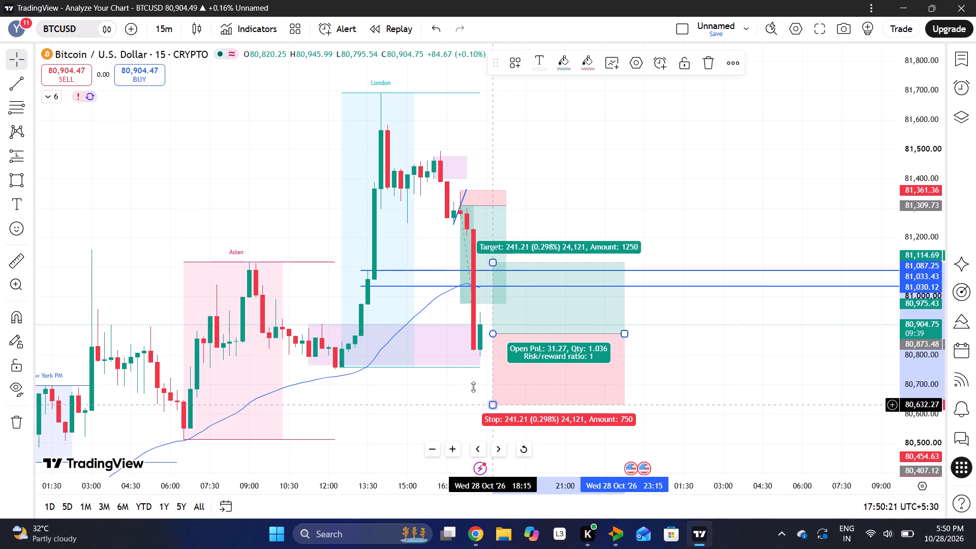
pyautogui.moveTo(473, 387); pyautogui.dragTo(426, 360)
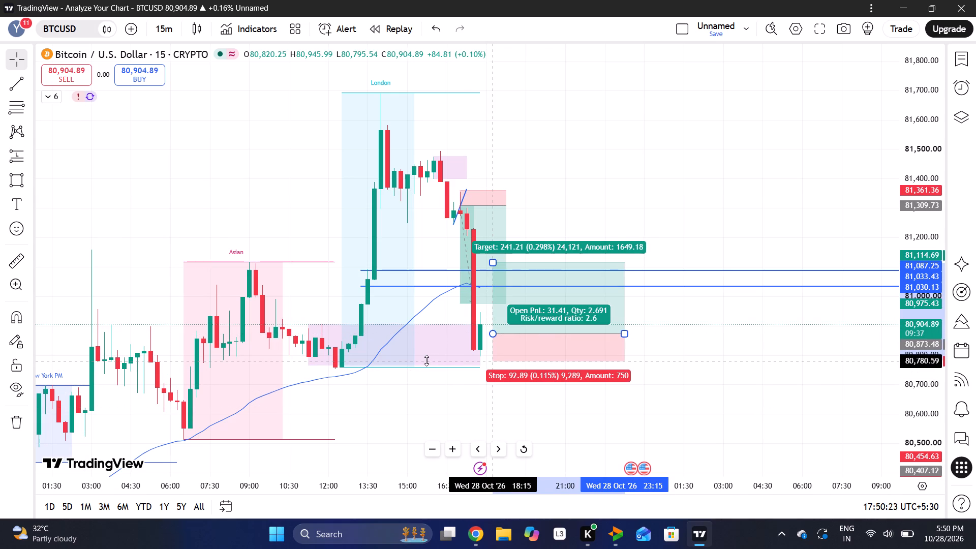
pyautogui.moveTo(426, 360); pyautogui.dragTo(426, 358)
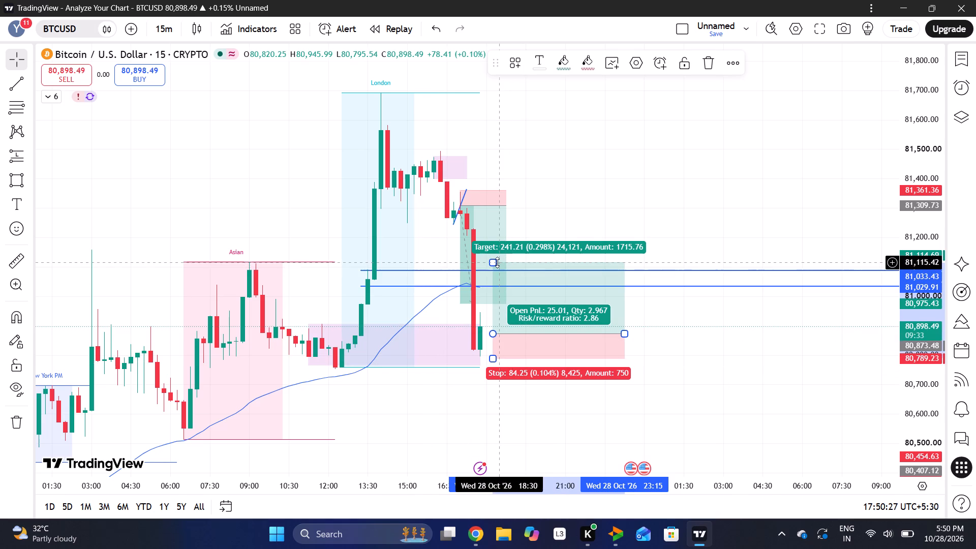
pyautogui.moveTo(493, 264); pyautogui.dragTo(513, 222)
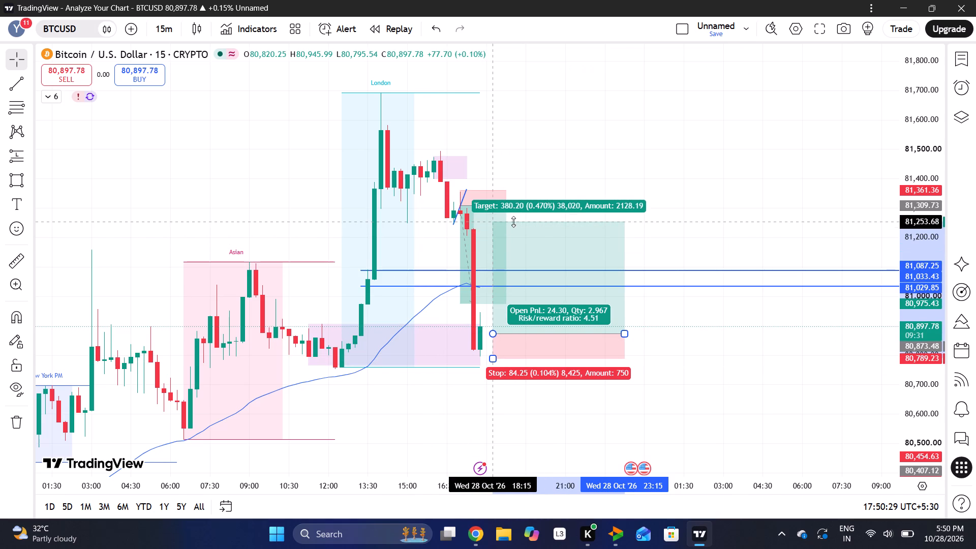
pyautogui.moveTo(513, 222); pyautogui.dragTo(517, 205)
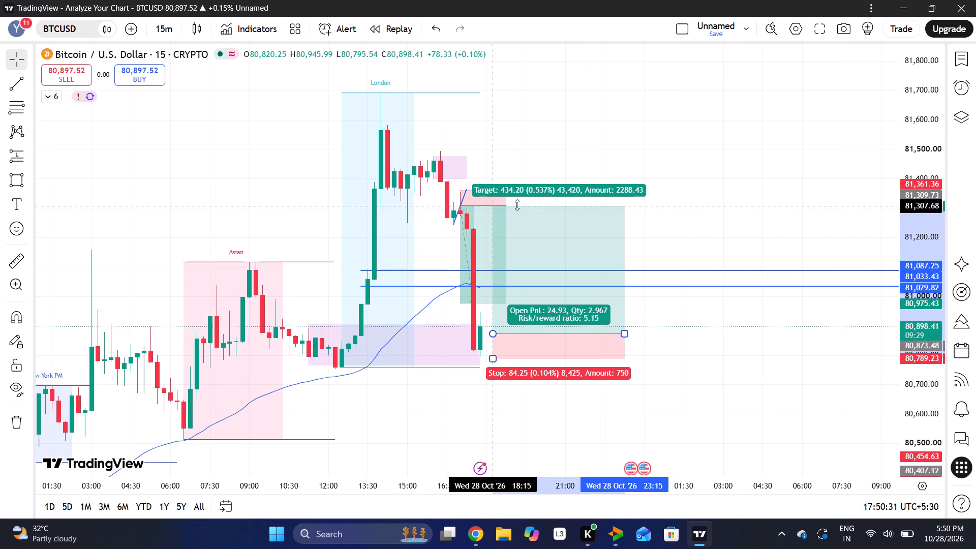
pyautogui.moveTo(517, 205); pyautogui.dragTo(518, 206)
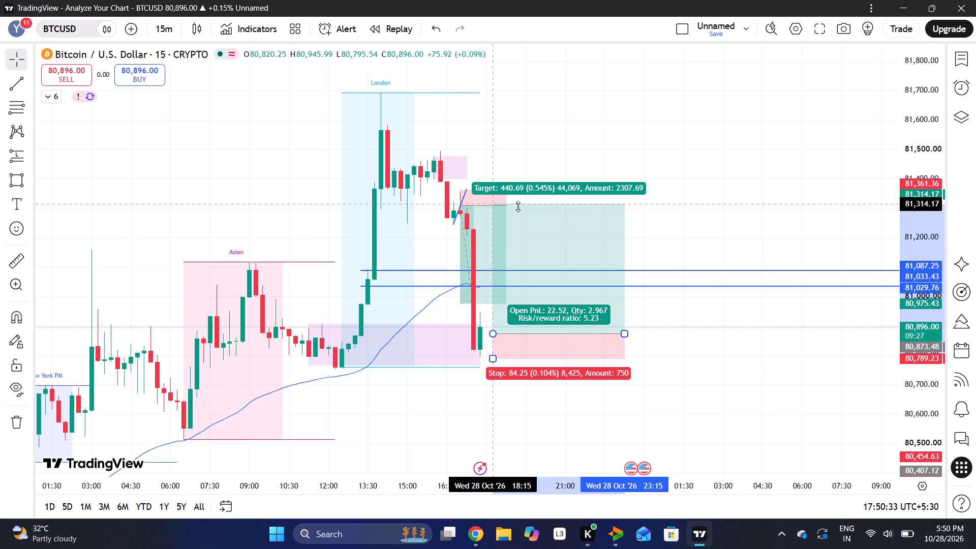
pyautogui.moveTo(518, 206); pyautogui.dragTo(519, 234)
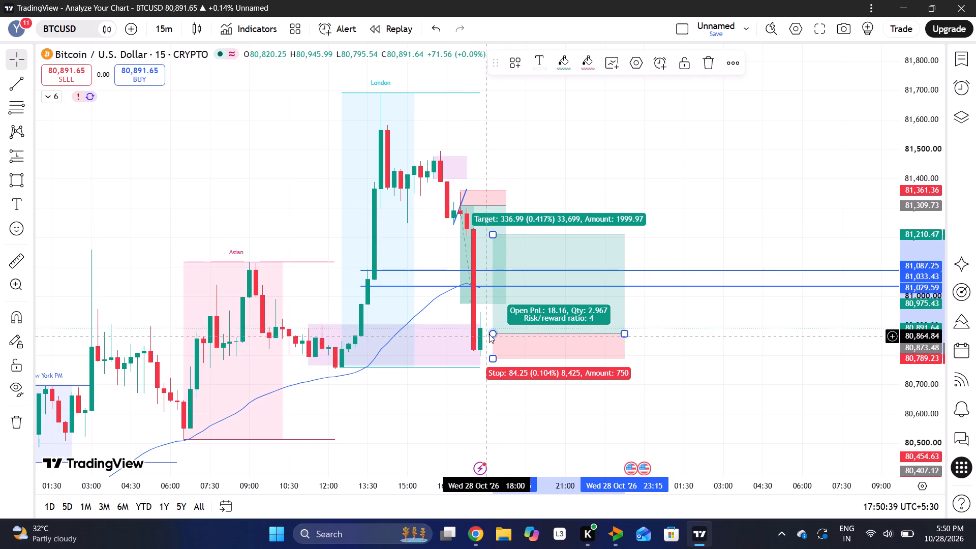
# Move the long position's entry to about 80,865 starting at 18:00, and shorten the box to end at 20:45.
pyautogui.moveTo(493, 334); pyautogui.dragTo(486, 333)
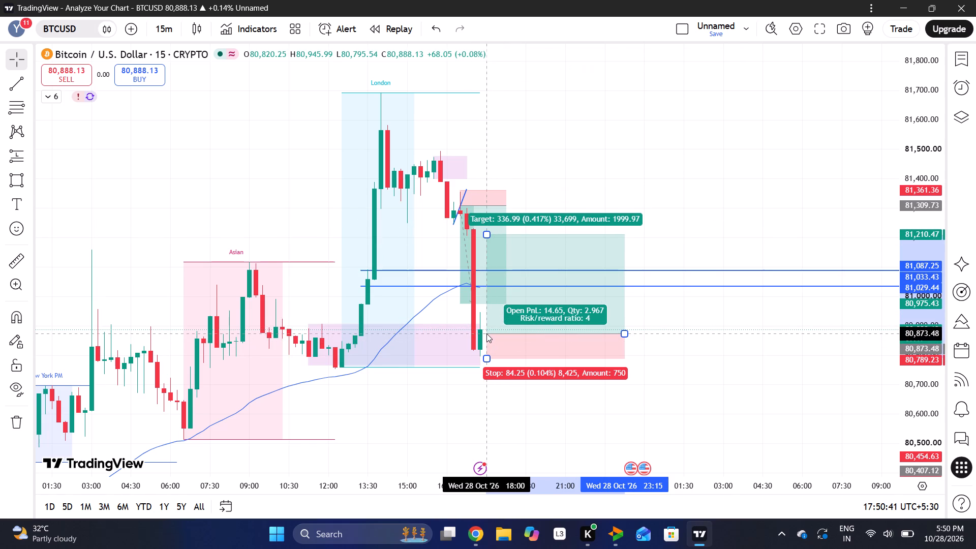
pyautogui.moveTo(486, 333); pyautogui.dragTo(482, 335)
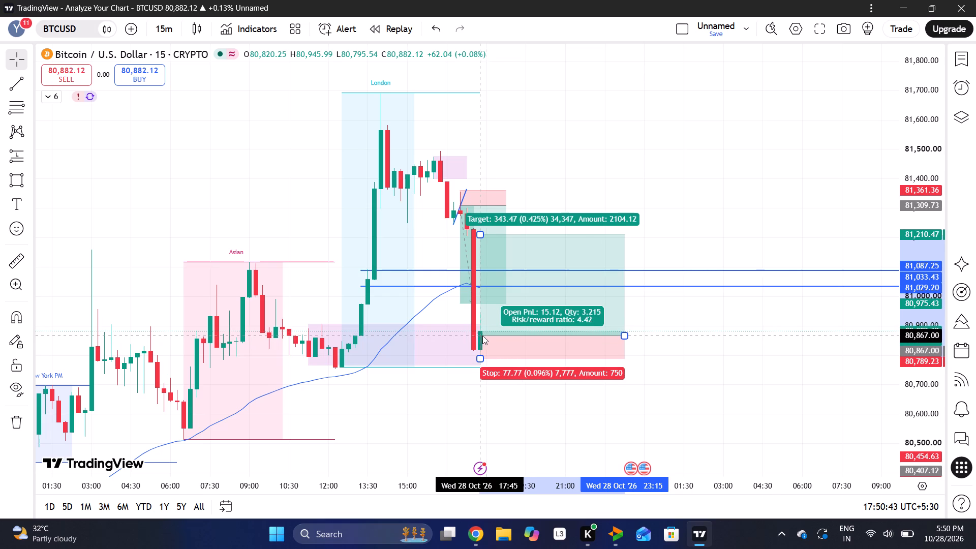
pyautogui.moveTo(482, 335); pyautogui.dragTo(484, 336)
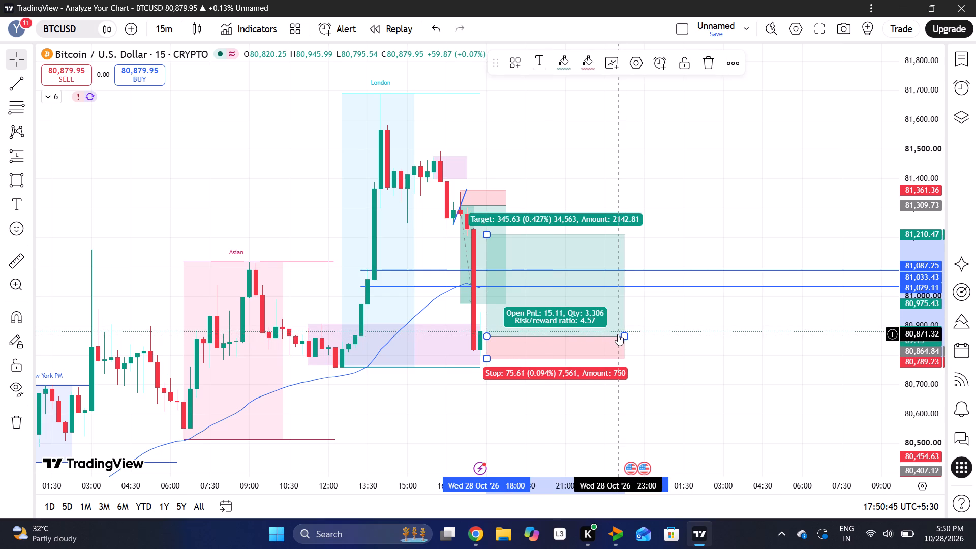
pyautogui.moveTo(623, 334); pyautogui.dragTo(557, 343)
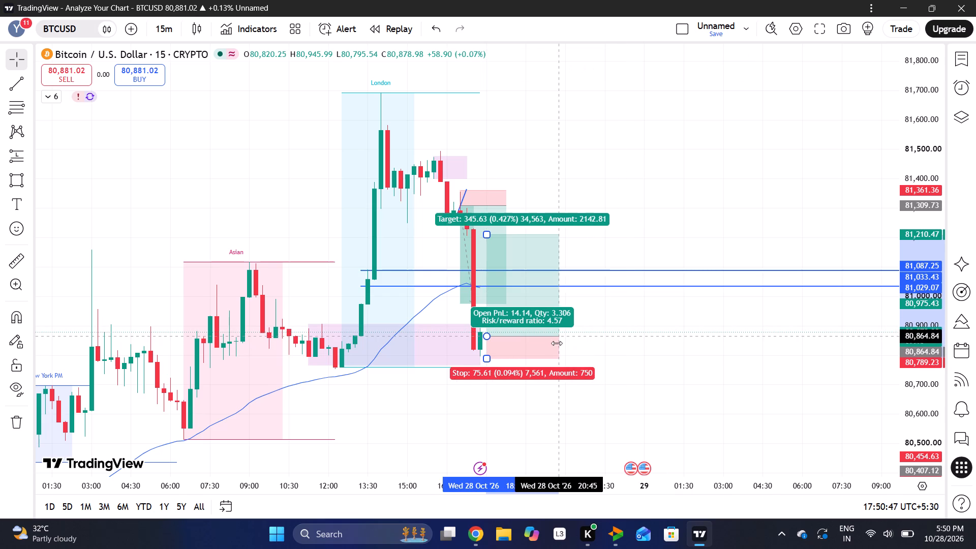
pyautogui.moveTo(557, 343); pyautogui.dragTo(559, 345)
pyautogui.click(623, 330)
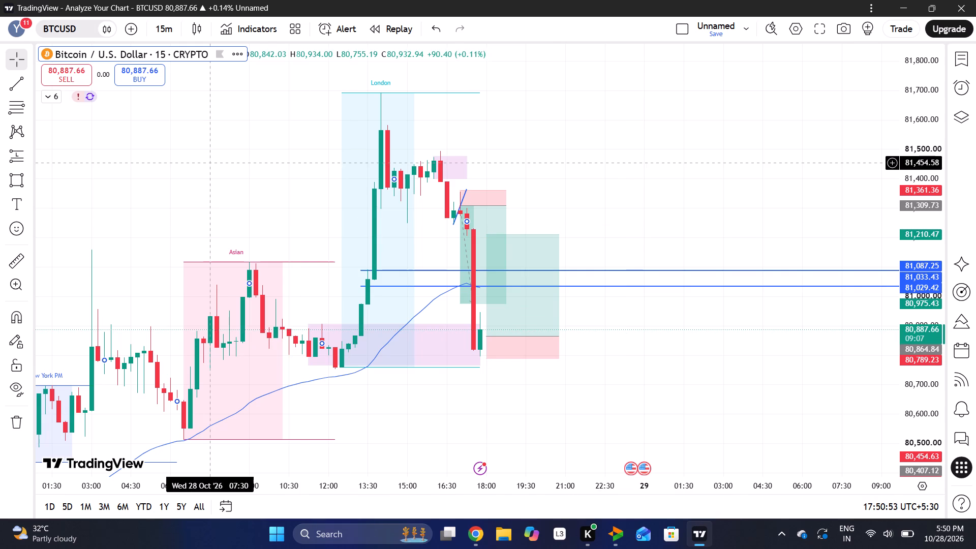
# Set the BTCUSD chart interval to 5 minutes.
pyautogui.click(167, 22)
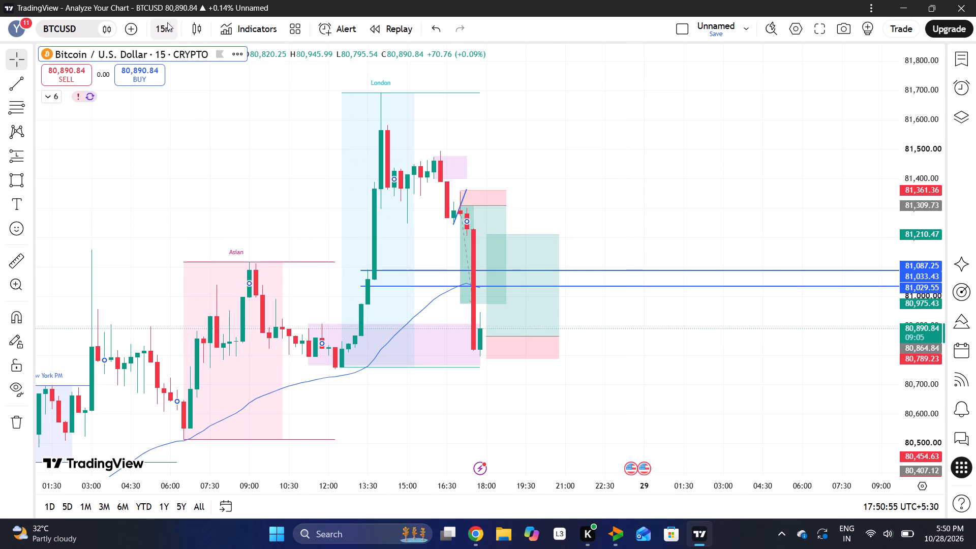
pyautogui.click(190, 183)
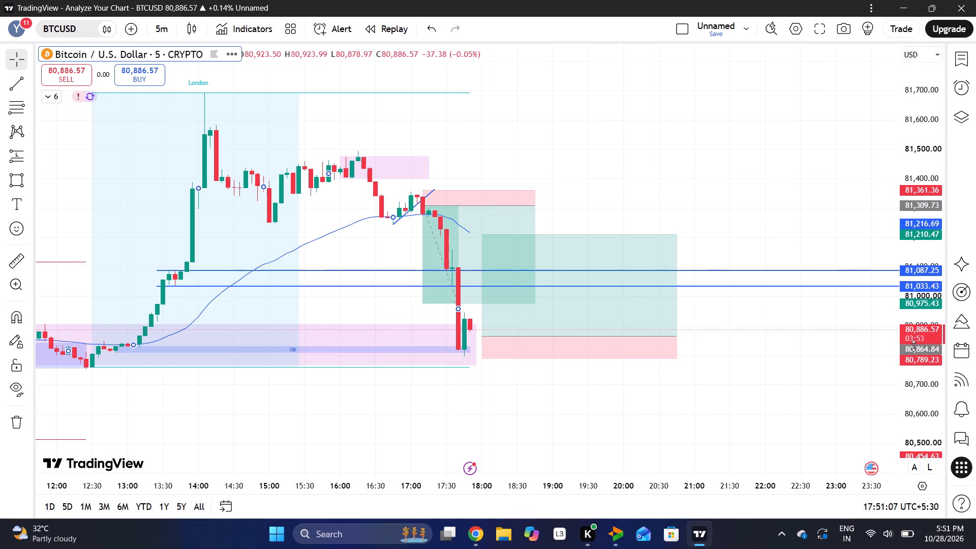
# Lower the long position's stop to about 80,745, below the purple zone, and raise its target to about 81,578.
pyautogui.moveTo(911, 324); pyautogui.dragTo(919, 178)
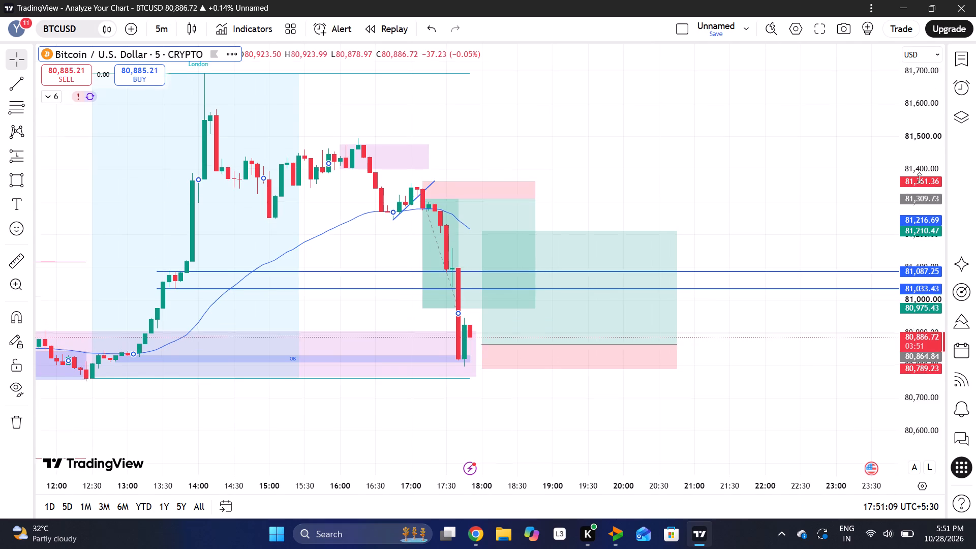
pyautogui.moveTo(919, 178); pyautogui.dragTo(919, 173)
pyautogui.moveTo(721, 359); pyautogui.dragTo(717, 254)
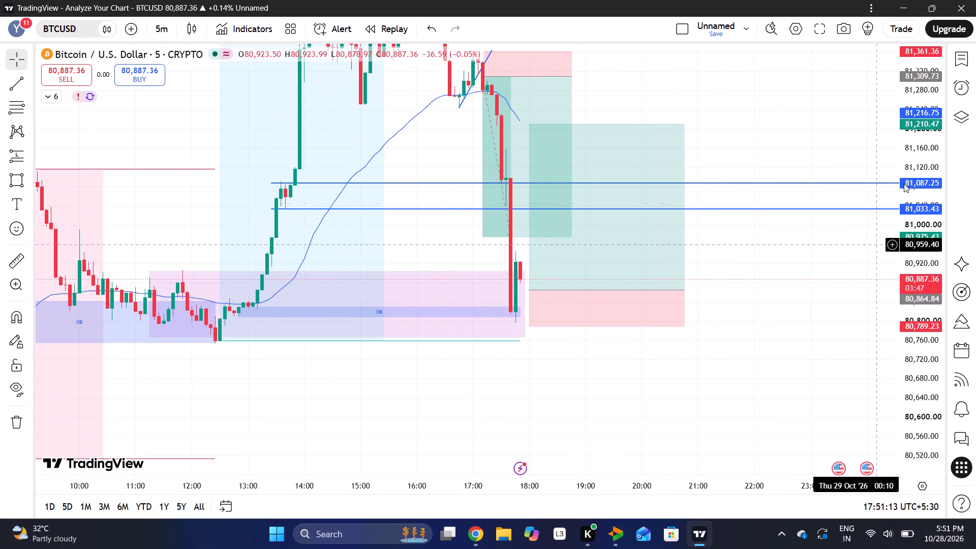
pyautogui.moveTo(910, 173); pyautogui.dragTo(906, 317)
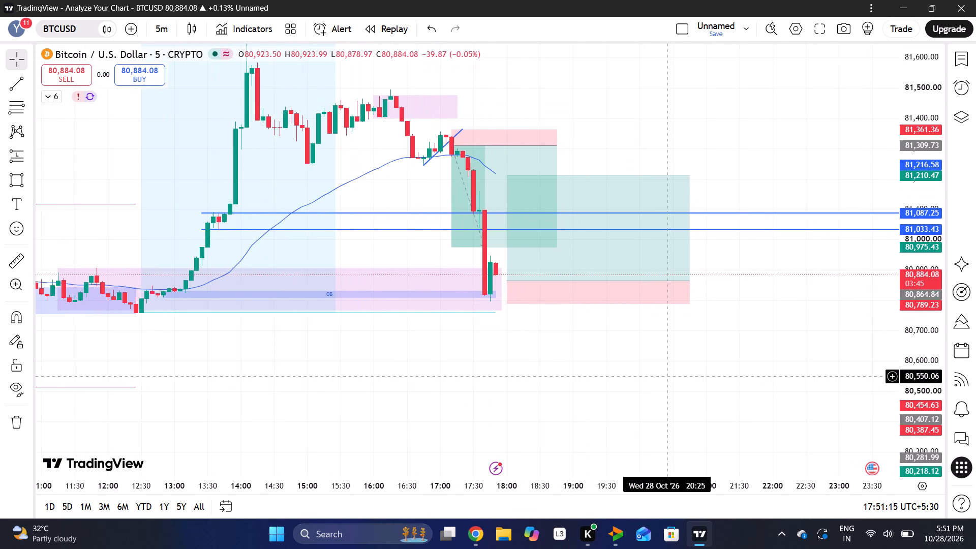
pyautogui.moveTo(505, 300); pyautogui.dragTo(520, 312)
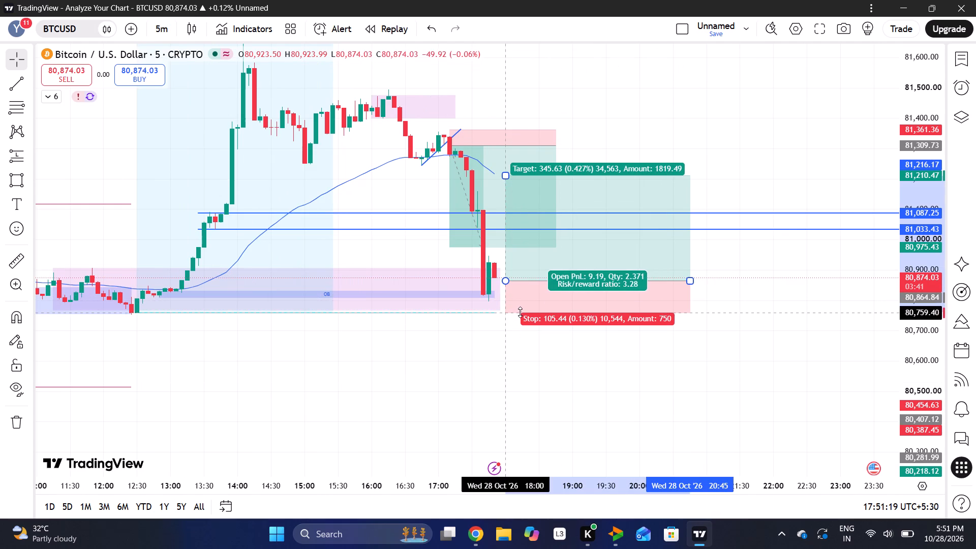
pyautogui.moveTo(520, 312); pyautogui.dragTo(517, 317)
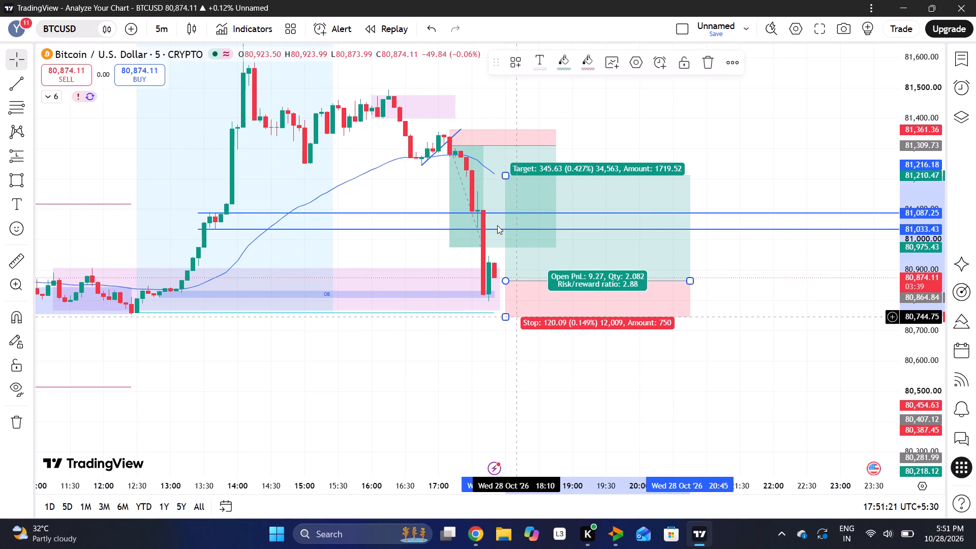
pyautogui.moveTo(505, 173); pyautogui.dragTo(509, 165)
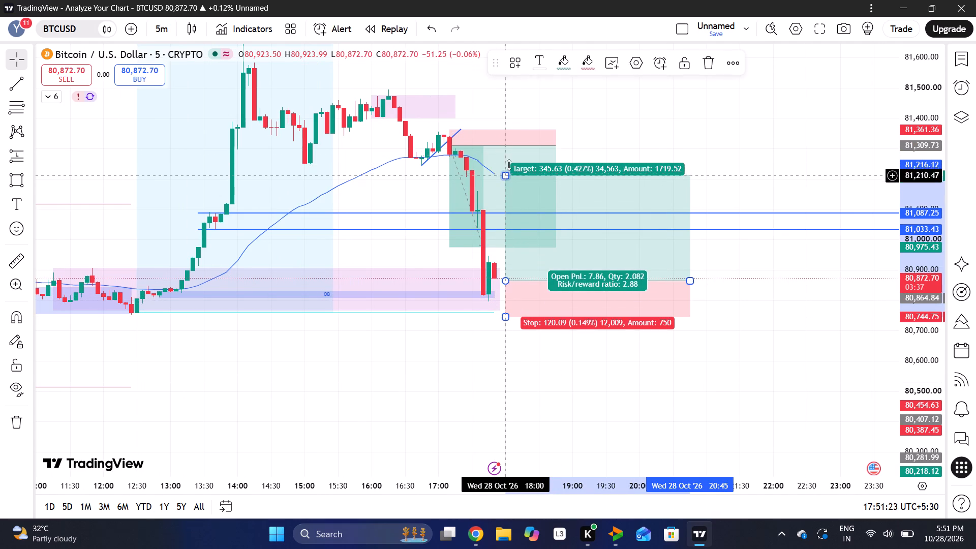
pyautogui.moveTo(509, 165); pyautogui.dragTo(566, 64)
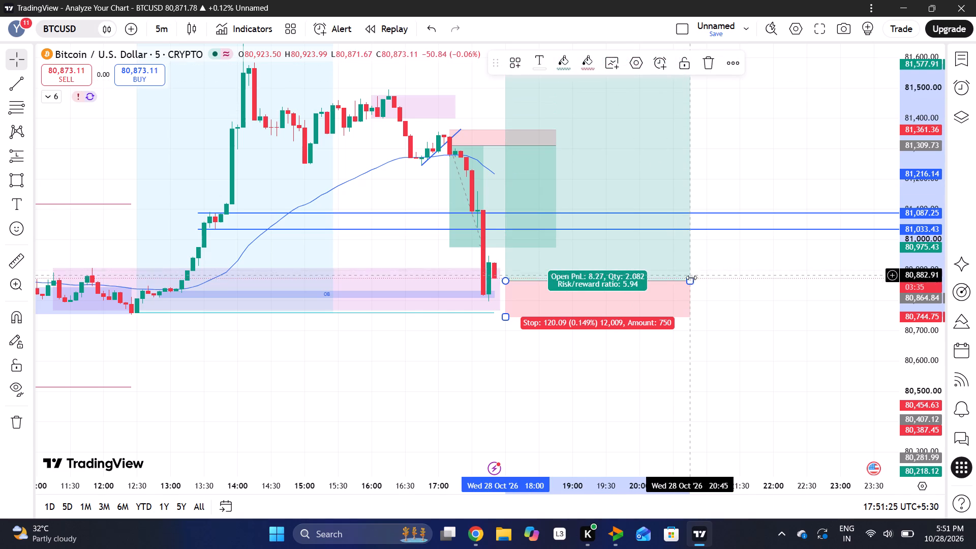
# Narrow the long position and shift it whole to span 17:45 to 20:00, with entry about 80,848 and stop about 80,728.
pyautogui.moveTo(691, 281); pyautogui.dragTo(656, 297)
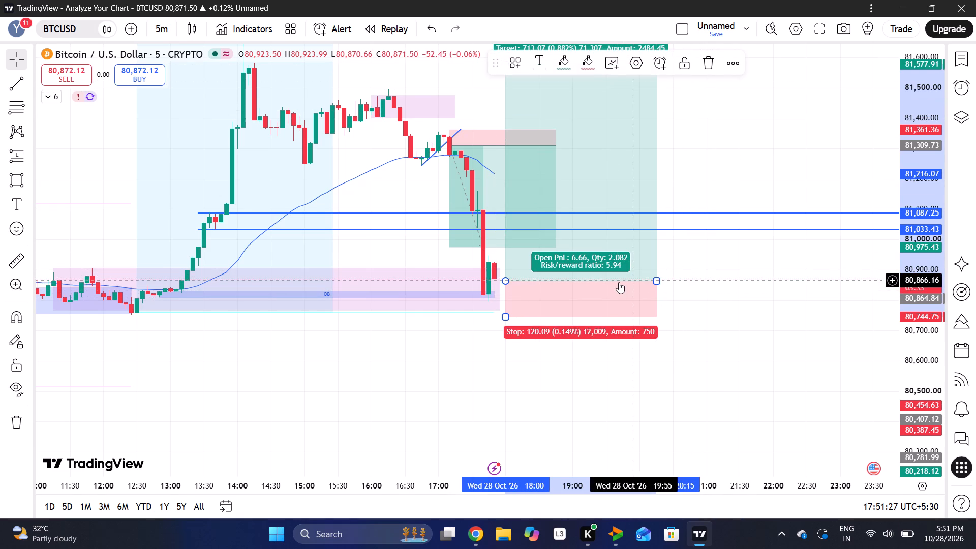
pyautogui.moveTo(612, 283); pyautogui.dragTo(596, 287)
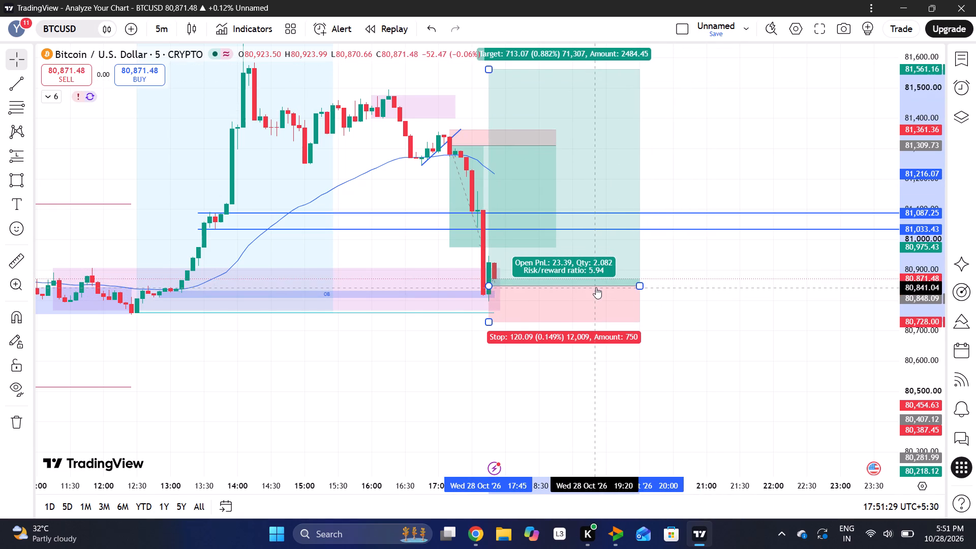
# Shorten the earlier short position box with entry 81,309.73 so it ends at 17:45, where the long position begins.
pyautogui.click(480, 138)
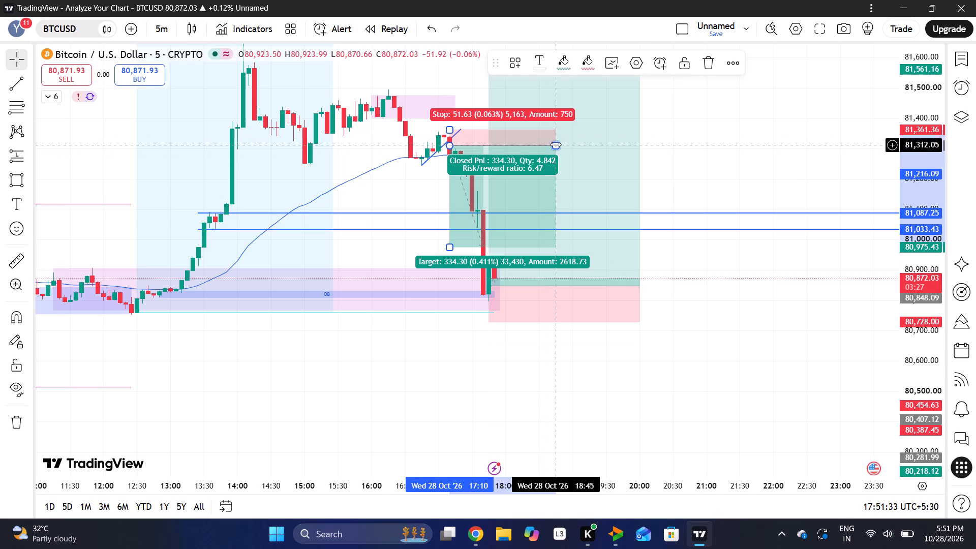
pyautogui.moveTo(556, 144); pyautogui.dragTo(483, 150)
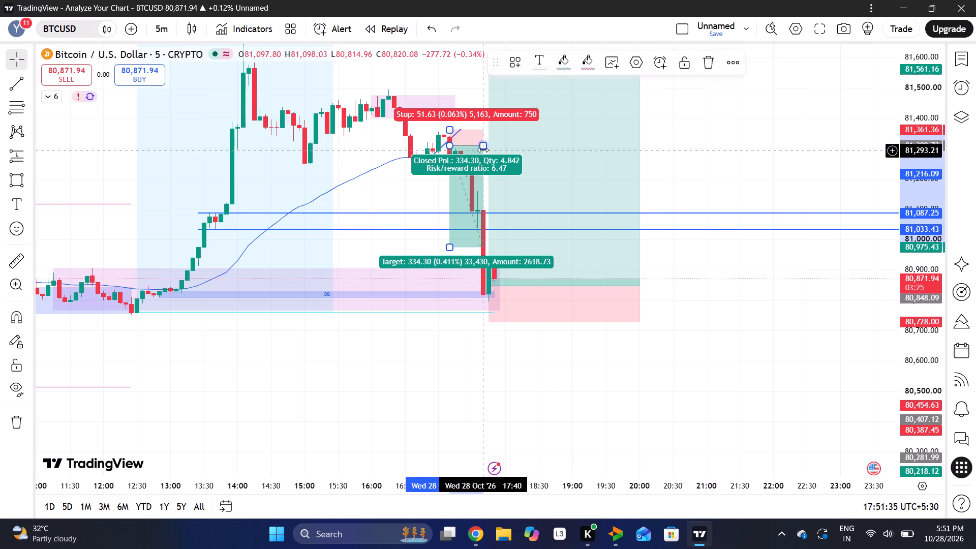
pyautogui.moveTo(483, 147); pyautogui.dragTo(488, 145)
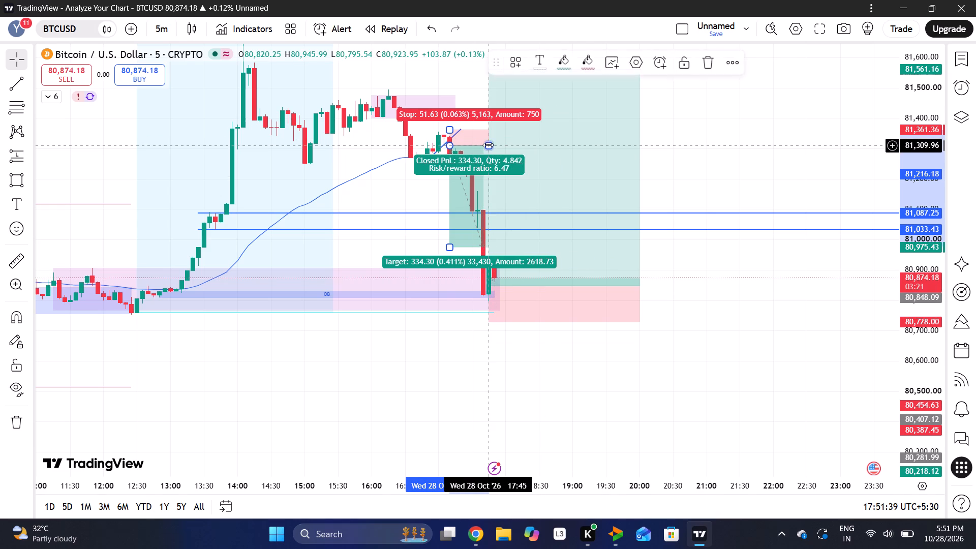
pyautogui.click(720, 169)
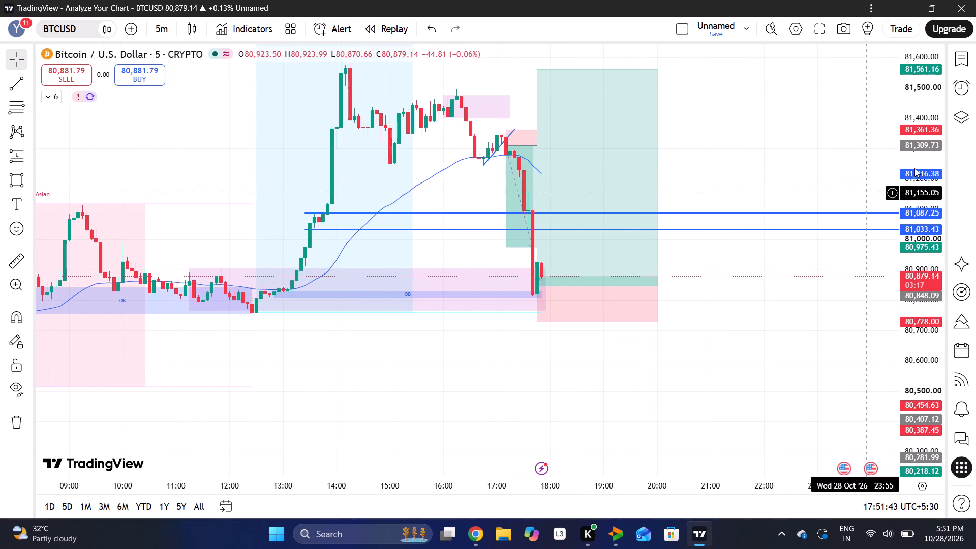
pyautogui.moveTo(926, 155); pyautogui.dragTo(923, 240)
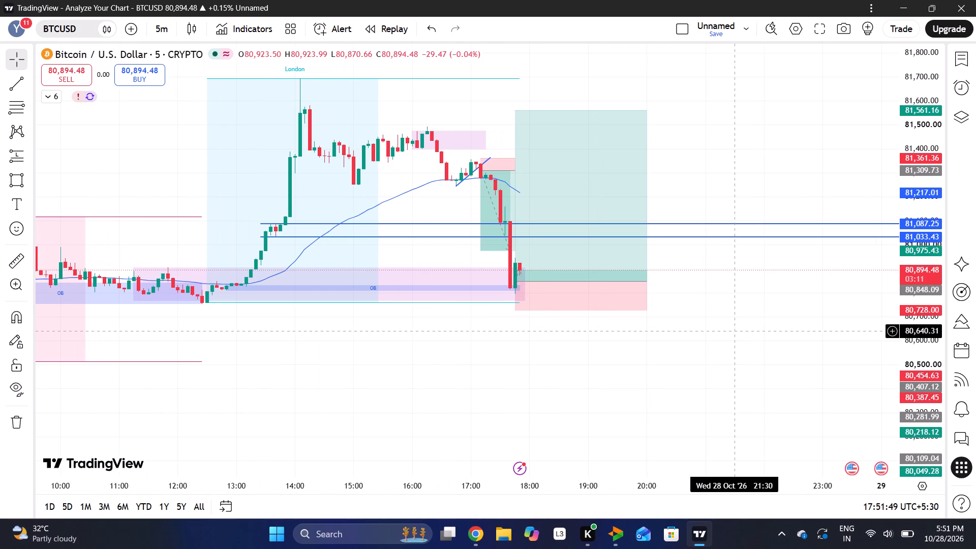
# Switch the chart from BTCUSD to the XAUUSD gold symbol.
pyautogui.moveTo(904, 339); pyautogui.dragTo(916, 268)
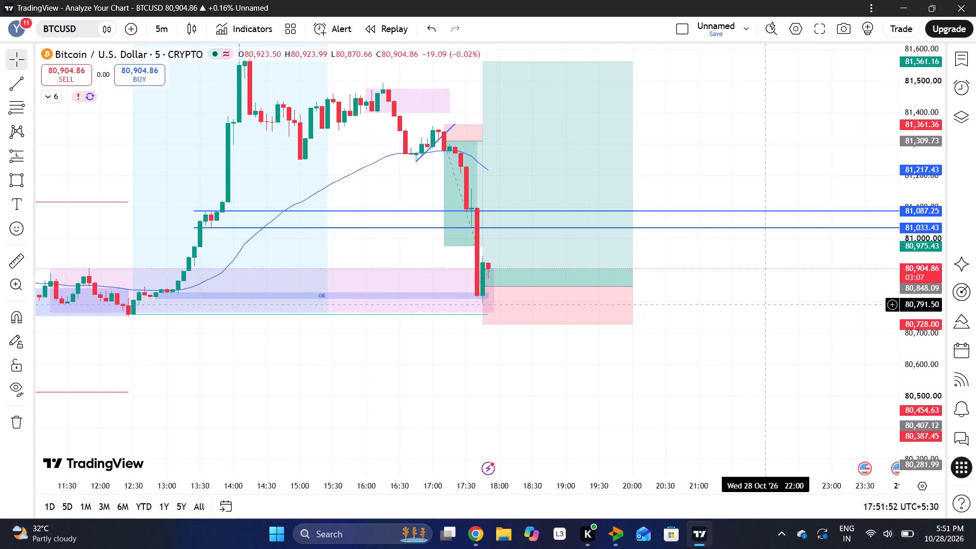
pyautogui.moveTo(439, 376); pyautogui.dragTo(606, 384)
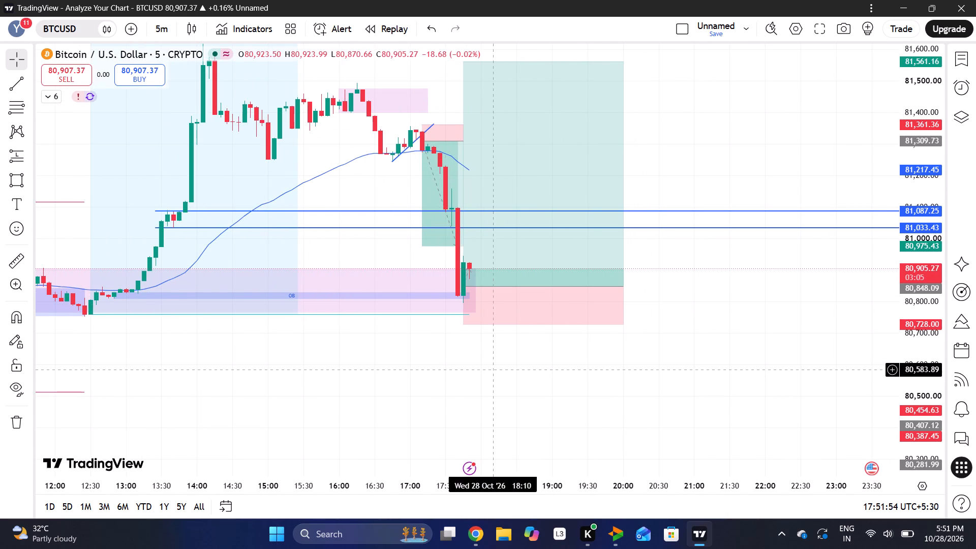
pyautogui.moveTo(606, 384); pyautogui.dragTo(627, 387)
pyautogui.click(73, 28)
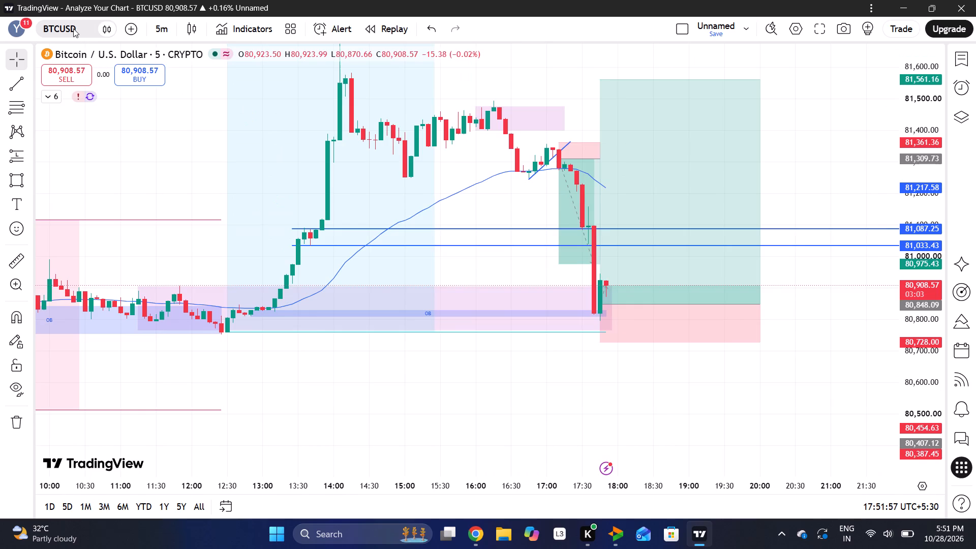
pyautogui.press('space')
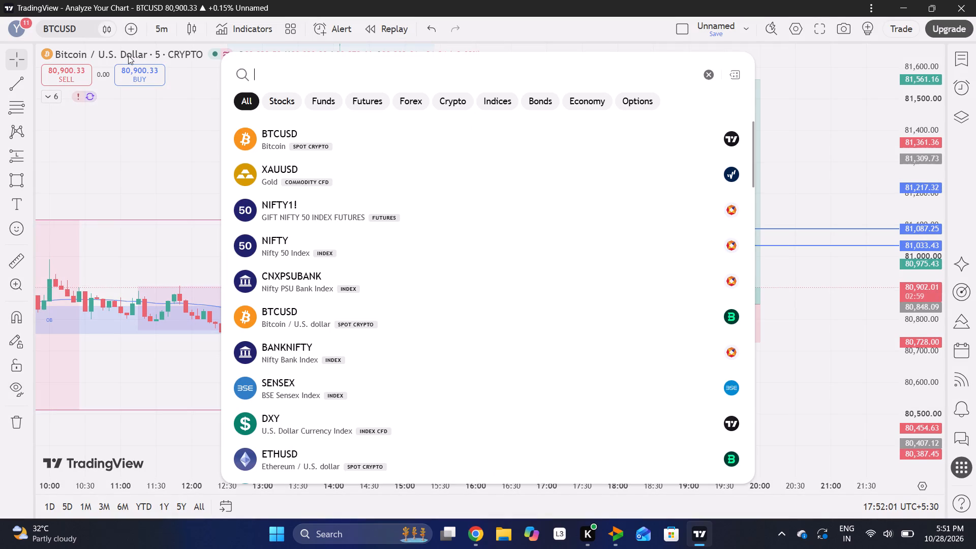
pyautogui.click(337, 171)
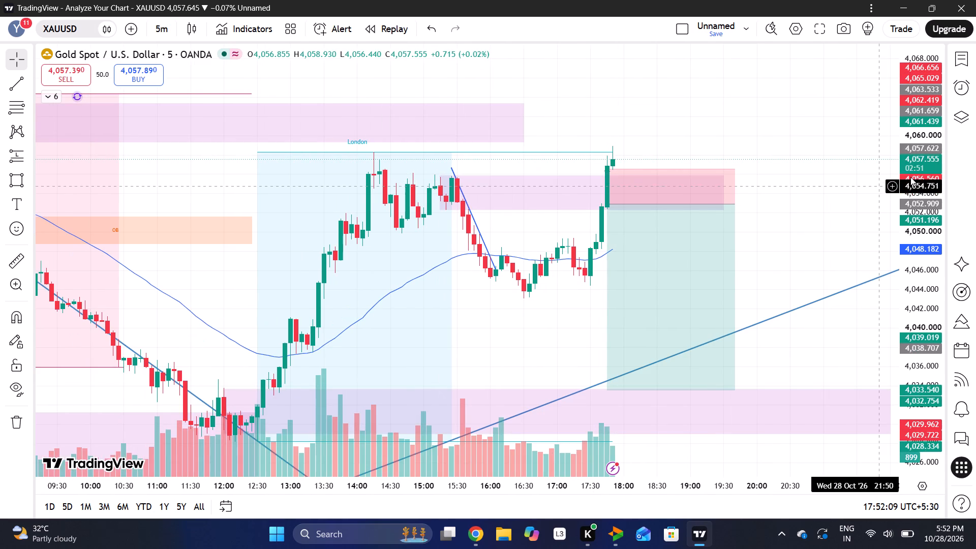
# Review gold's 5-minute price action on XAUUSD and check it against the XAUTUSD mark price chart on Delta Exchange.
pyautogui.moveTo(914, 169); pyautogui.dragTo(917, 240)
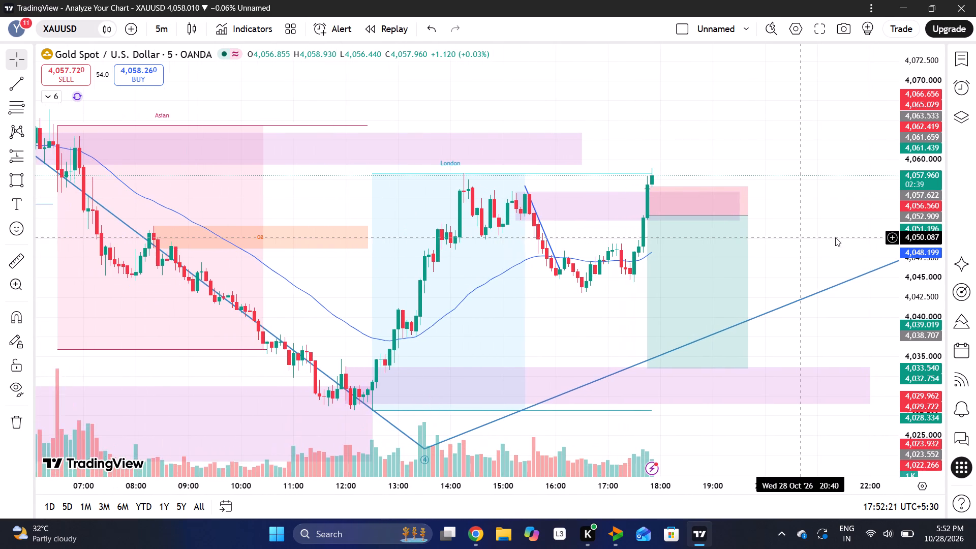
pyautogui.moveTo(920, 182); pyautogui.dragTo(919, 249)
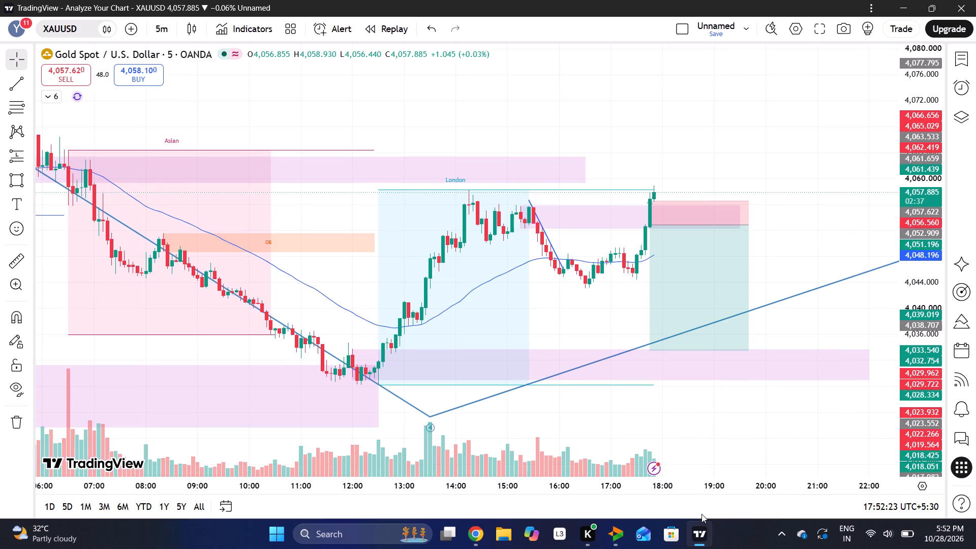
pyautogui.click(619, 535)
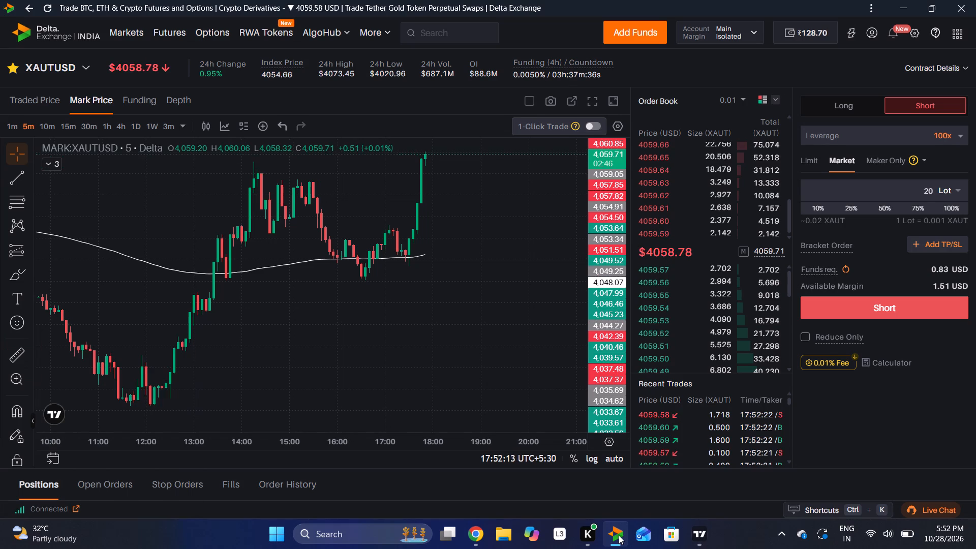
pyautogui.click(695, 536)
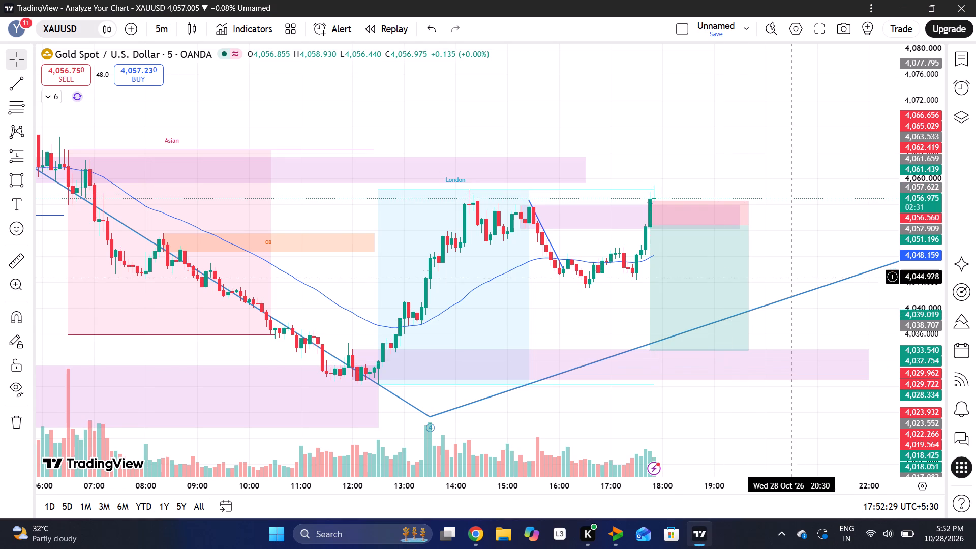
# Shorten the XAUUSD short position with entry 4,052.909 so its box ends at about 18:15.
pyautogui.moveTo(932, 175); pyautogui.dragTo(929, 240)
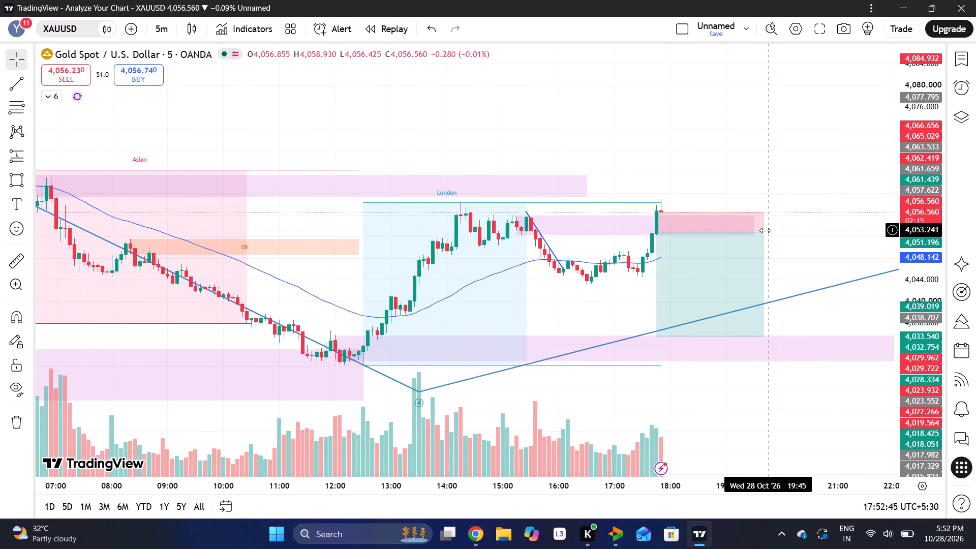
pyautogui.moveTo(761, 231); pyautogui.dragTo(665, 248)
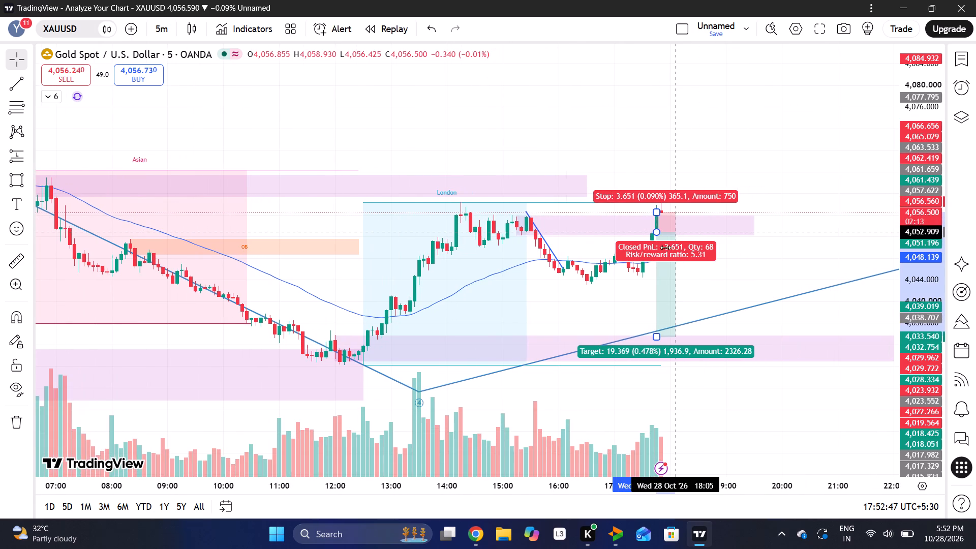
pyautogui.moveTo(665, 248); pyautogui.dragTo(684, 245)
pyautogui.click(749, 264)
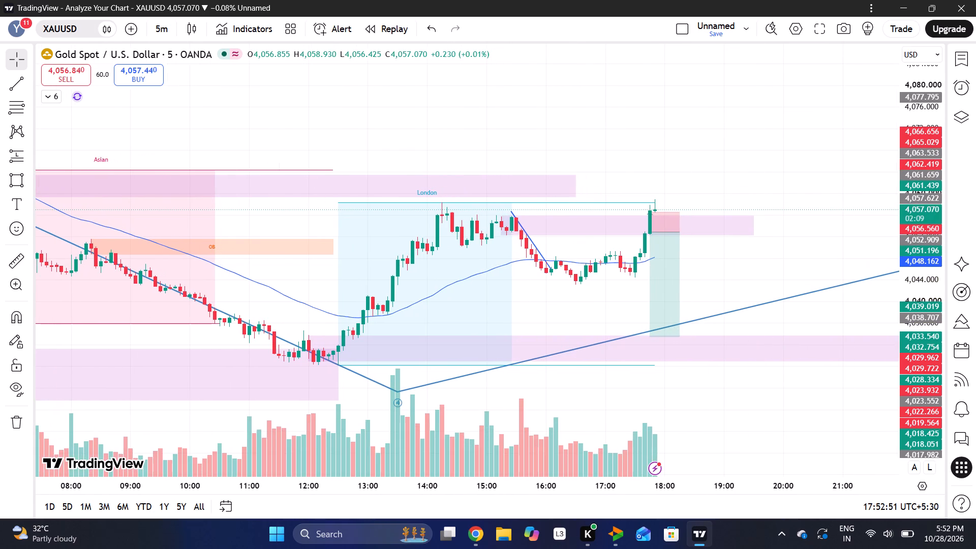
# Switch the chart back to BTCUSD and examine 5-minute price action around the long position's entry and the purple zone.
pyautogui.click(75, 36)
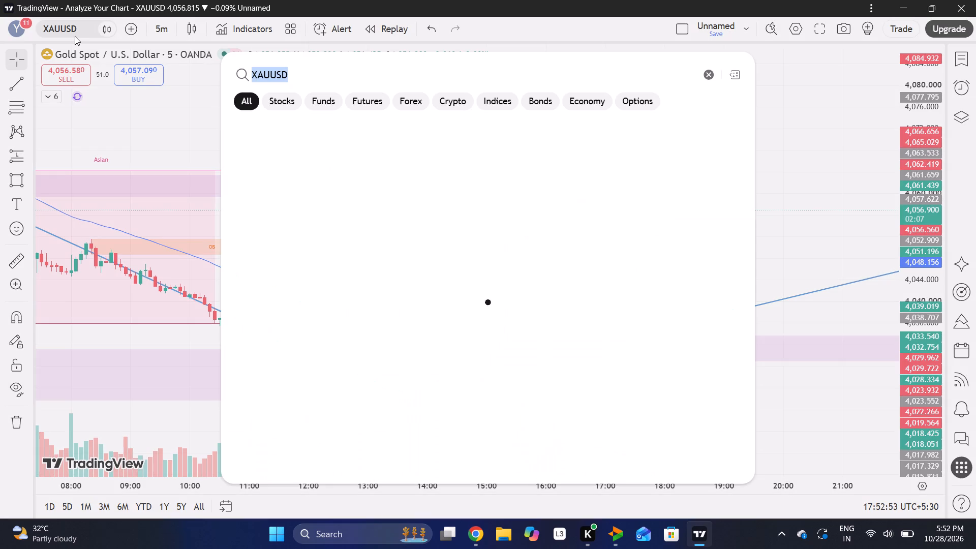
pyautogui.press('space')
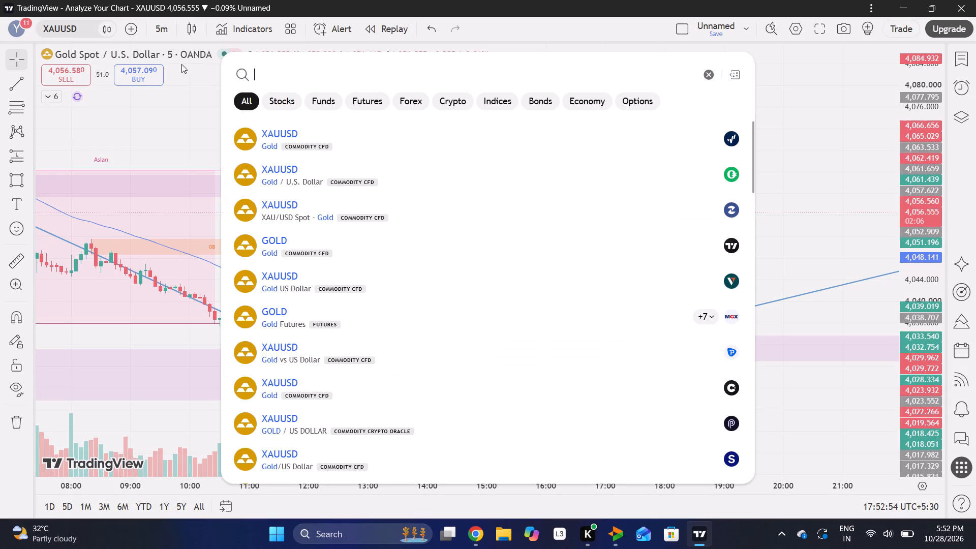
pyautogui.click(329, 174)
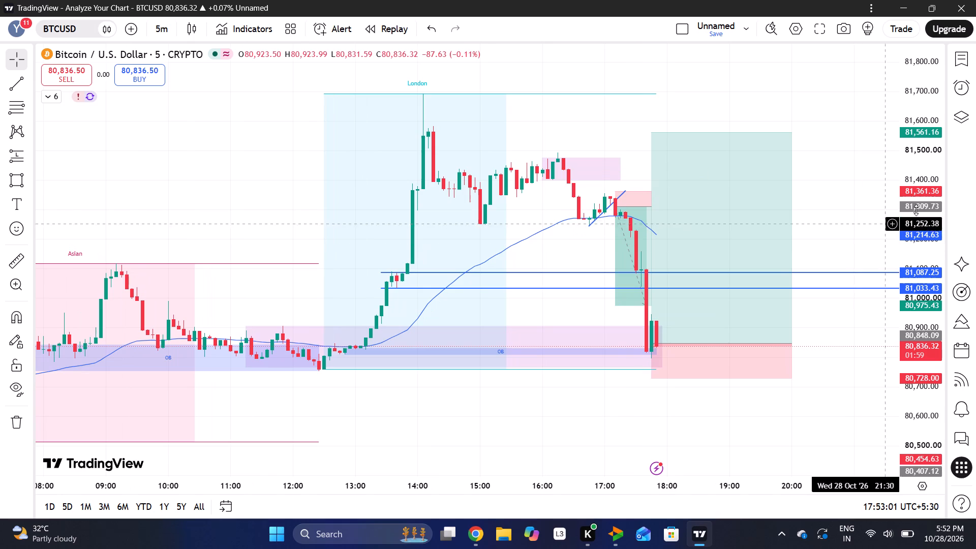
pyautogui.moveTo(921, 164); pyautogui.dragTo(911, 234)
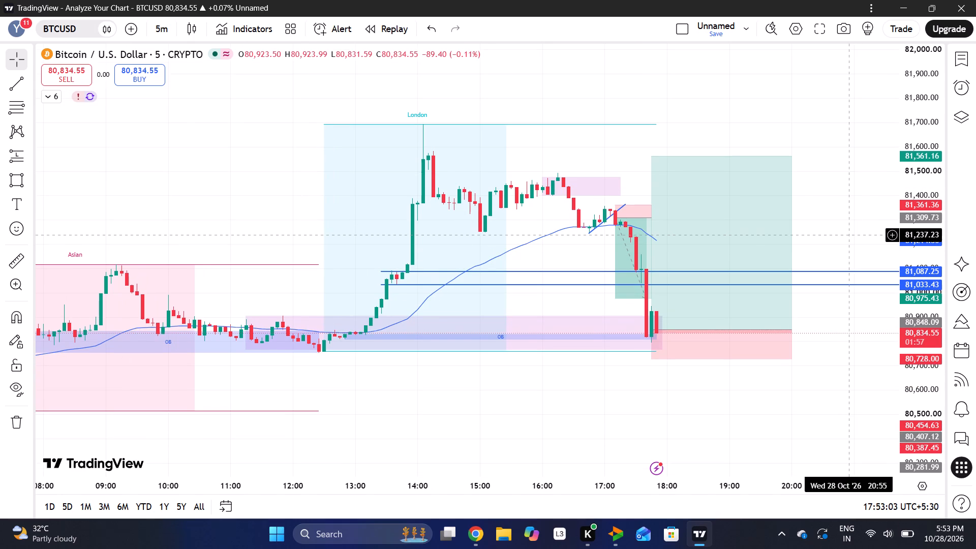
pyautogui.moveTo(847, 235); pyautogui.dragTo(636, 243)
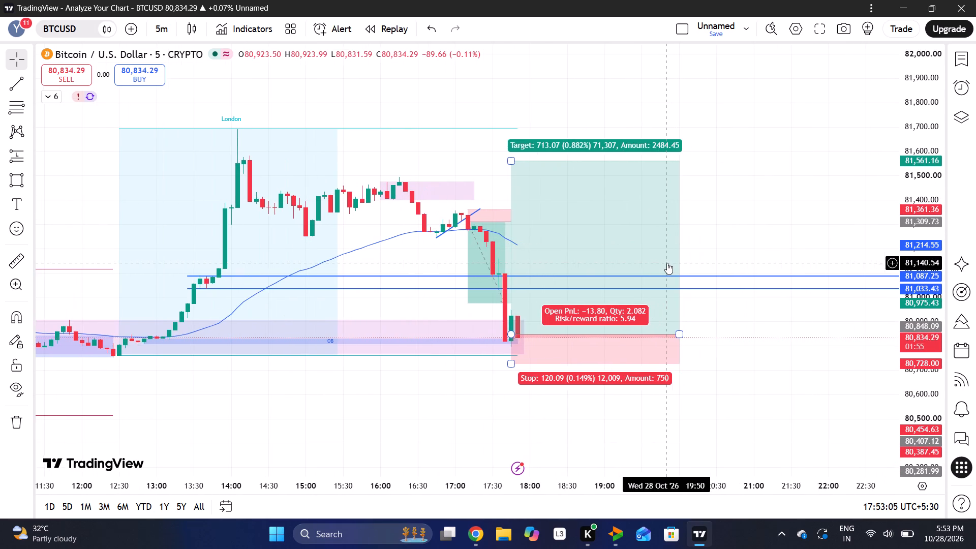
pyautogui.moveTo(914, 355); pyautogui.dragTo(915, 261)
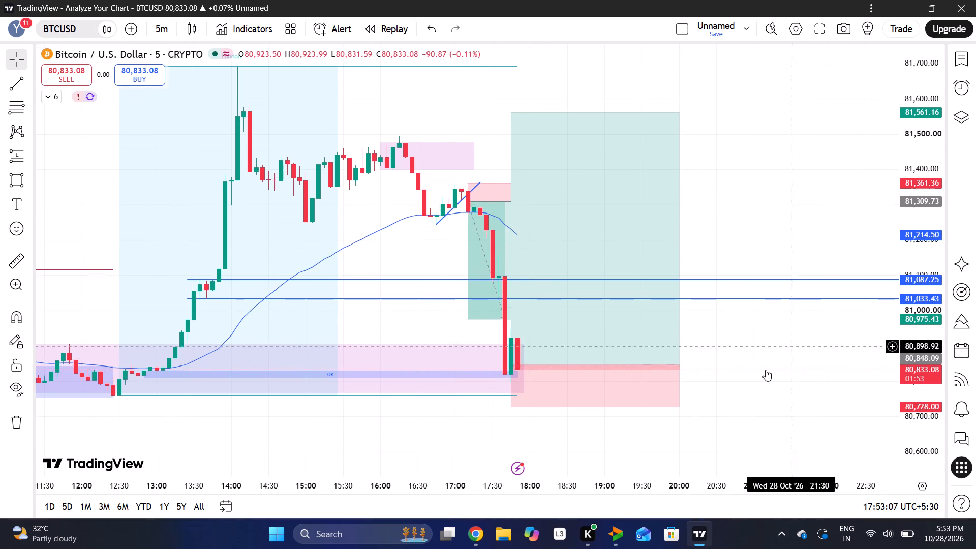
pyautogui.moveTo(766, 370); pyautogui.dragTo(638, 320)
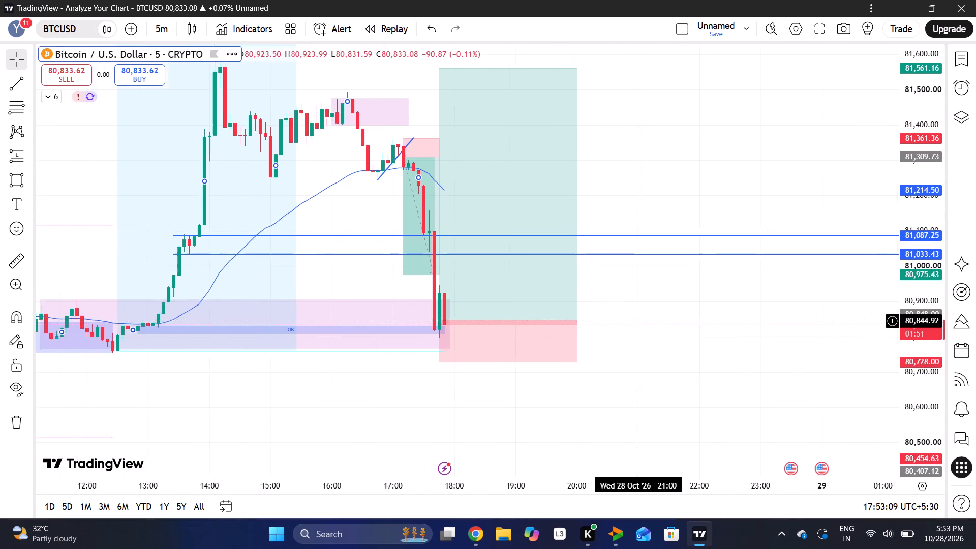
pyautogui.moveTo(906, 181); pyautogui.dragTo(909, 212)
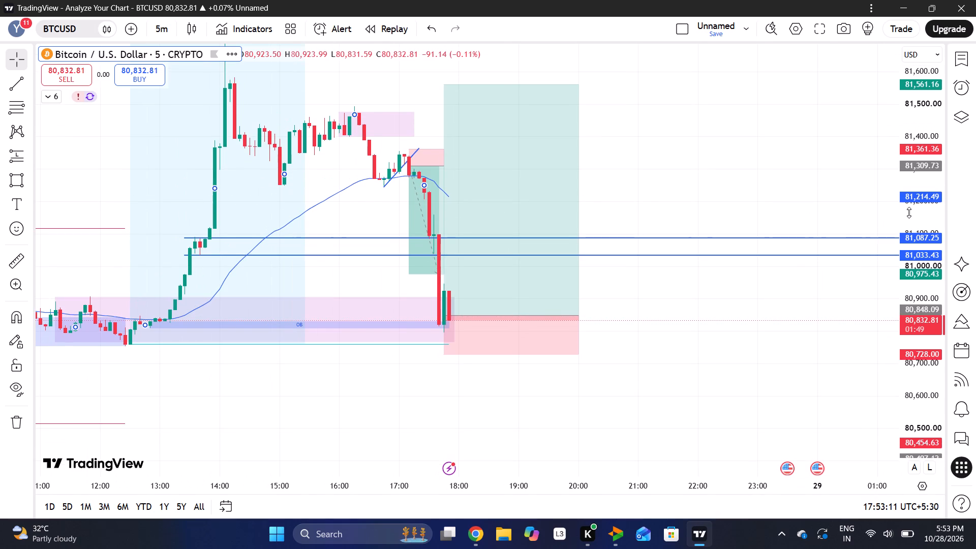
pyautogui.moveTo(909, 212); pyautogui.dragTo(903, 260)
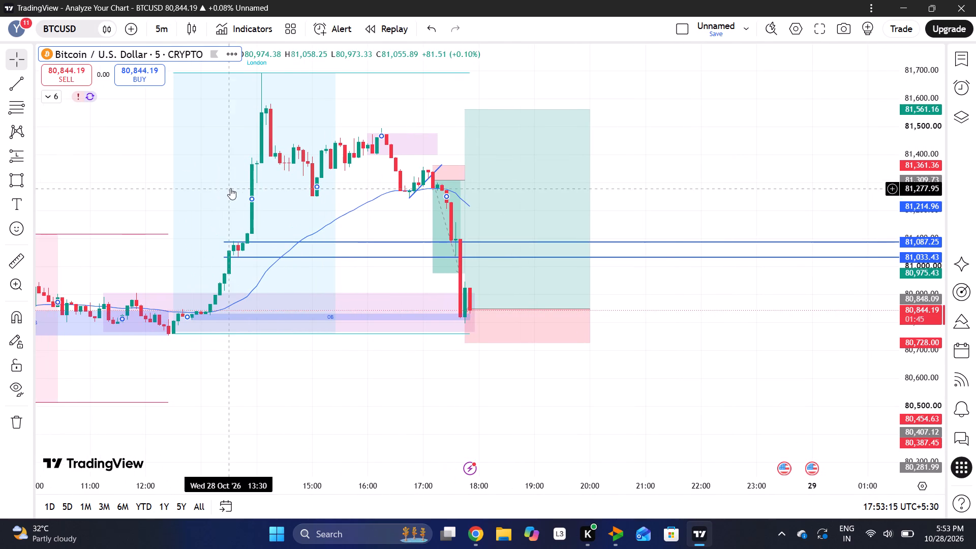
# Switch the chart to the NIFTY symbol for the Nifty 50 Index.
pyautogui.click(54, 33)
pyautogui.press('space')
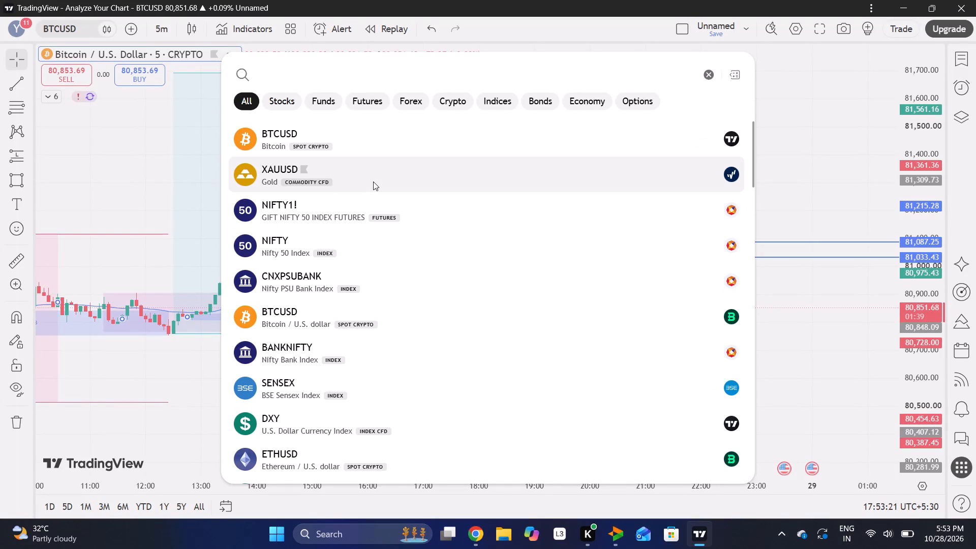
pyautogui.click(381, 251)
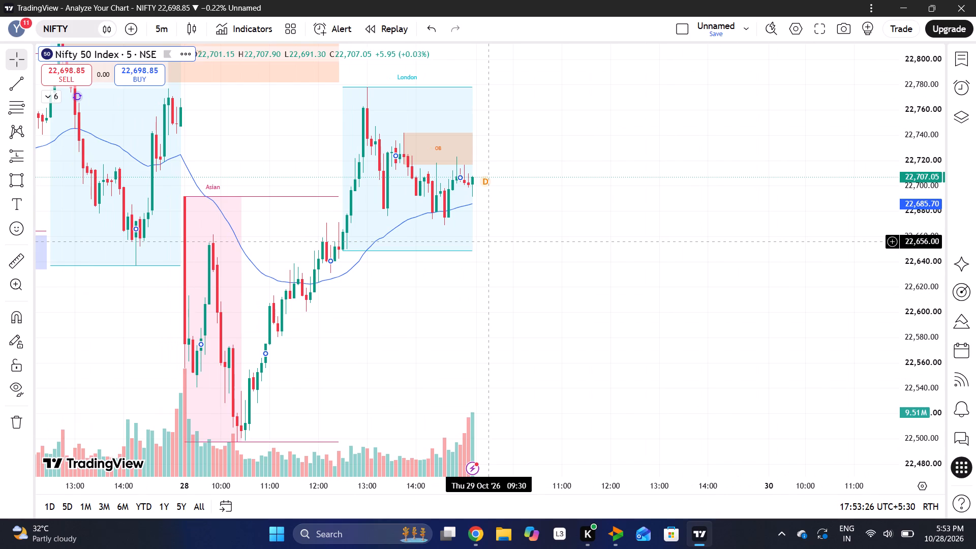
# Examine the Nifty 50 5-minute price action, session ranges and order blocks from 28 October back to 23 October.
pyautogui.moveTo(395, 303); pyautogui.dragTo(650, 231)
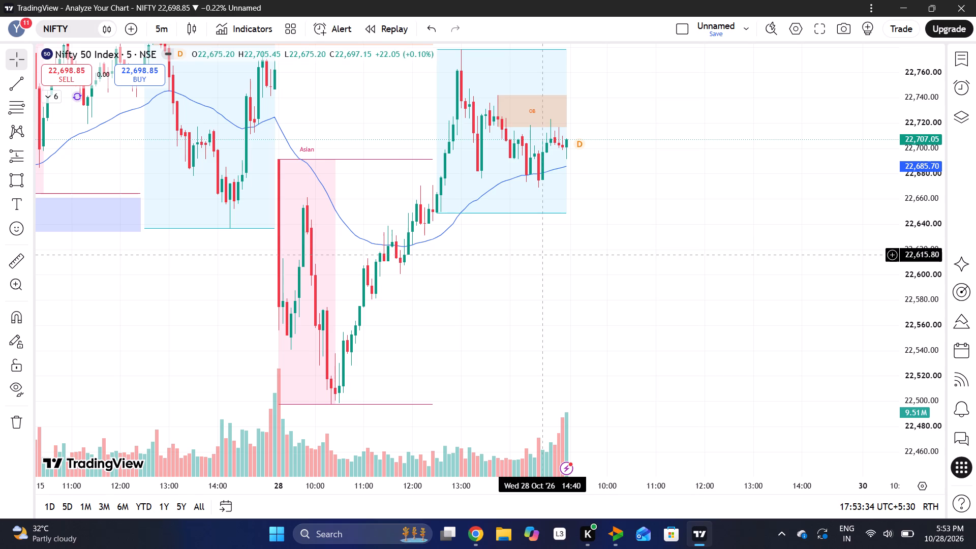
pyautogui.moveTo(908, 163); pyautogui.dragTo(894, 241)
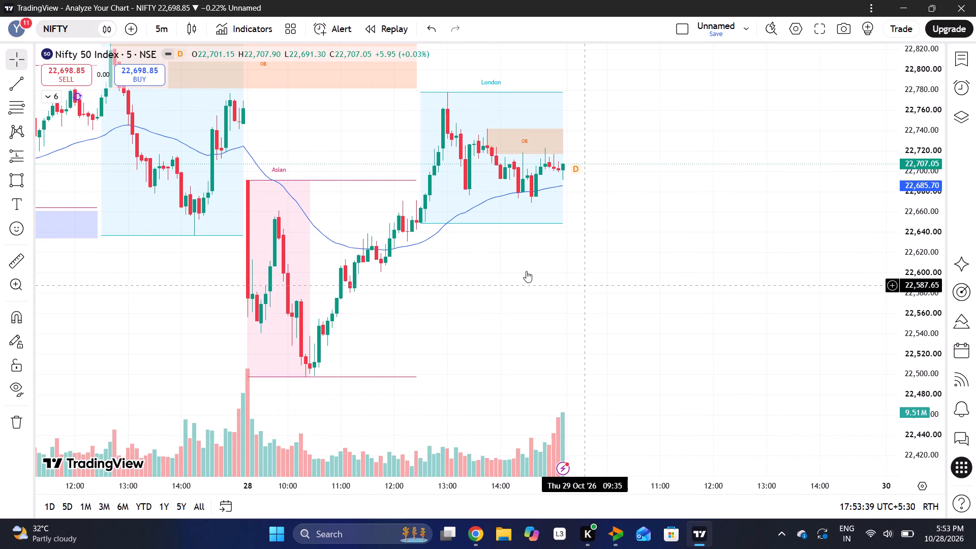
pyautogui.moveTo(401, 301); pyautogui.dragTo(486, 299)
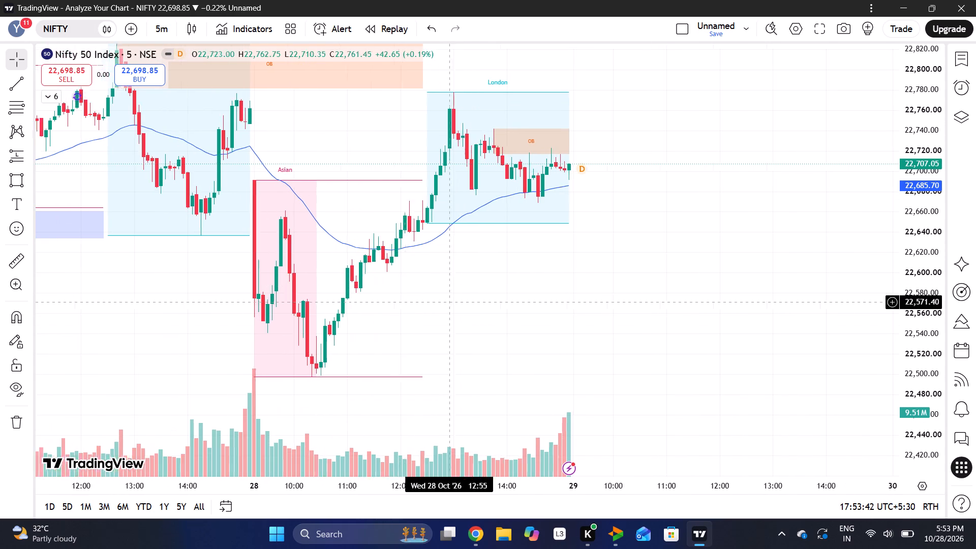
pyautogui.moveTo(486, 299); pyautogui.dragTo(523, 314)
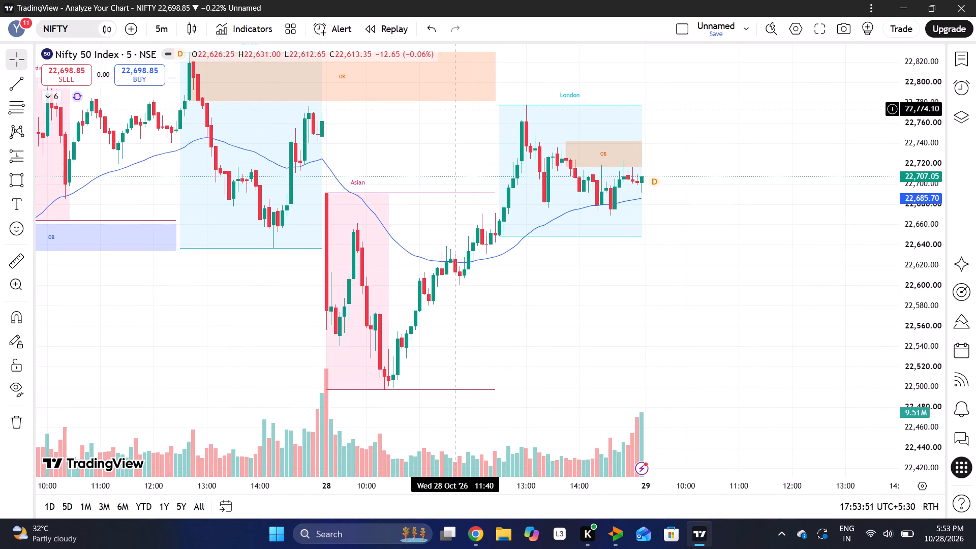
pyautogui.moveTo(253, 248); pyautogui.dragTo(451, 253)
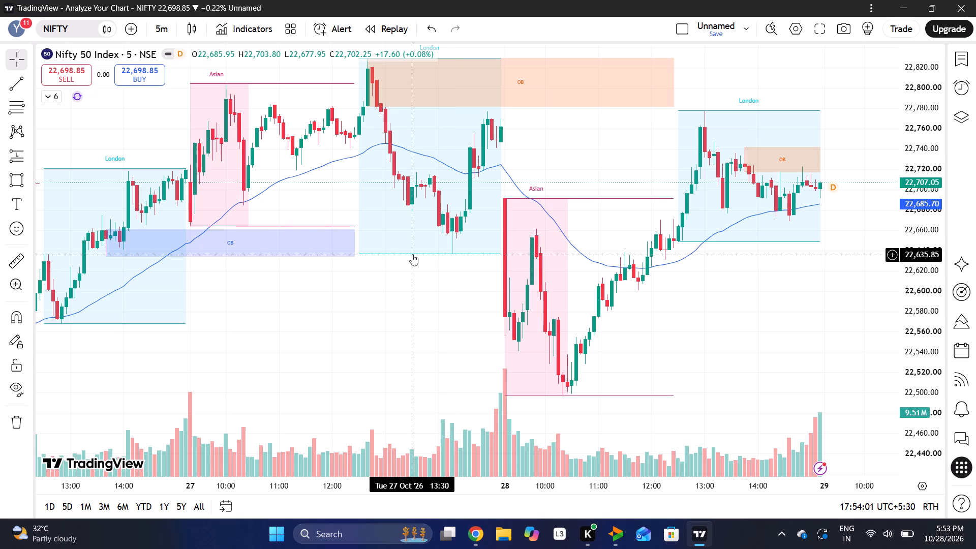
pyautogui.moveTo(412, 254); pyautogui.dragTo(460, 259)
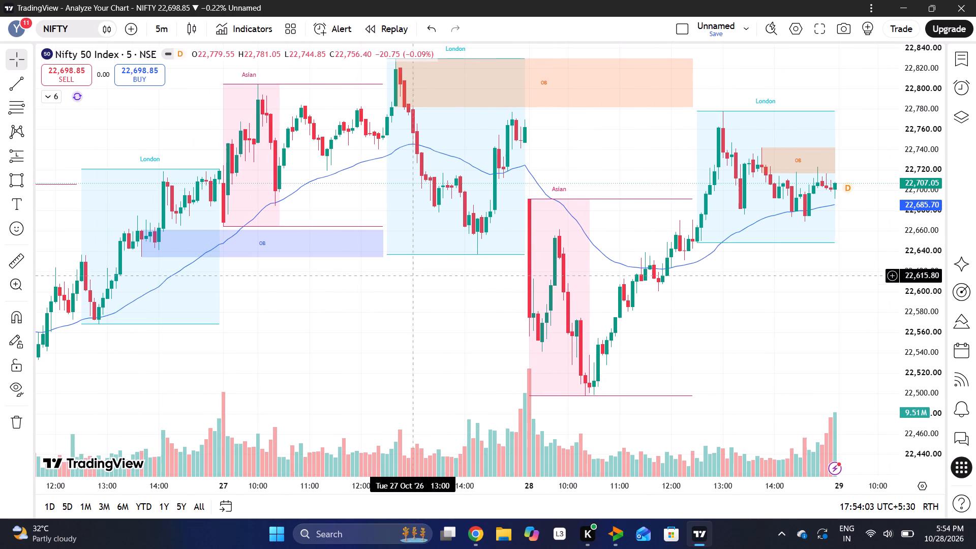
pyautogui.moveTo(409, 277); pyautogui.dragTo(451, 269)
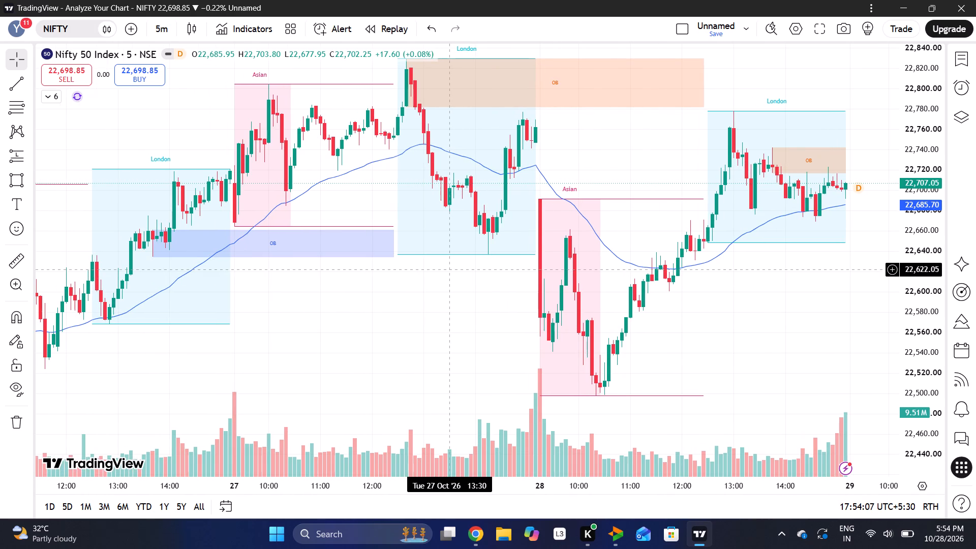
pyautogui.moveTo(399, 259); pyautogui.dragTo(417, 259)
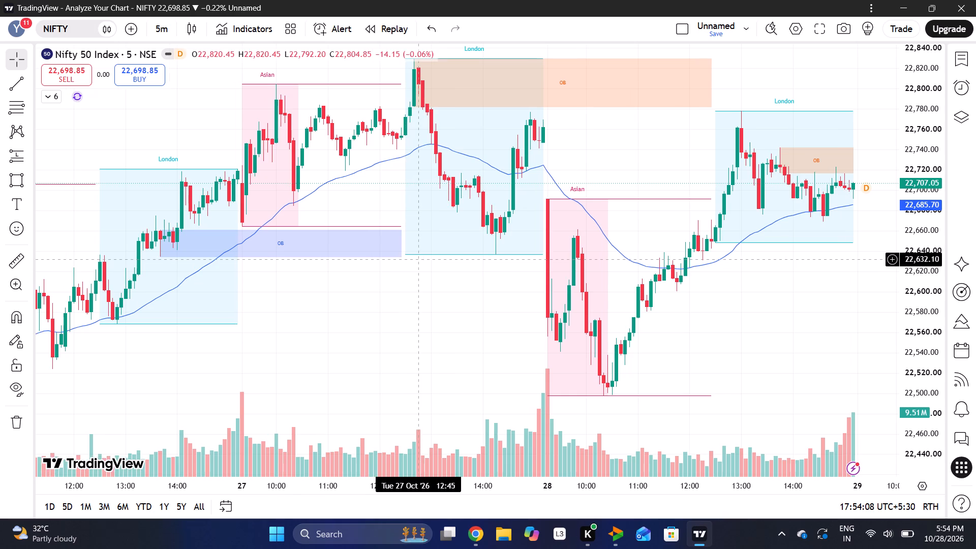
pyautogui.moveTo(317, 280); pyautogui.dragTo(353, 275)
pyautogui.moveTo(353, 275); pyautogui.dragTo(461, 272)
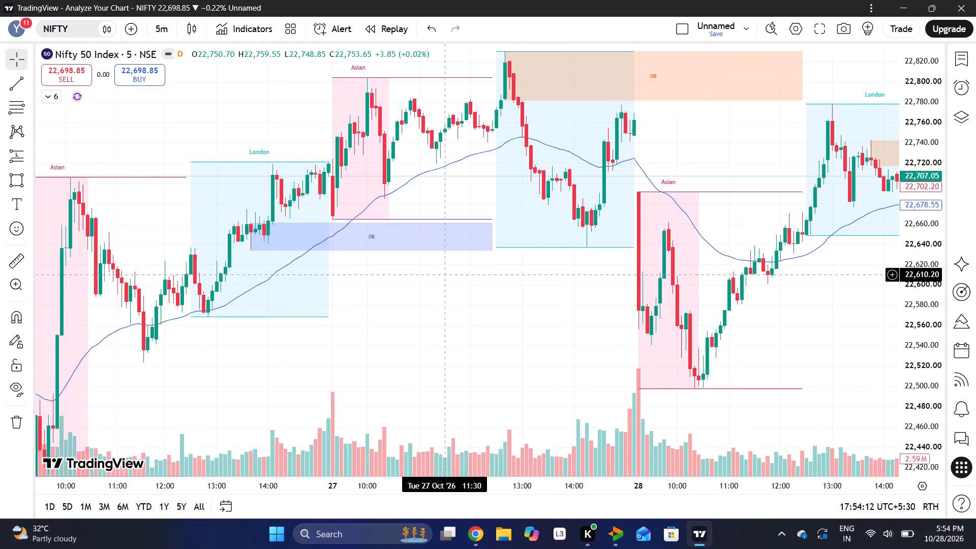
pyautogui.moveTo(411, 326); pyautogui.dragTo(476, 265)
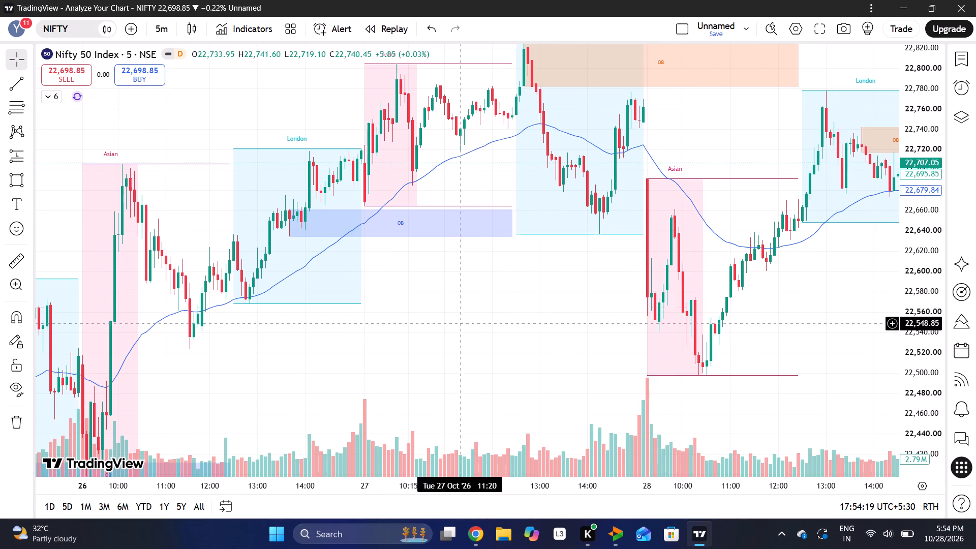
pyautogui.moveTo(453, 324); pyautogui.dragTo(639, 273)
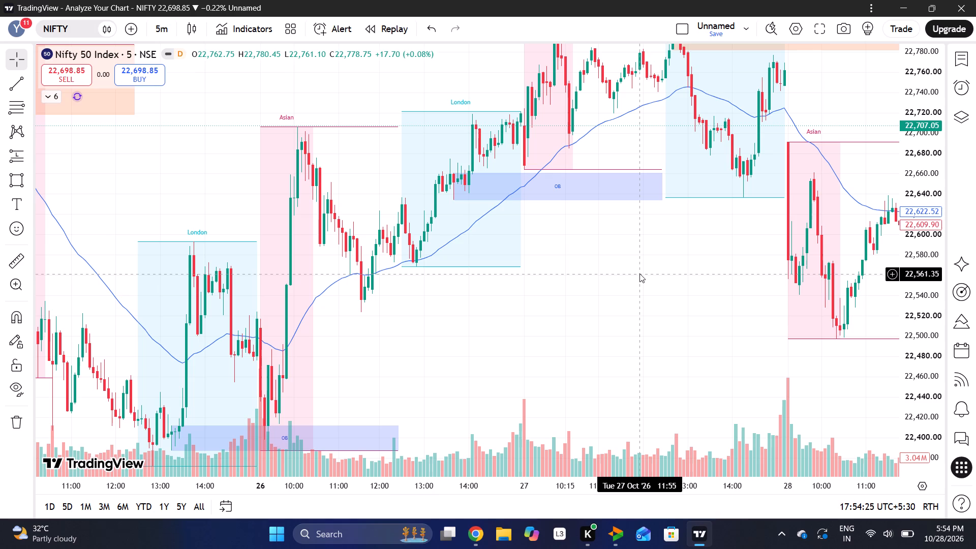
pyautogui.moveTo(526, 311); pyautogui.dragTo(692, 273)
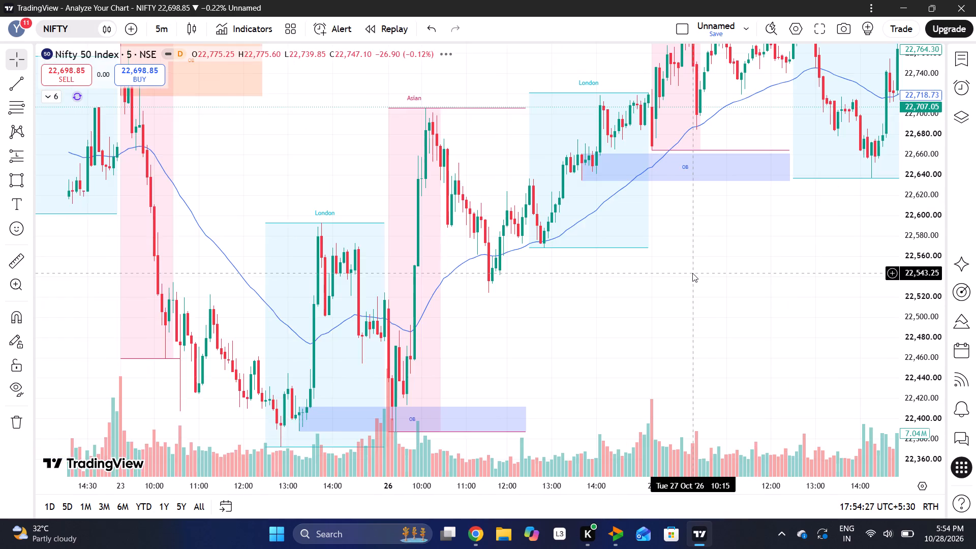
# Examine the Nifty 50 5-minute price action from 23 October forward to the 28 October sessions, including the order blocks and session ranges.
pyautogui.moveTo(923, 190); pyautogui.dragTo(919, 254)
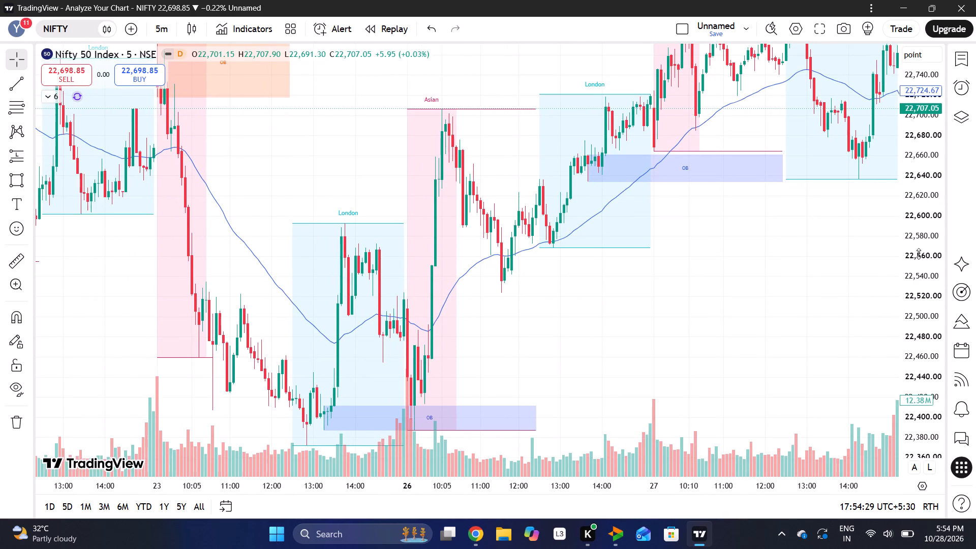
pyautogui.moveTo(919, 254); pyautogui.dragTo(908, 306)
pyautogui.moveTo(773, 276); pyautogui.dragTo(768, 277)
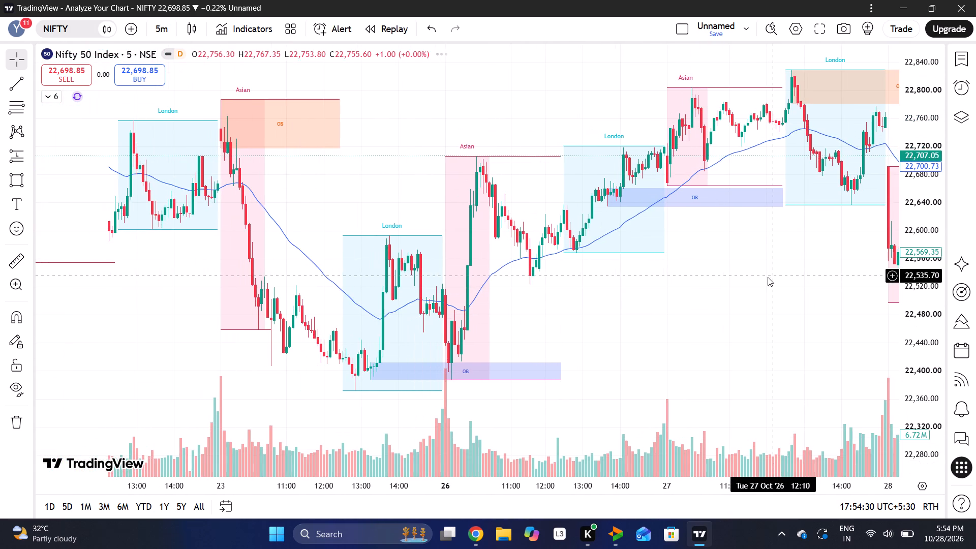
pyautogui.moveTo(768, 277); pyautogui.dragTo(493, 351)
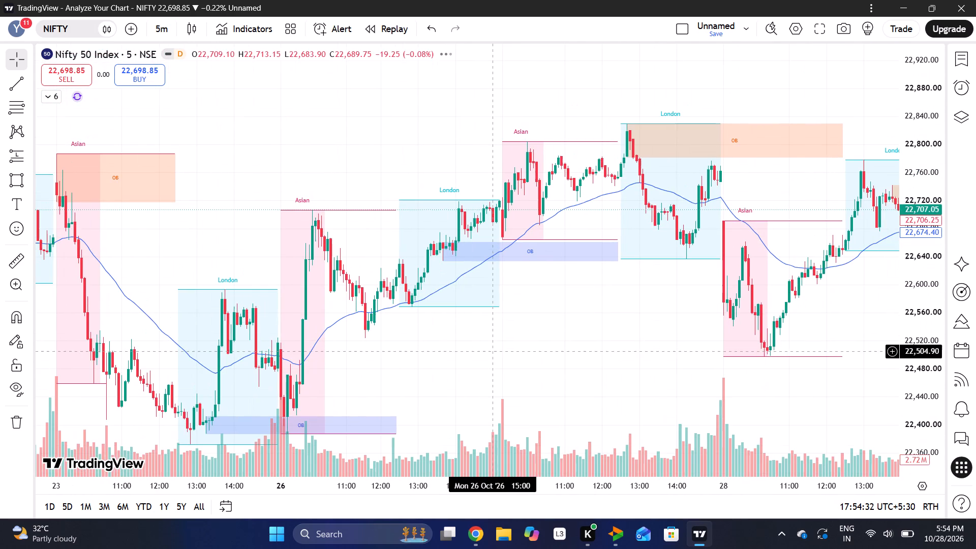
pyautogui.moveTo(807, 345); pyautogui.dragTo(513, 391)
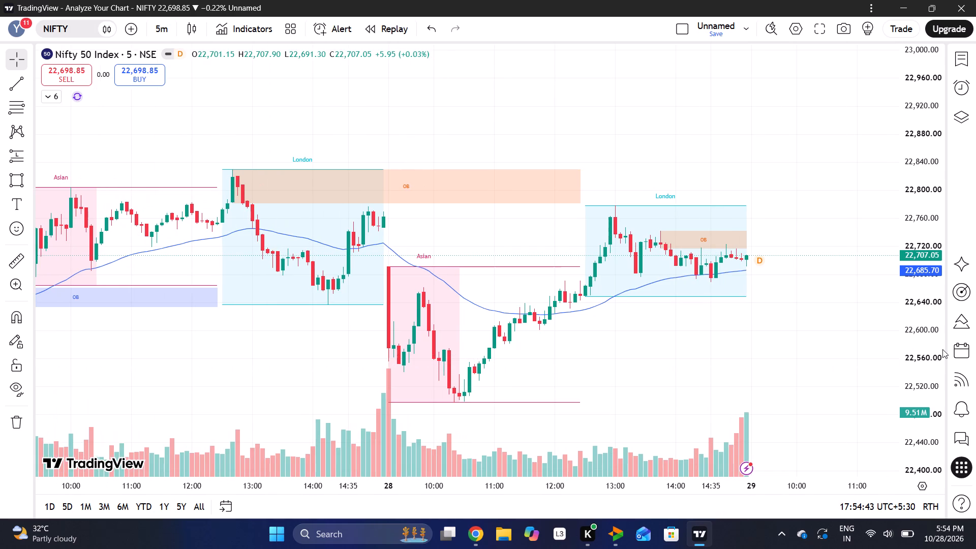
pyautogui.moveTo(920, 342); pyautogui.dragTo(953, 235)
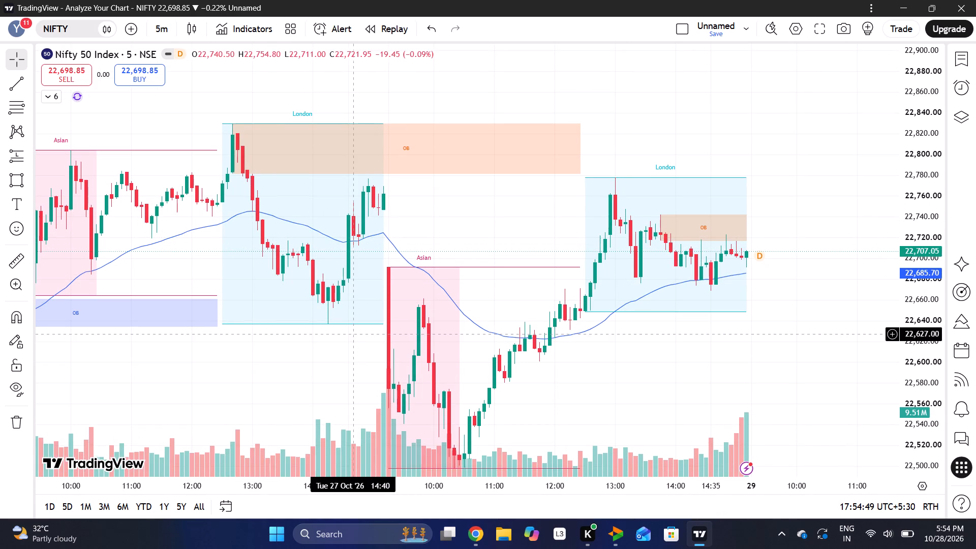
pyautogui.moveTo(353, 337); pyautogui.dragTo(362, 236)
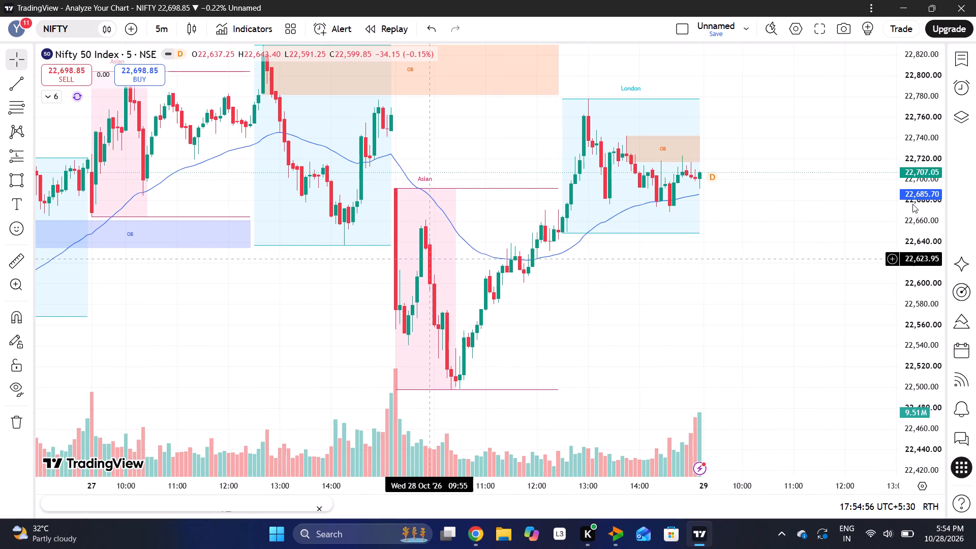
pyautogui.moveTo(912, 204); pyautogui.dragTo(895, 296)
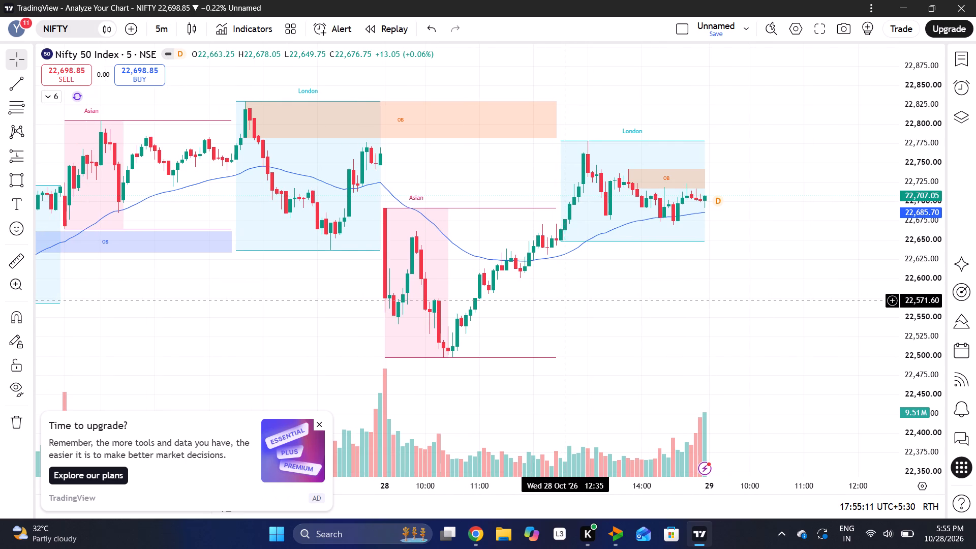
pyautogui.moveTo(565, 300); pyautogui.dragTo(636, 294)
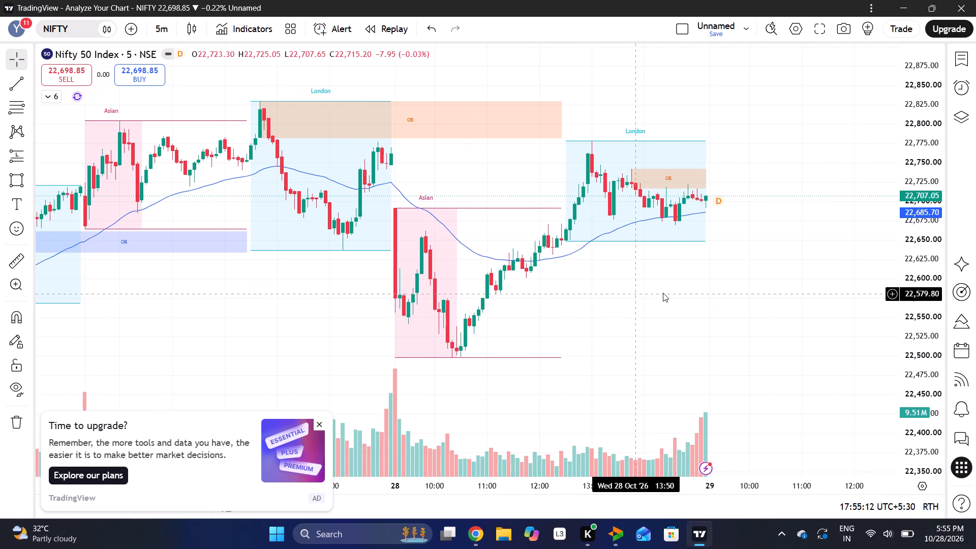
pyautogui.moveTo(924, 302); pyautogui.dragTo(938, 212)
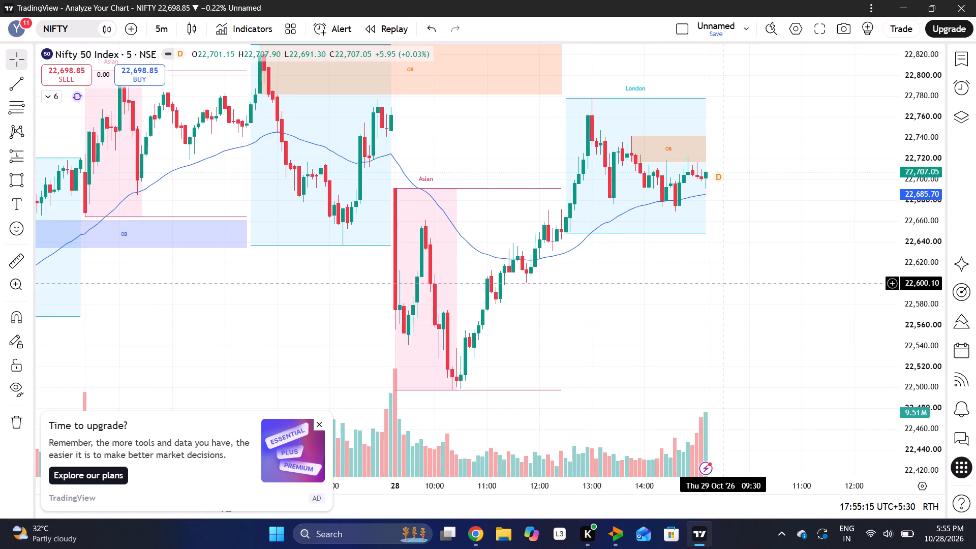
pyautogui.moveTo(723, 283); pyautogui.dragTo(596, 323)
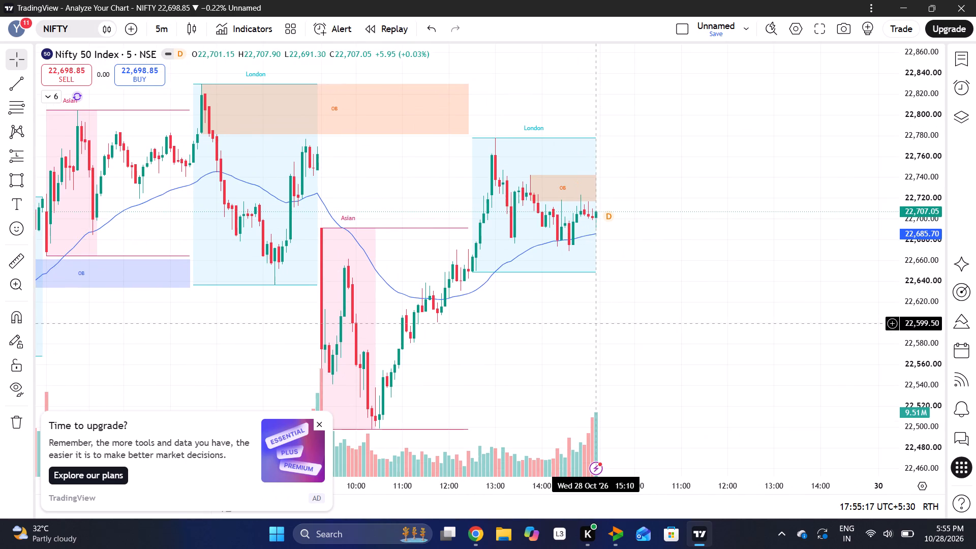
pyautogui.click(314, 424)
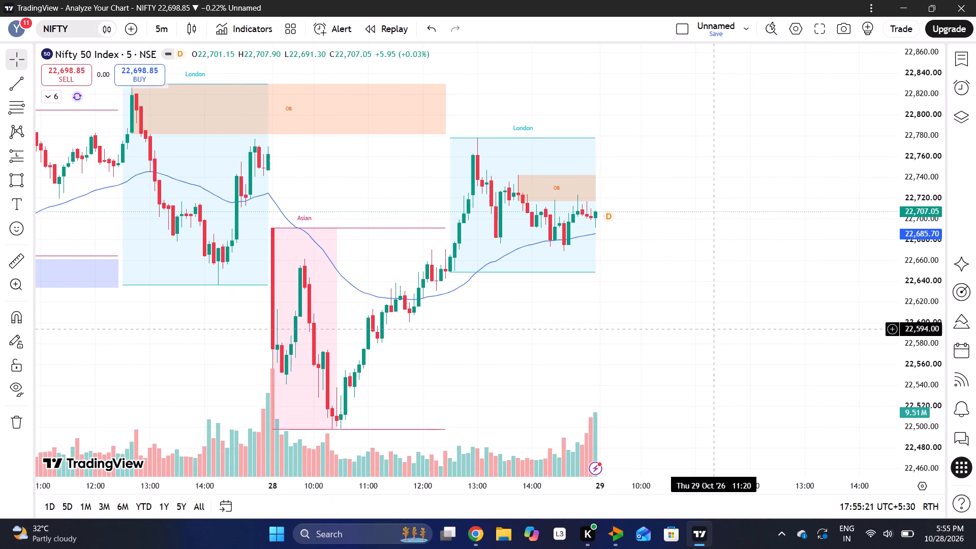
pyautogui.moveTo(907, 224); pyautogui.dragTo(897, 279)
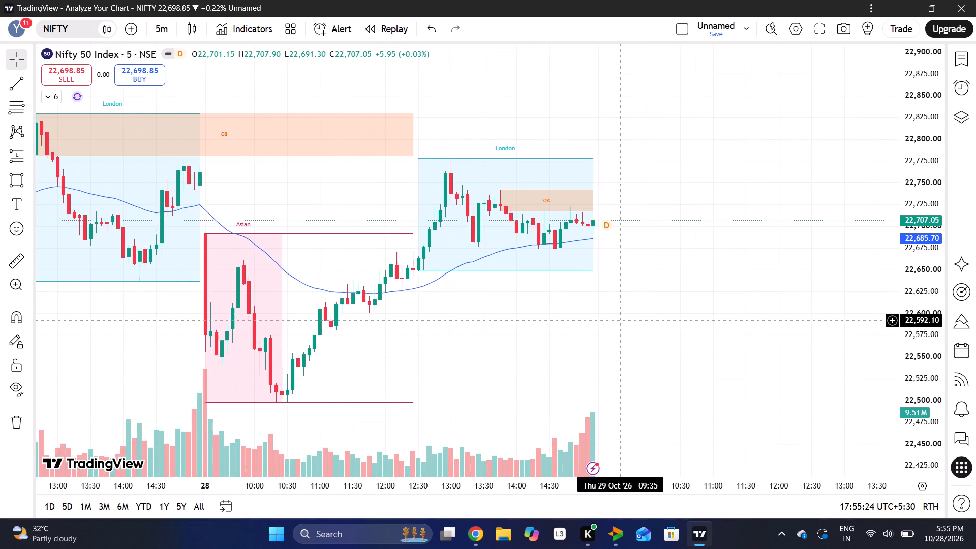
pyautogui.moveTo(914, 359); pyautogui.dragTo(941, 249)
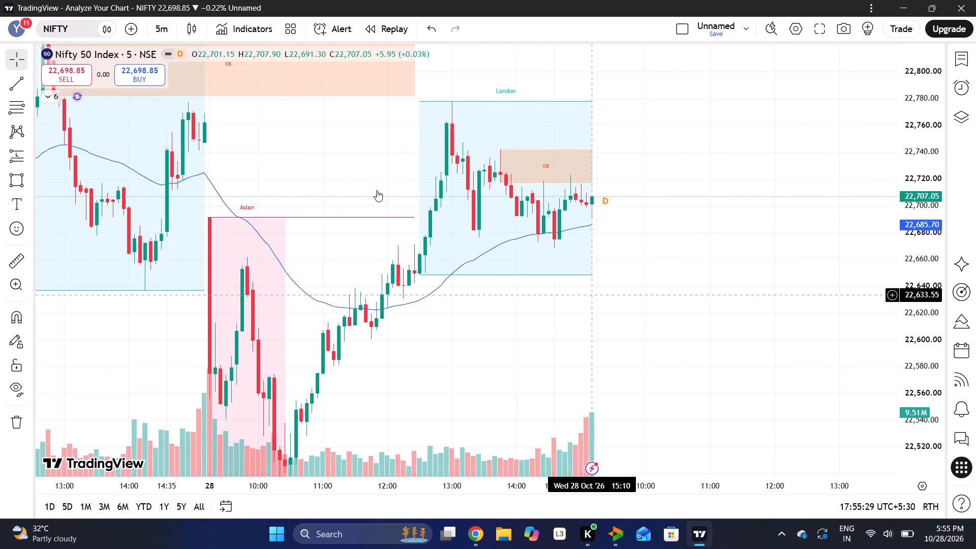
pyautogui.click(168, 33)
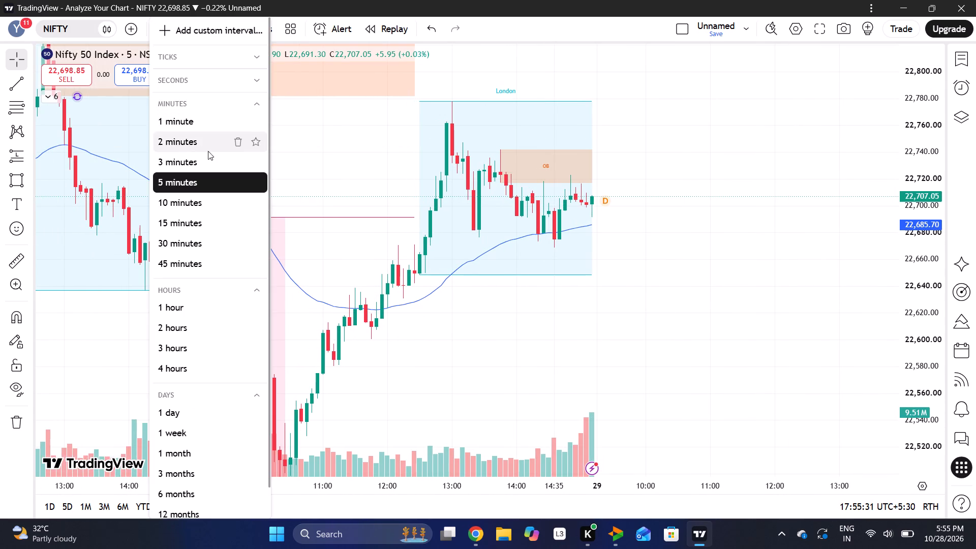
pyautogui.click(293, 165)
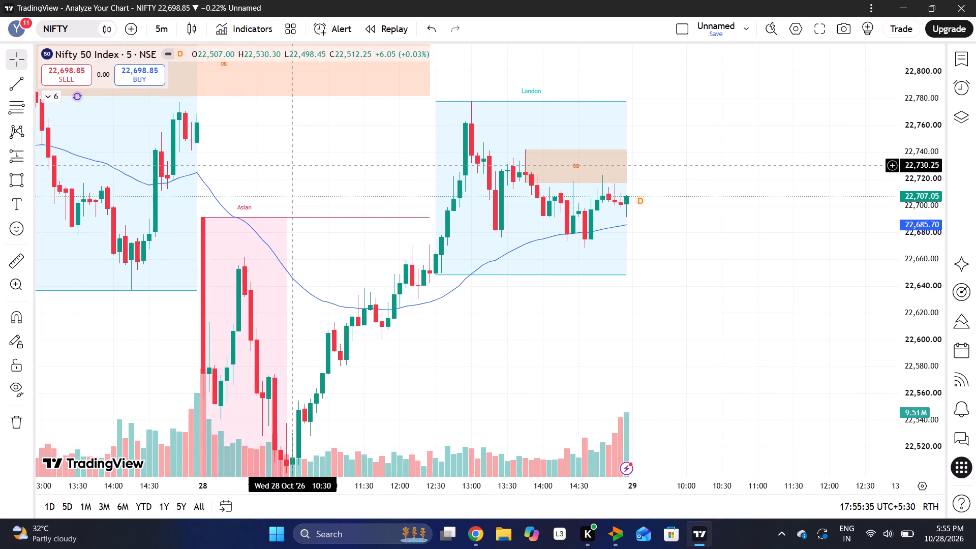
# Examine the 28 October London session on the Nifty 50 5-minute chart, around its order block and the moving average.
pyautogui.hscroll(-1, 693, 150)
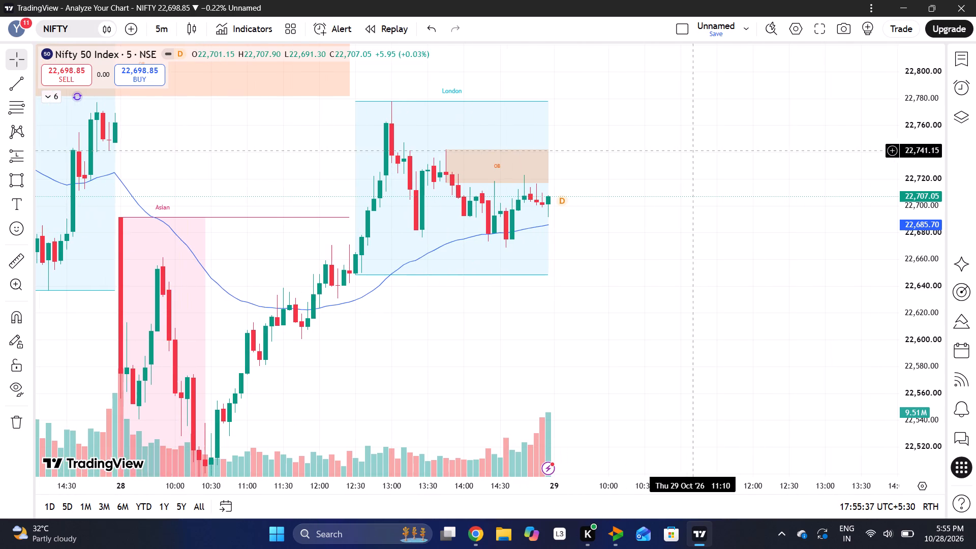
pyautogui.hscroll(-2, 693, 150)
pyautogui.moveTo(693, 150); pyautogui.dragTo(679, 204)
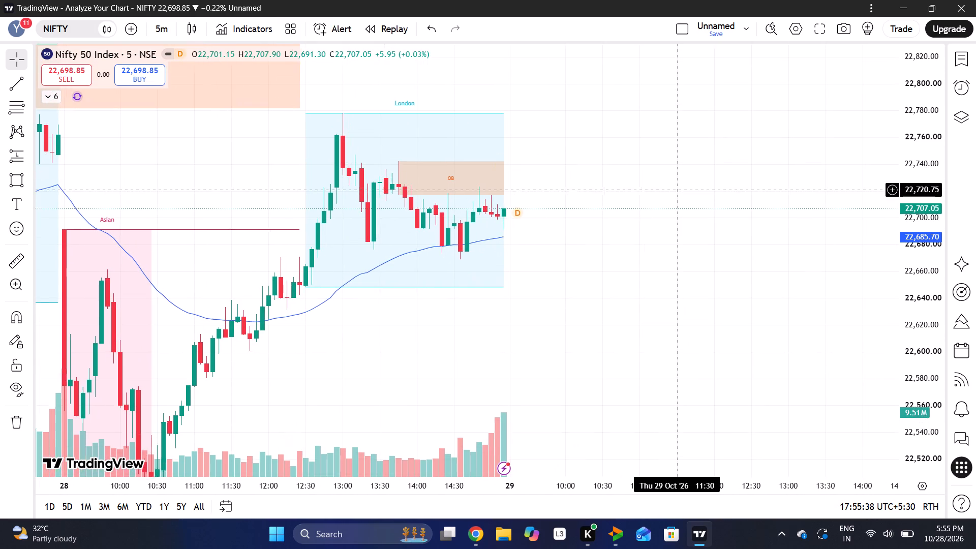
pyautogui.moveTo(679, 204); pyautogui.dragTo(700, 247)
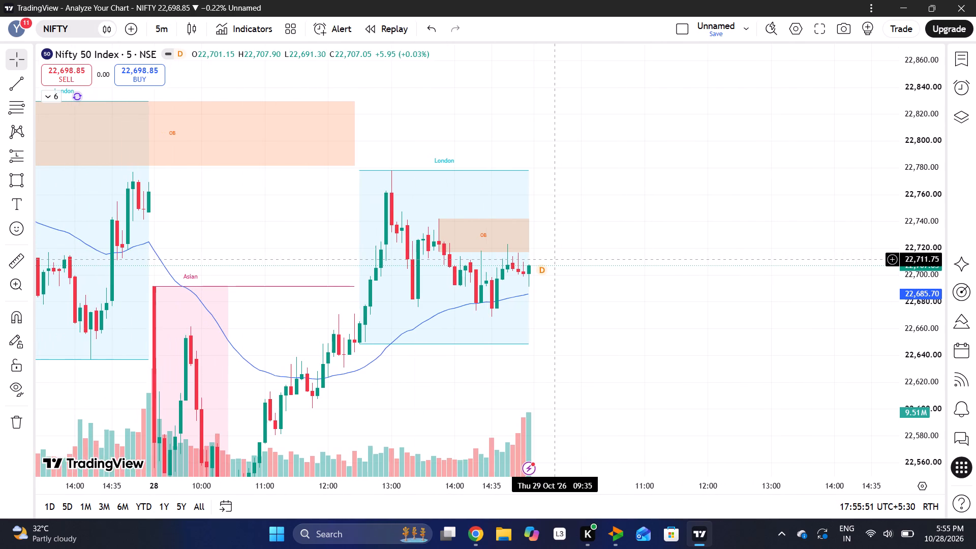
pyautogui.moveTo(544, 324); pyautogui.dragTo(632, 246)
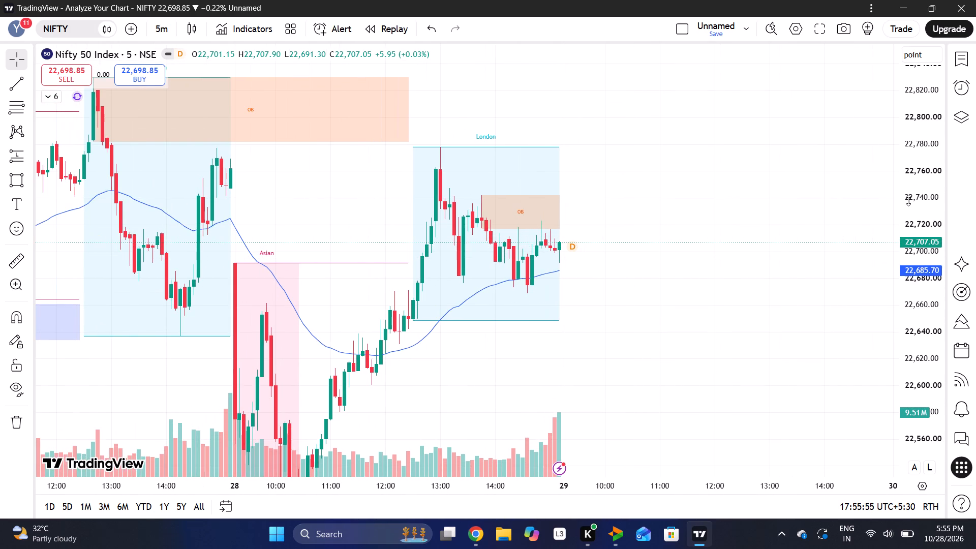
pyautogui.moveTo(908, 200); pyautogui.dragTo(879, 288)
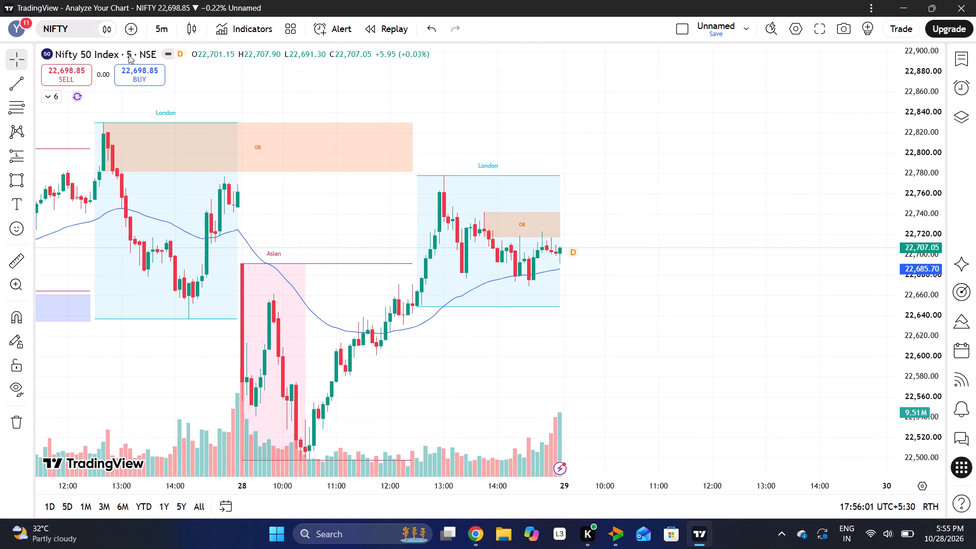
pyautogui.click(161, 32)
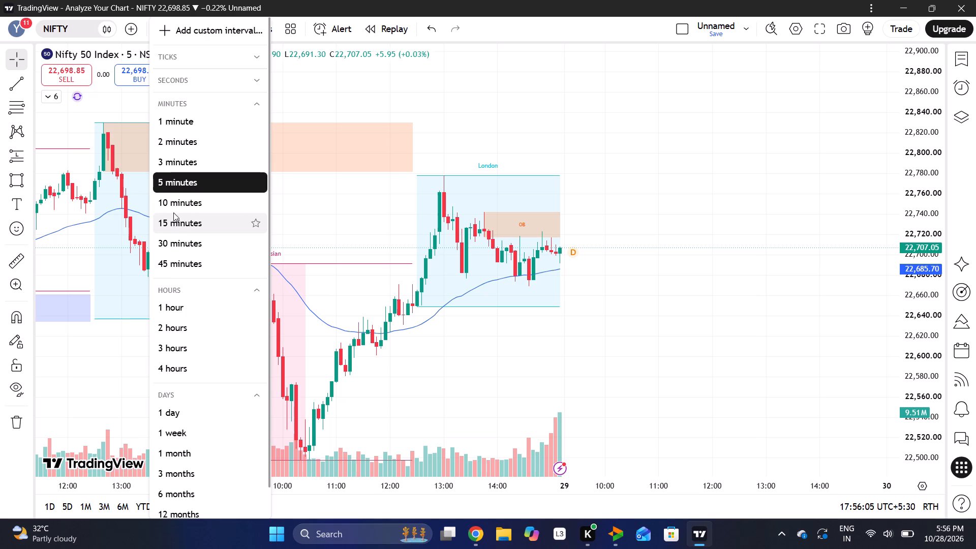
pyautogui.click(454, 193)
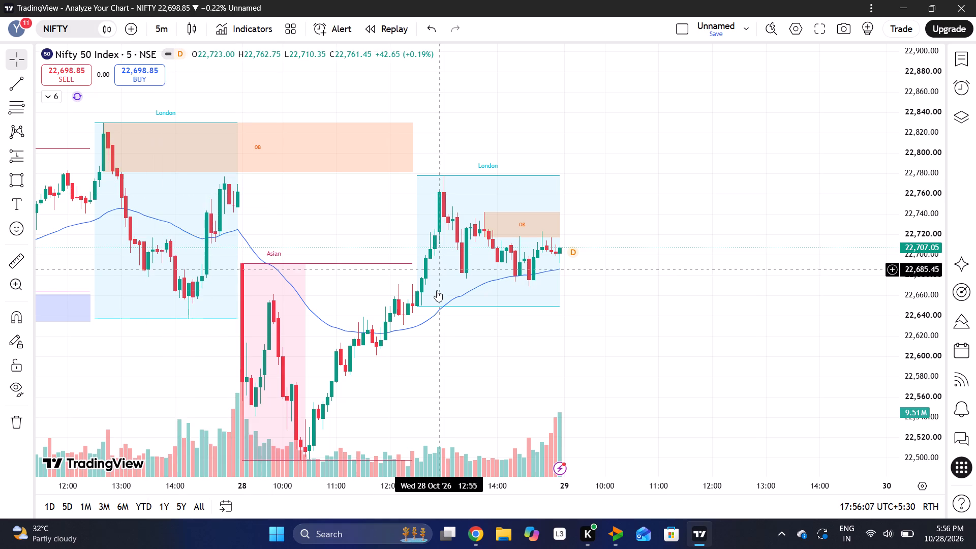
# Switch the chart symbol to BTCUSD, the Bitcoin spot crypto listing.
pyautogui.click(75, 20)
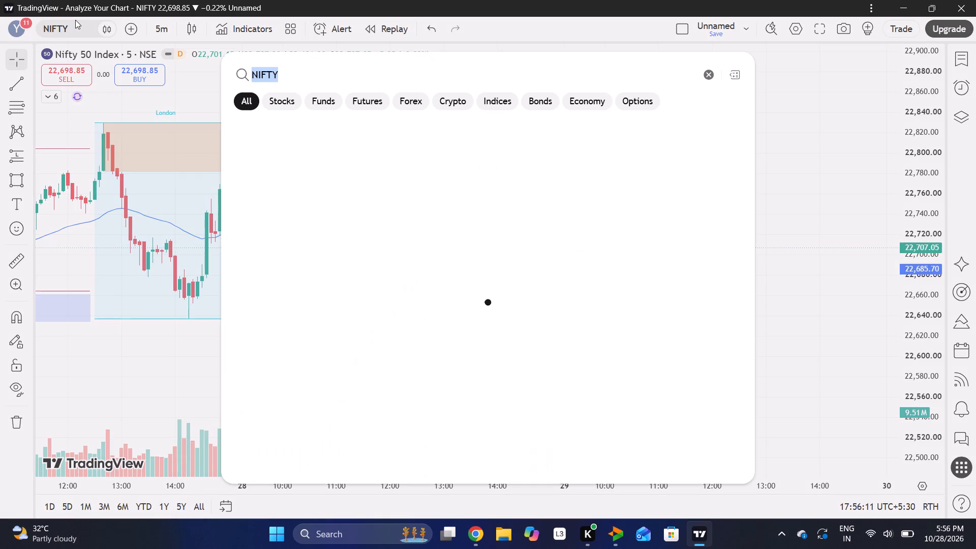
pyautogui.press('n')
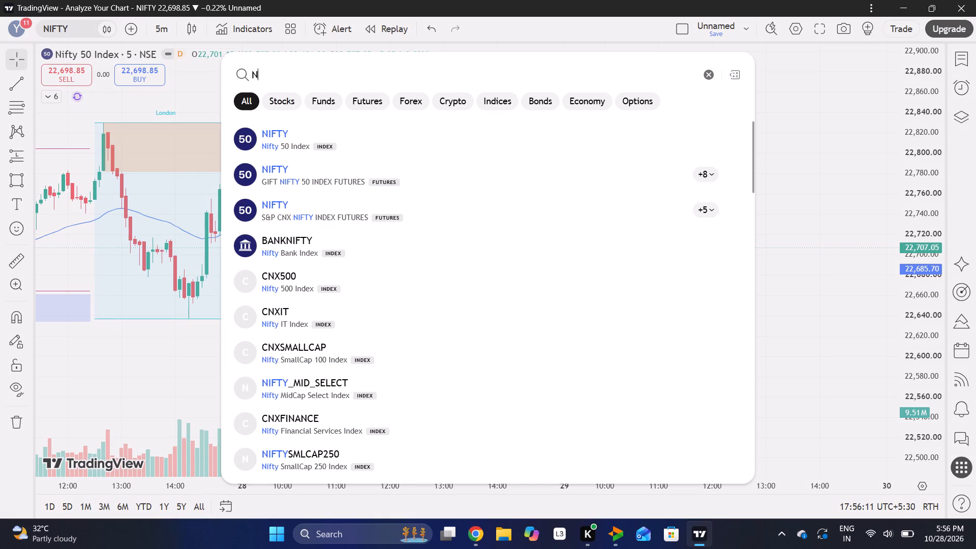
pyautogui.press('n')
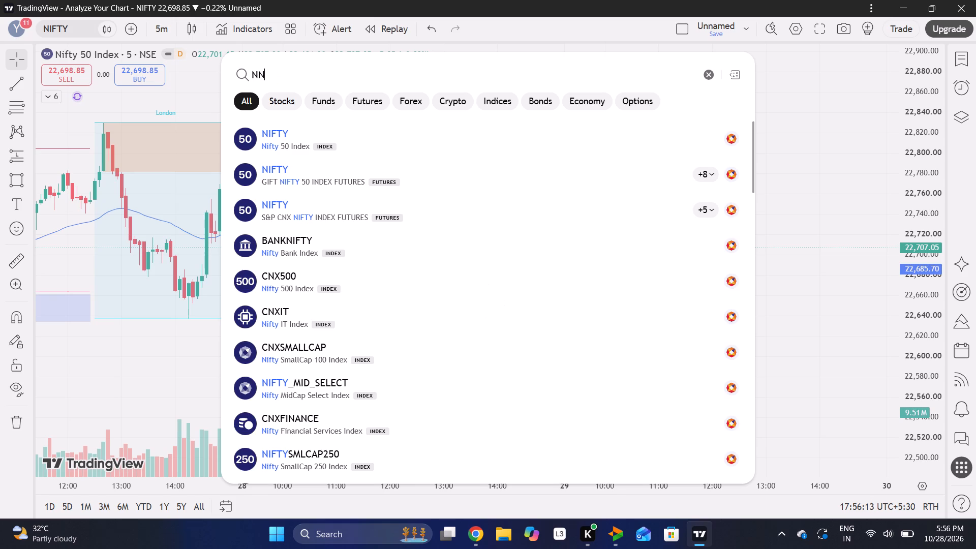
pyautogui.press('BackSpace')
pyautogui.press('BackSpace')
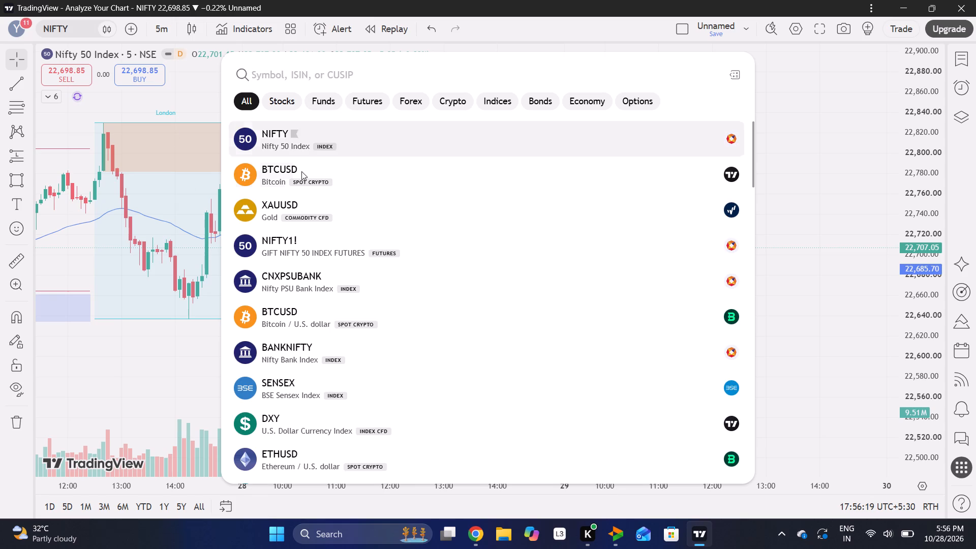
pyautogui.click(353, 177)
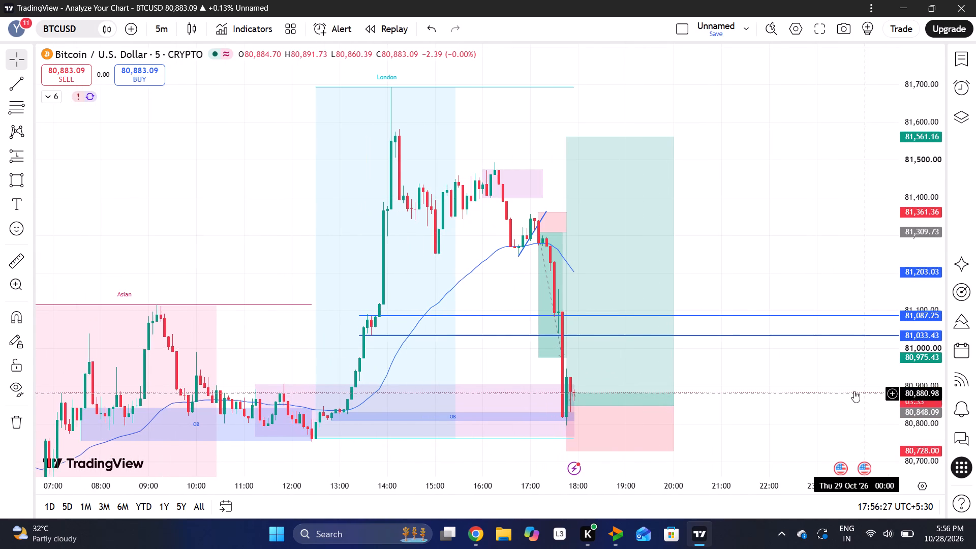
# Examine BTCUSD 5-minute price action around the long position's entry and stop, the purple zone and the two blue horizontal lines.
pyautogui.moveTo(937, 255); pyautogui.dragTo(926, 330)
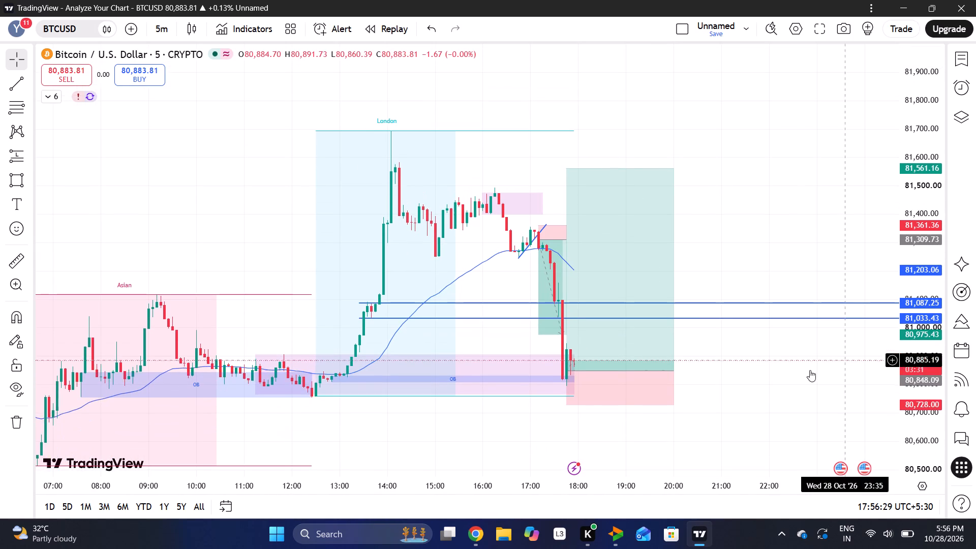
pyautogui.moveTo(810, 370); pyautogui.dragTo(687, 247)
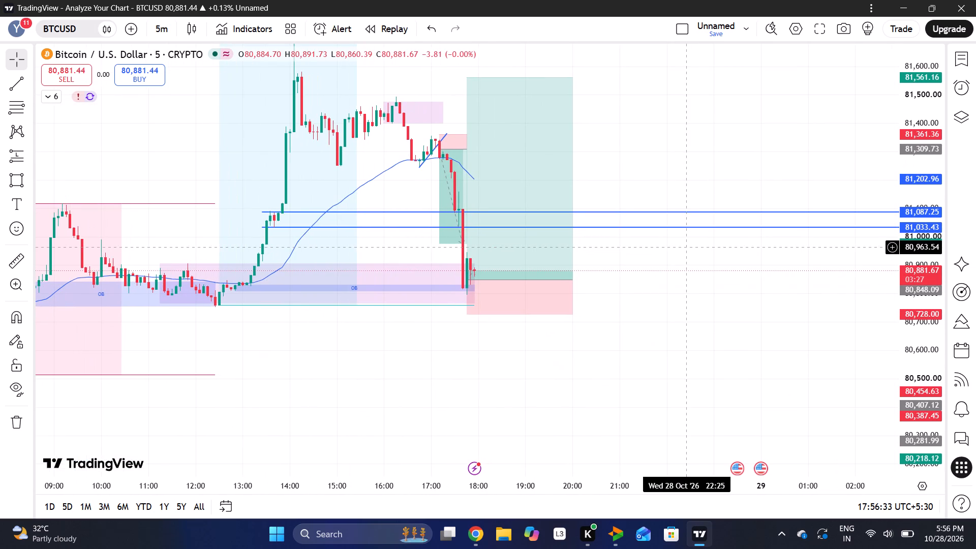
pyautogui.click(687, 247)
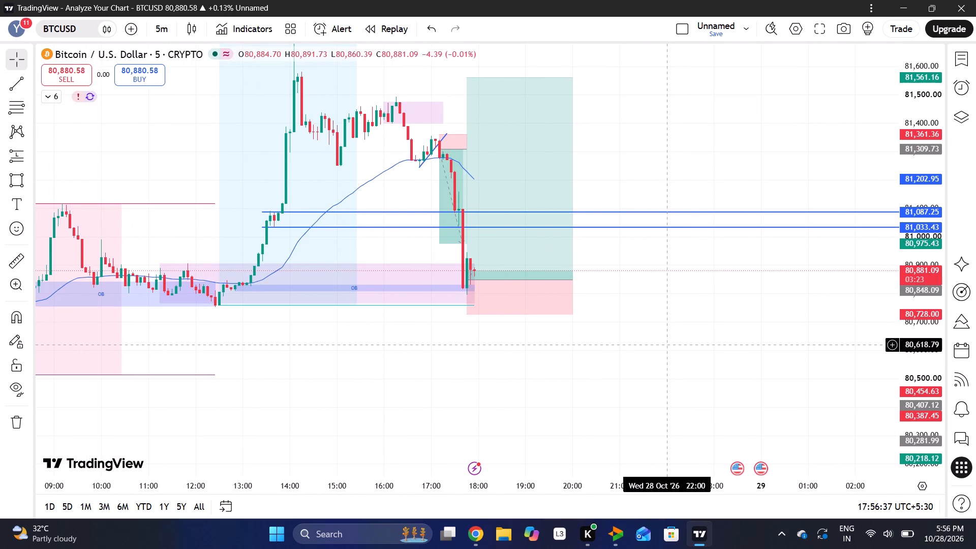
pyautogui.moveTo(939, 185); pyautogui.dragTo(923, 264)
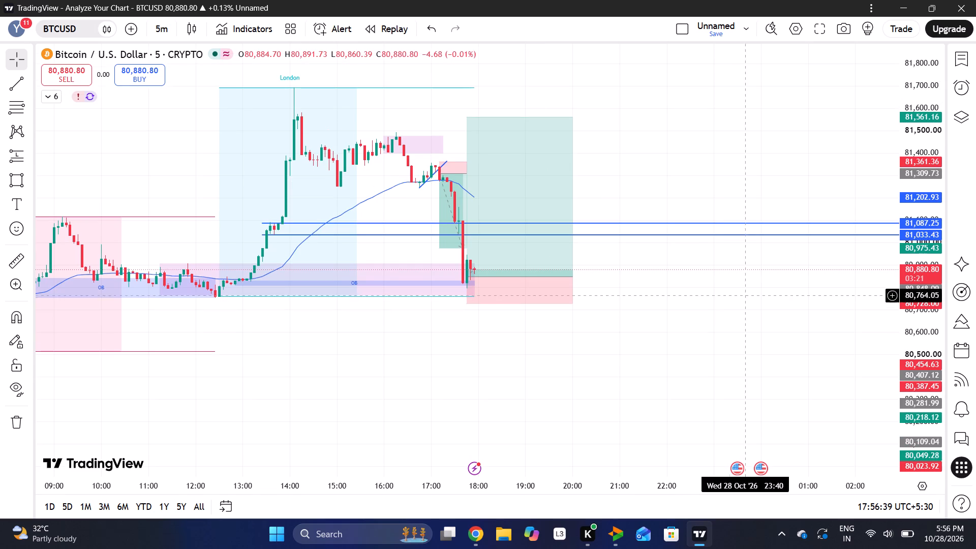
pyautogui.moveTo(475, 490); pyautogui.dragTo(524, 491)
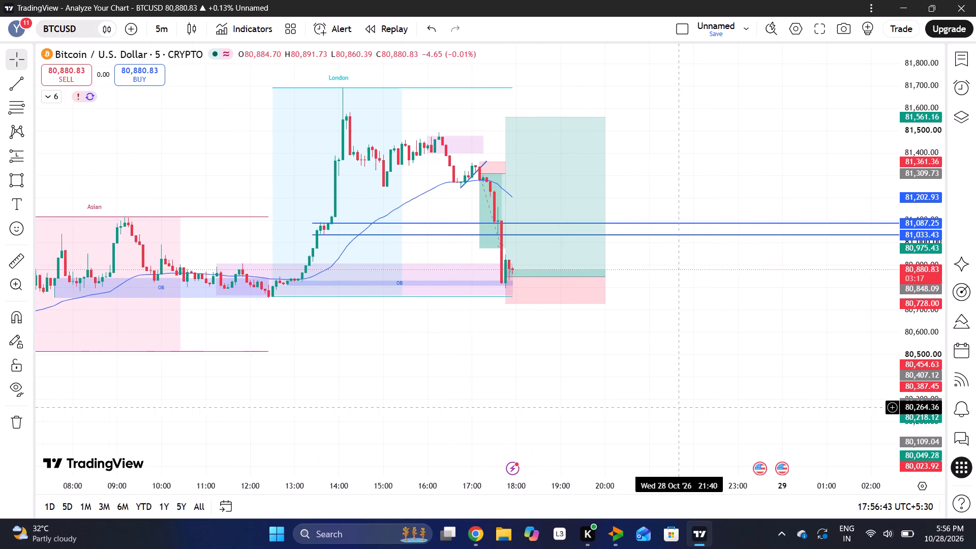
pyautogui.hscroll(1, 679, 407)
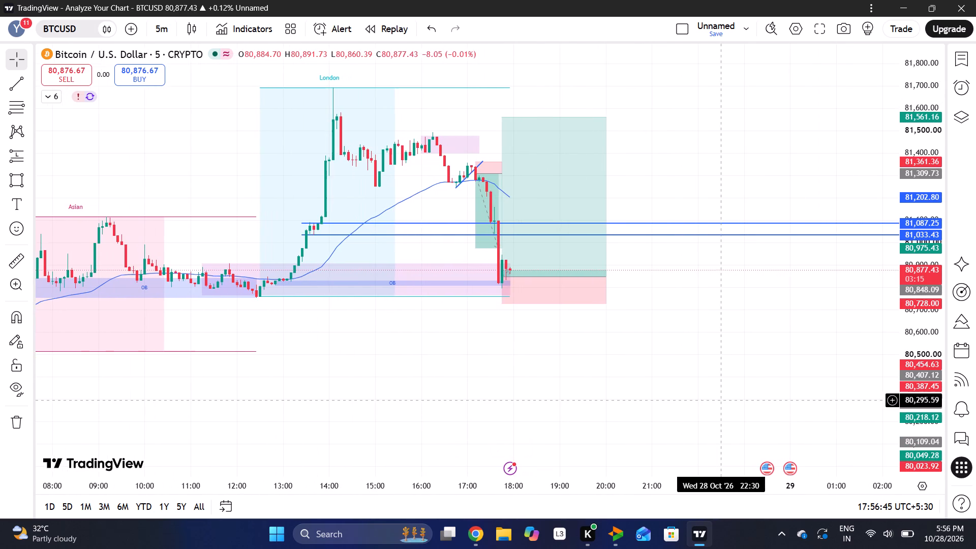
pyautogui.moveTo(908, 369); pyautogui.dragTo(932, 254)
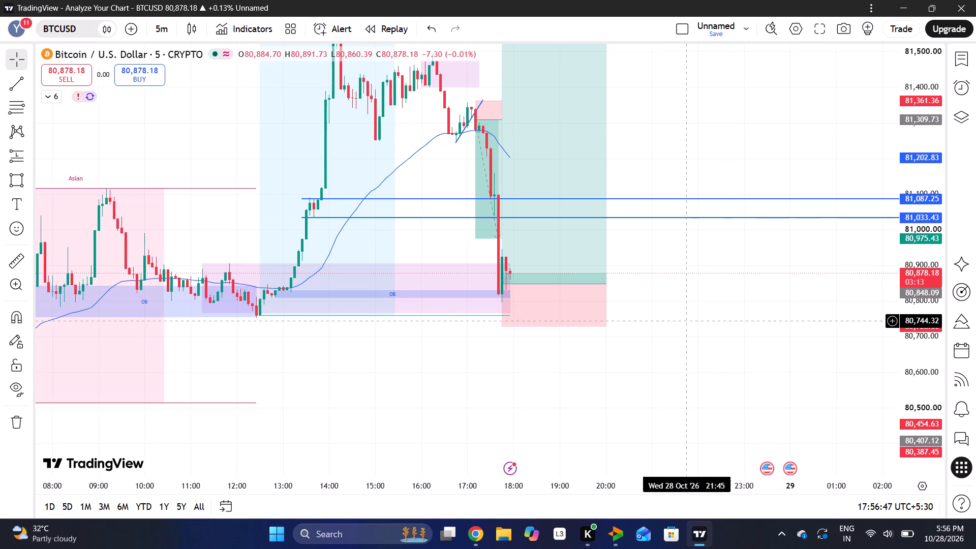
pyautogui.hscroll(2, 688, 321)
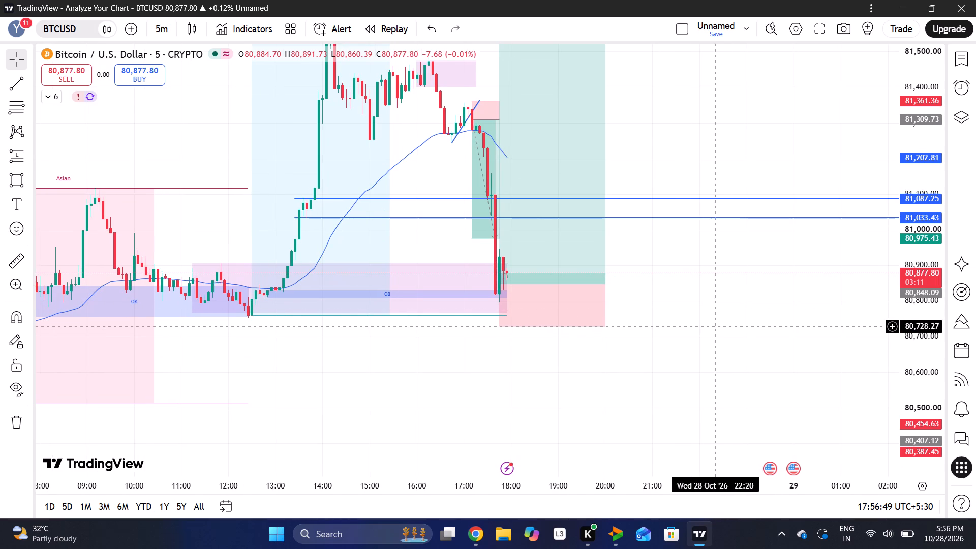
# Examine the BTCUSD 5-minute sell-off into the purple zone and the full target and stop range of the long position.
pyautogui.hscroll(1, 726, 326)
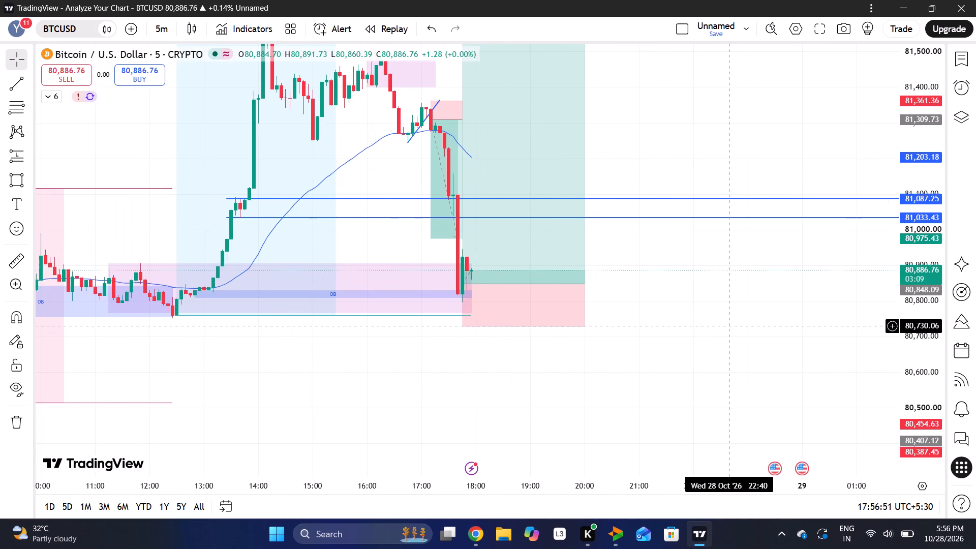
pyautogui.moveTo(715, 251); pyautogui.dragTo(647, 318)
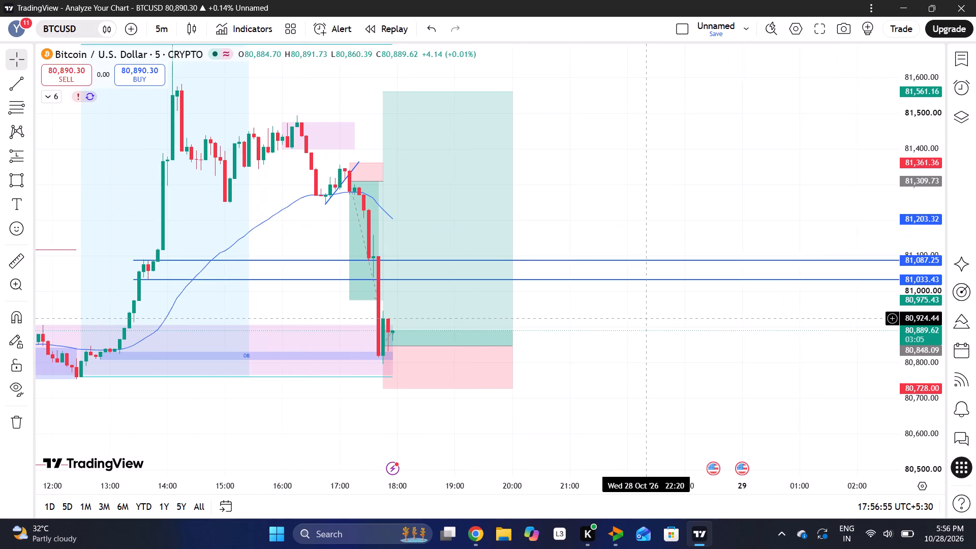
pyautogui.moveTo(923, 256); pyautogui.dragTo(920, 316)
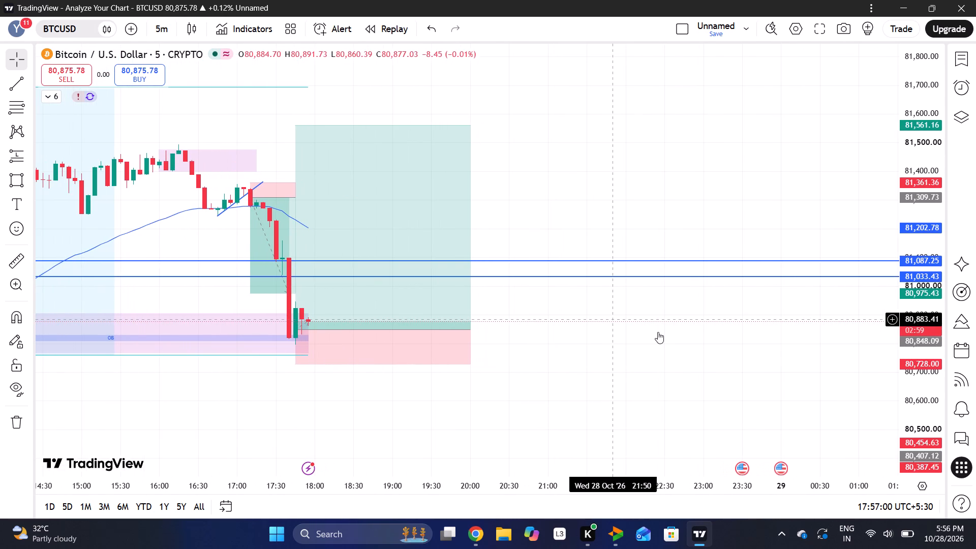
pyautogui.moveTo(921, 380); pyautogui.dragTo(934, 280)
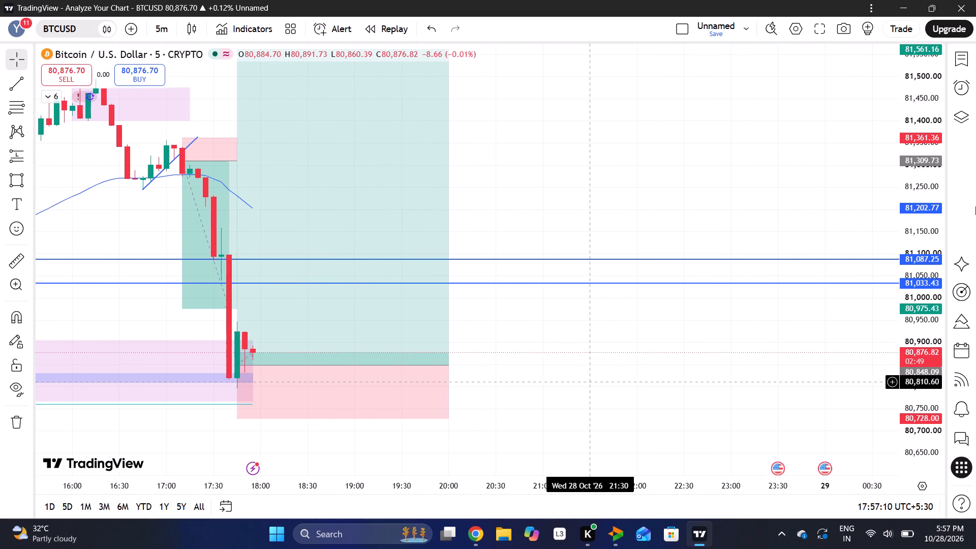
pyautogui.moveTo(931, 156); pyautogui.dragTo(914, 259)
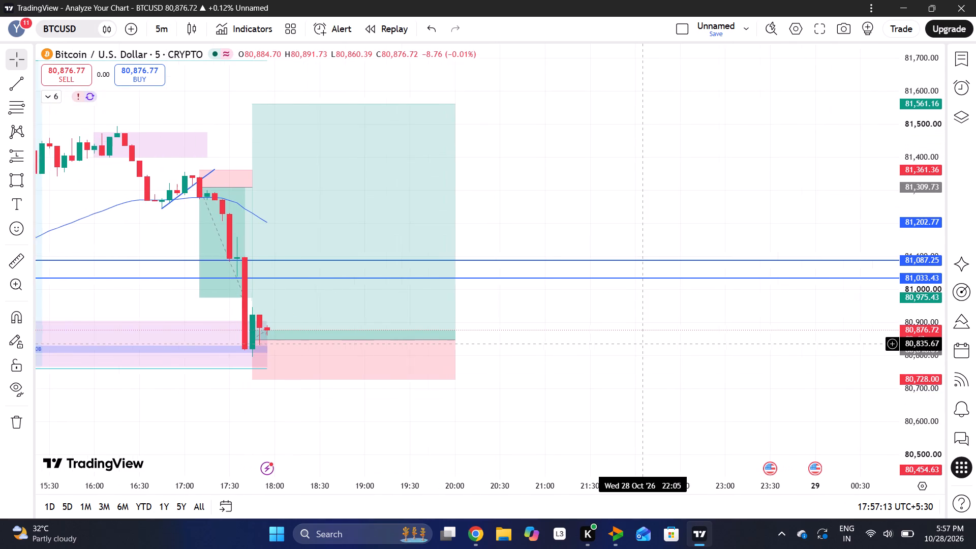
pyautogui.moveTo(643, 343); pyautogui.dragTo(743, 340)
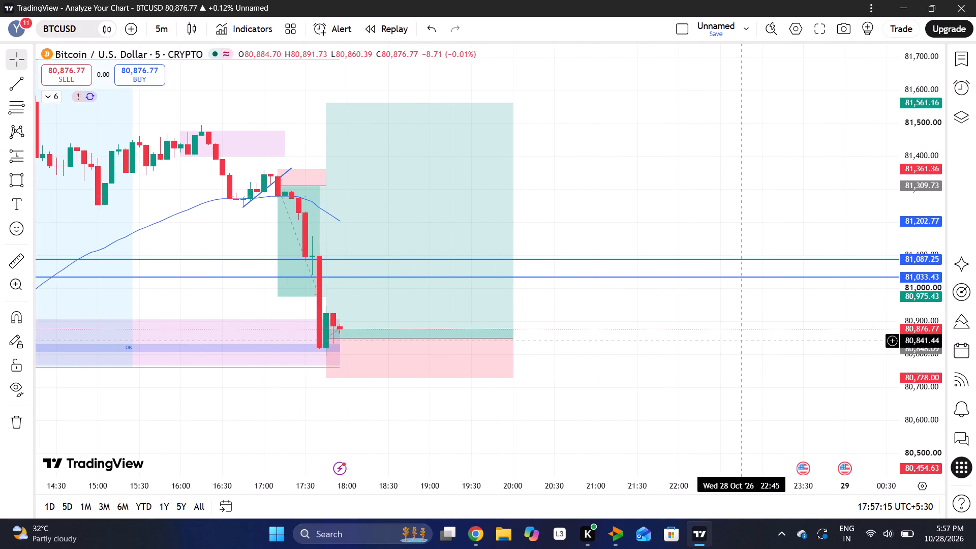
# Switch the BTCUSD chart interval to 15 minutes.
pyautogui.click(164, 28)
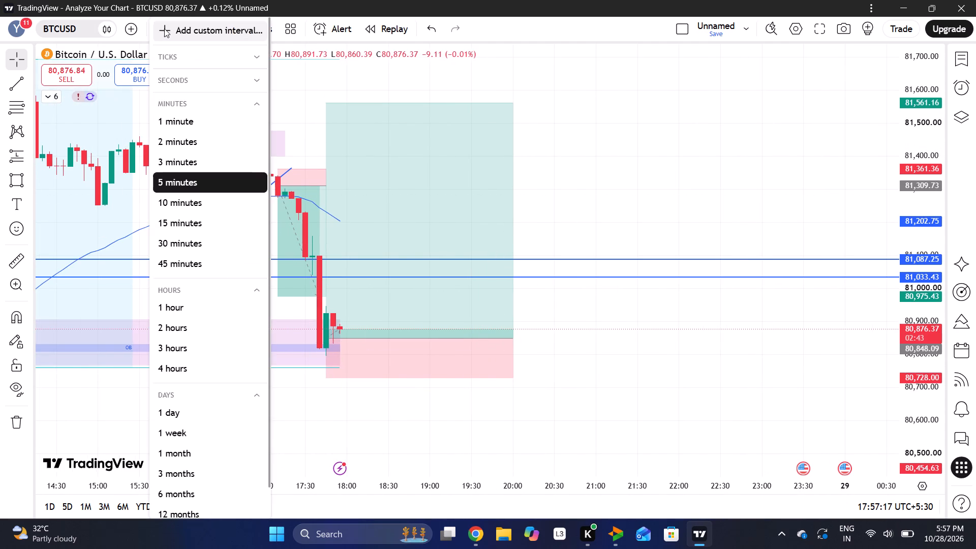
pyautogui.click(161, 220)
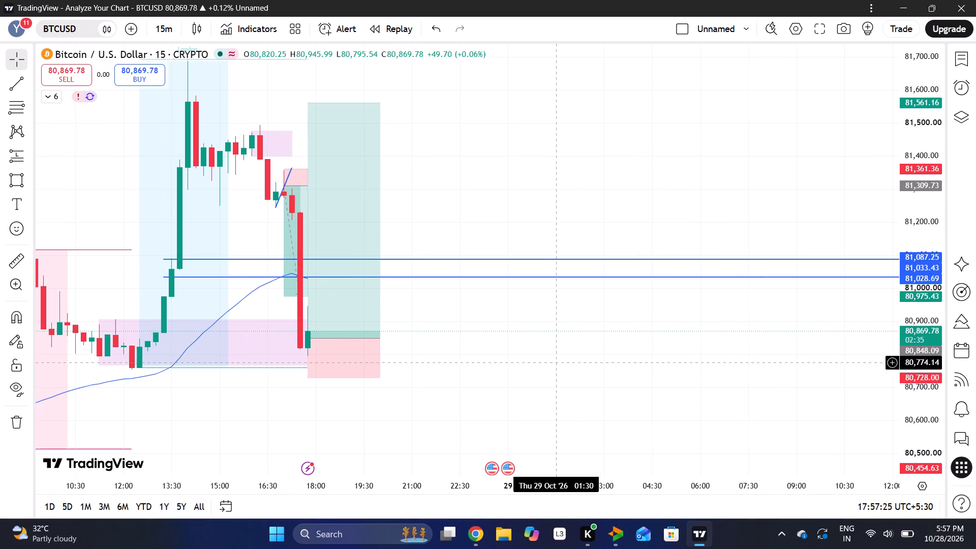
# Adjust the two blue horizontal lines to about 81,085.57 for the upper and 81,035.06 for the lower.
pyautogui.moveTo(937, 187); pyautogui.dragTo(909, 291)
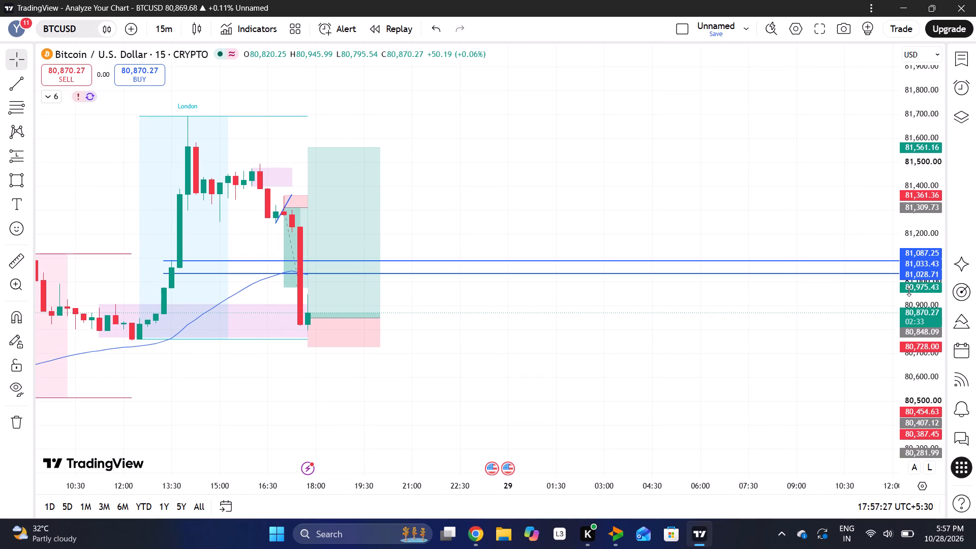
pyautogui.click(536, 259)
pyautogui.moveTo(536, 259); pyautogui.dragTo(551, 260)
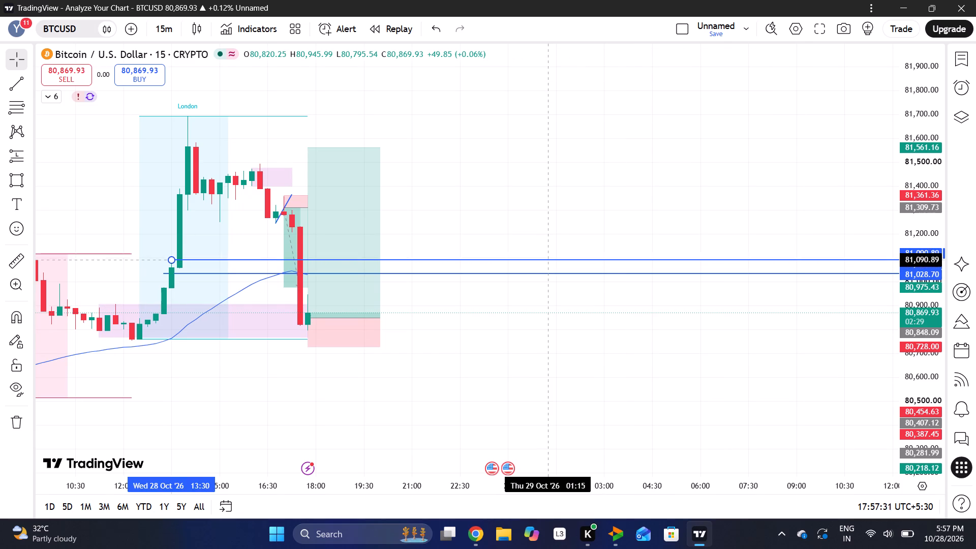
pyautogui.moveTo(551, 260); pyautogui.dragTo(551, 261)
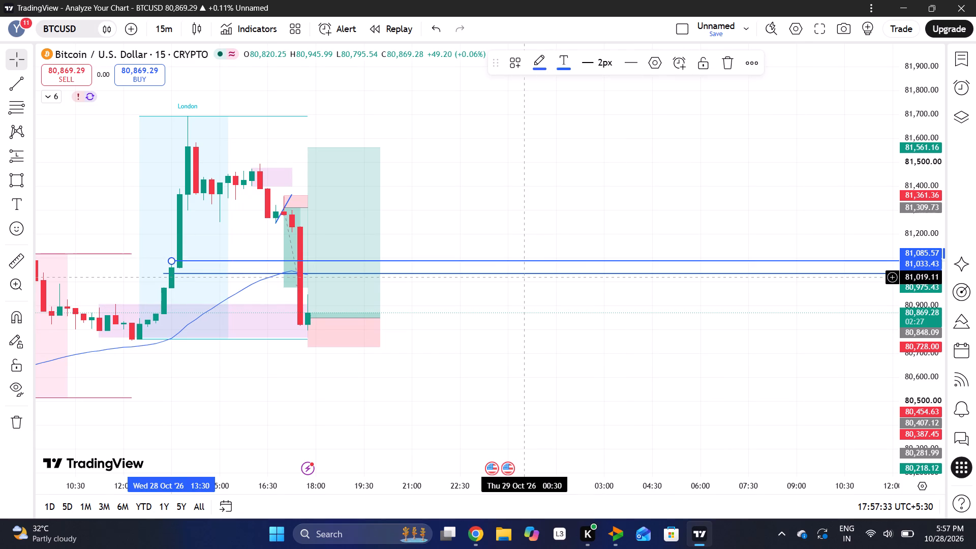
pyautogui.moveTo(524, 274); pyautogui.dragTo(528, 273)
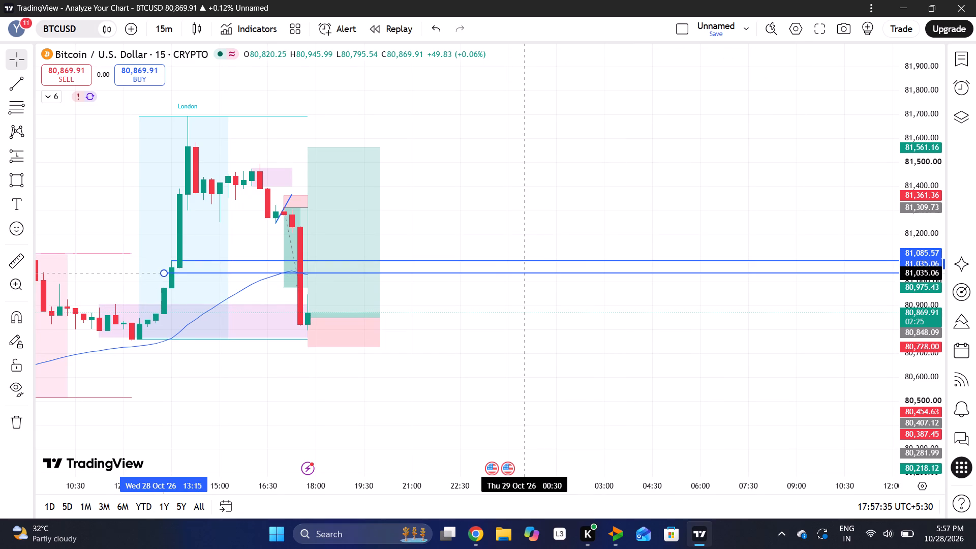
pyautogui.moveTo(528, 273); pyautogui.dragTo(529, 273)
pyautogui.click(568, 212)
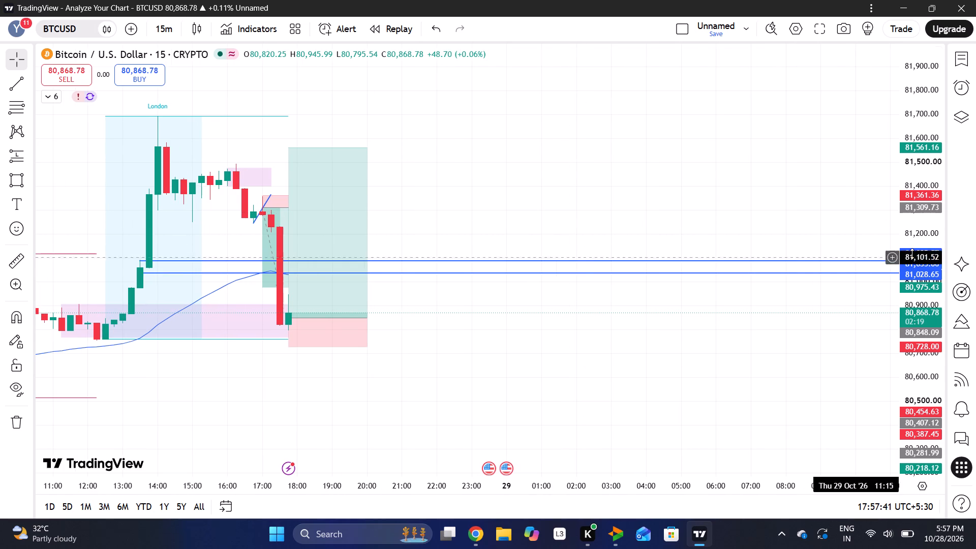
# Move the large long position box up to an entry of about 80,898.05, keeping its start at the latest 15-minute candle.
pyautogui.moveTo(914, 252); pyautogui.dragTo(825, 99)
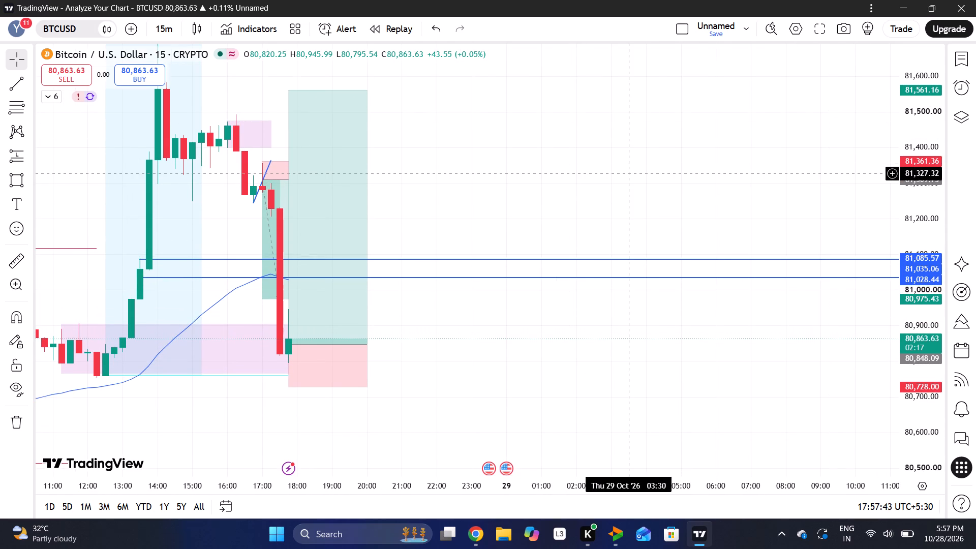
pyautogui.moveTo(630, 173); pyautogui.dragTo(768, 181)
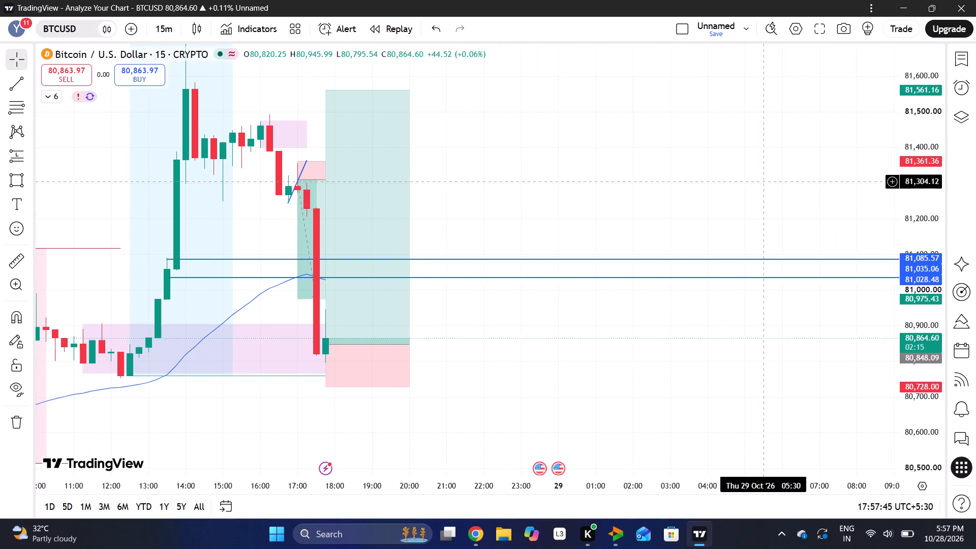
pyautogui.moveTo(768, 181); pyautogui.dragTo(769, 181)
pyautogui.moveTo(617, 233); pyautogui.dragTo(684, 235)
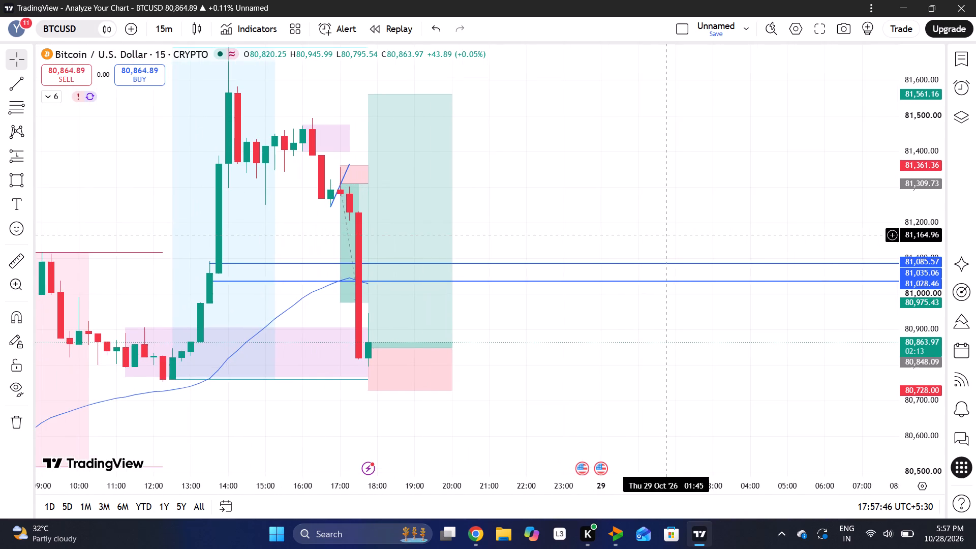
pyautogui.moveTo(684, 235); pyautogui.dragTo(712, 232)
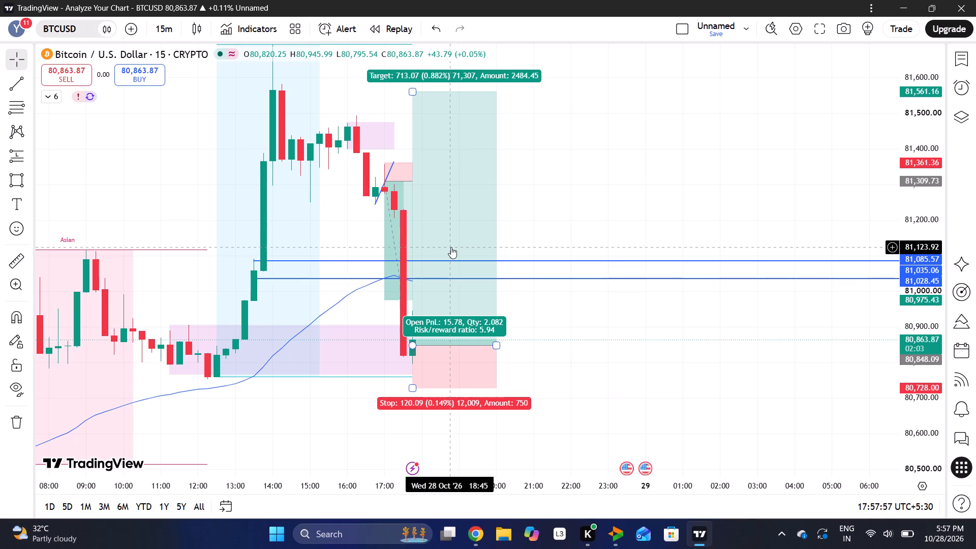
pyautogui.moveTo(451, 247); pyautogui.dragTo(492, 232)
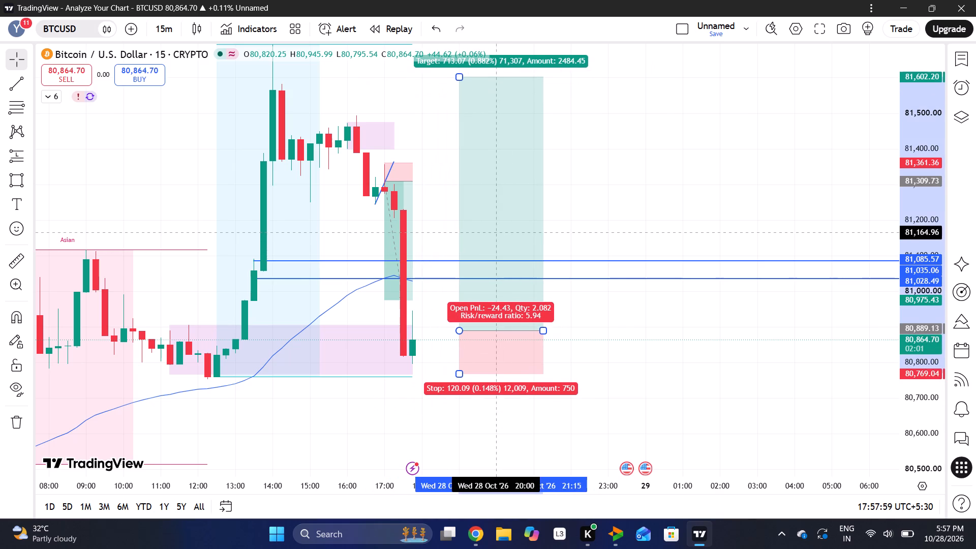
pyautogui.moveTo(492, 232); pyautogui.dragTo(450, 229)
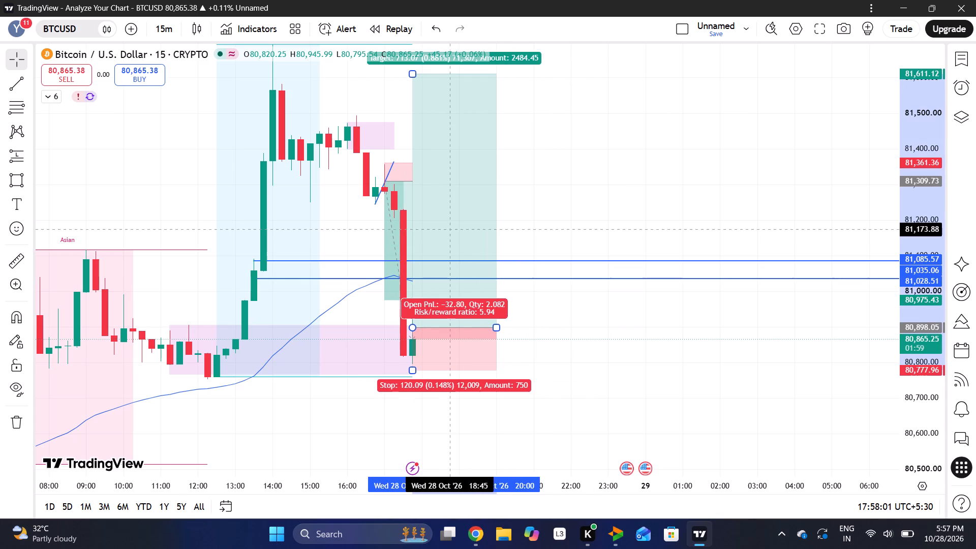
pyautogui.moveTo(450, 229); pyautogui.dragTo(451, 229)
pyautogui.click(517, 222)
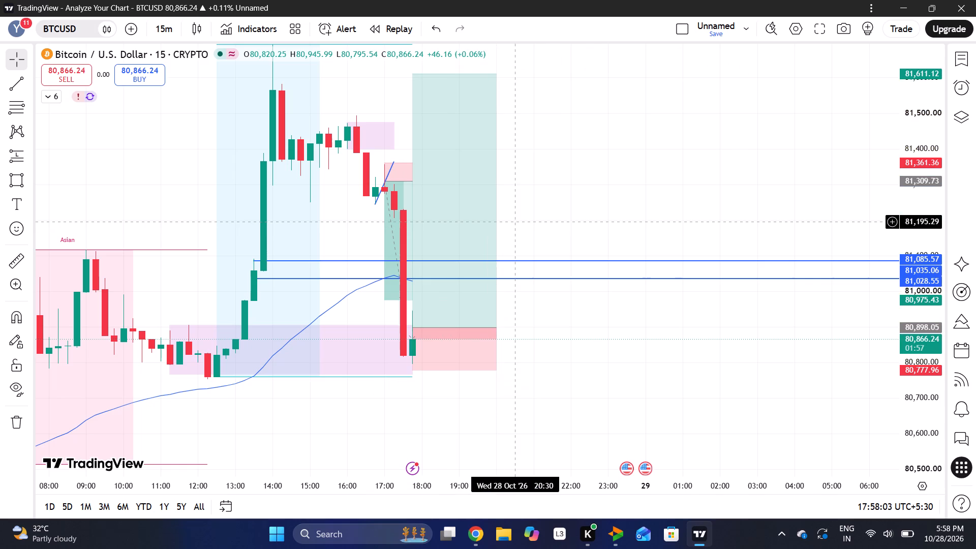
# Switch the BTCUSD chart interval back to 5 minutes.
pyautogui.moveTo(550, 222); pyautogui.dragTo(591, 231)
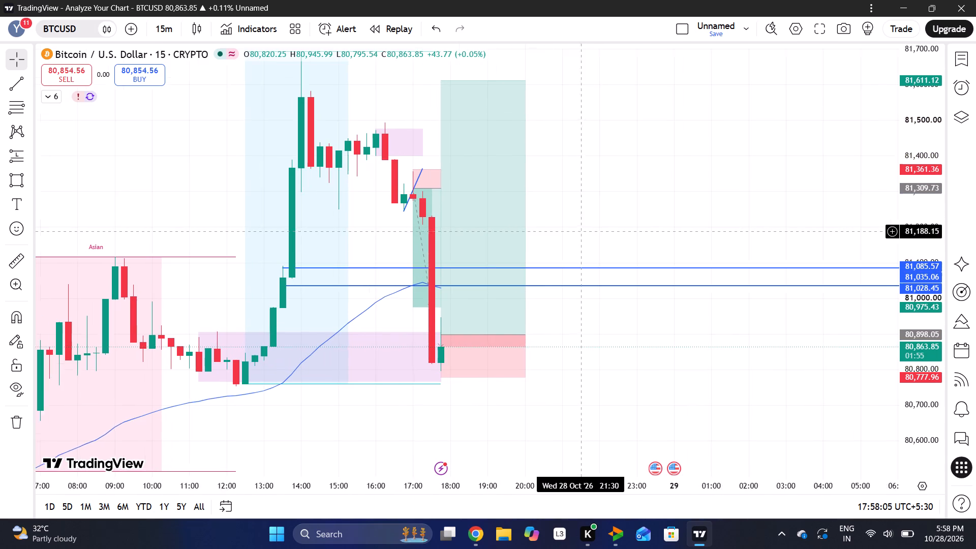
pyautogui.moveTo(591, 231); pyautogui.dragTo(593, 231)
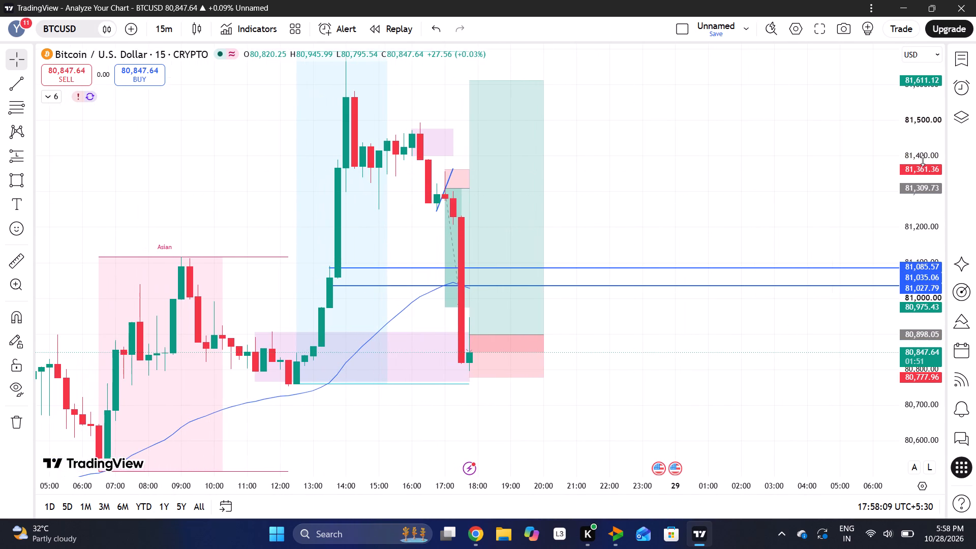
pyautogui.click(156, 26)
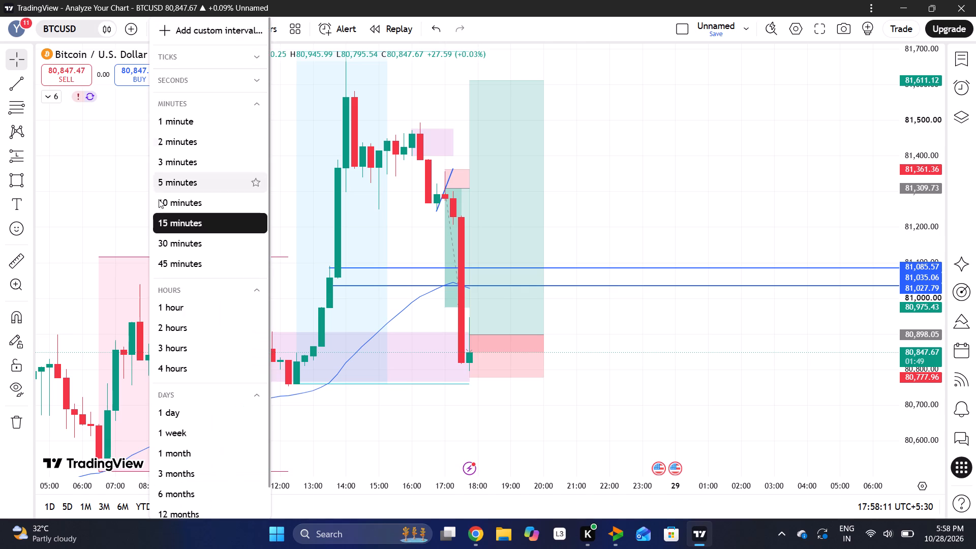
pyautogui.click(159, 186)
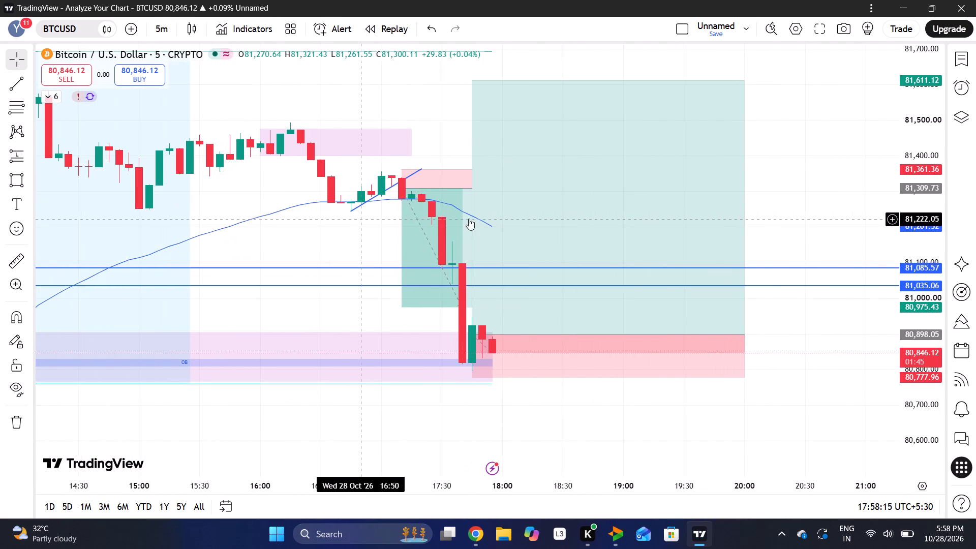
# Examine BTCUSD 5-minute price action around the moved long position, the order block in the purple zone and the two blue lines.
pyautogui.moveTo(910, 198); pyautogui.dragTo(896, 243)
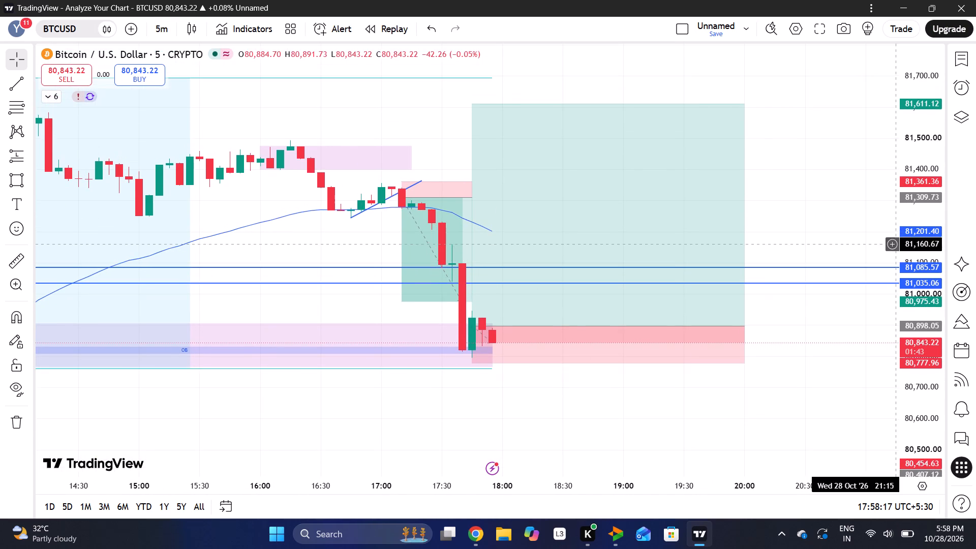
pyautogui.moveTo(722, 404); pyautogui.dragTo(740, 393)
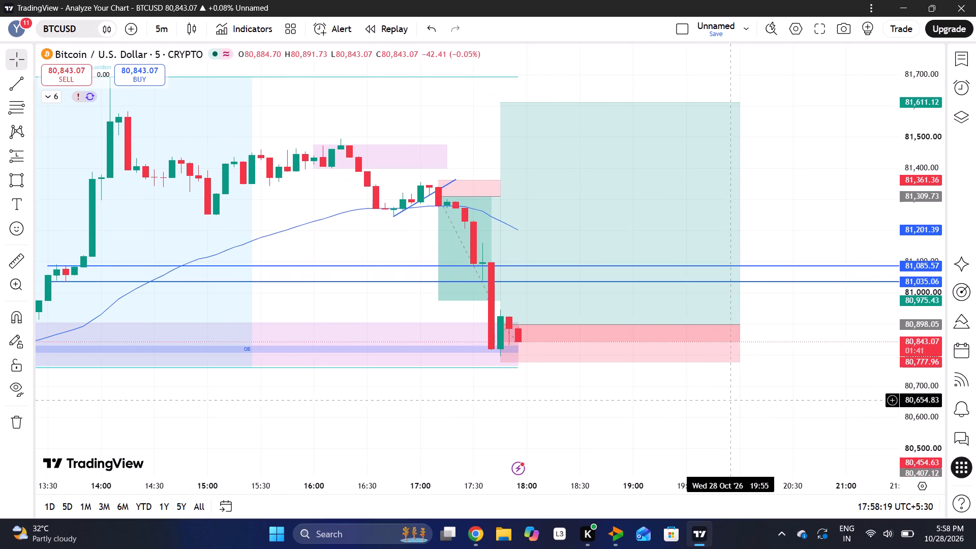
pyautogui.moveTo(740, 393); pyautogui.dragTo(753, 363)
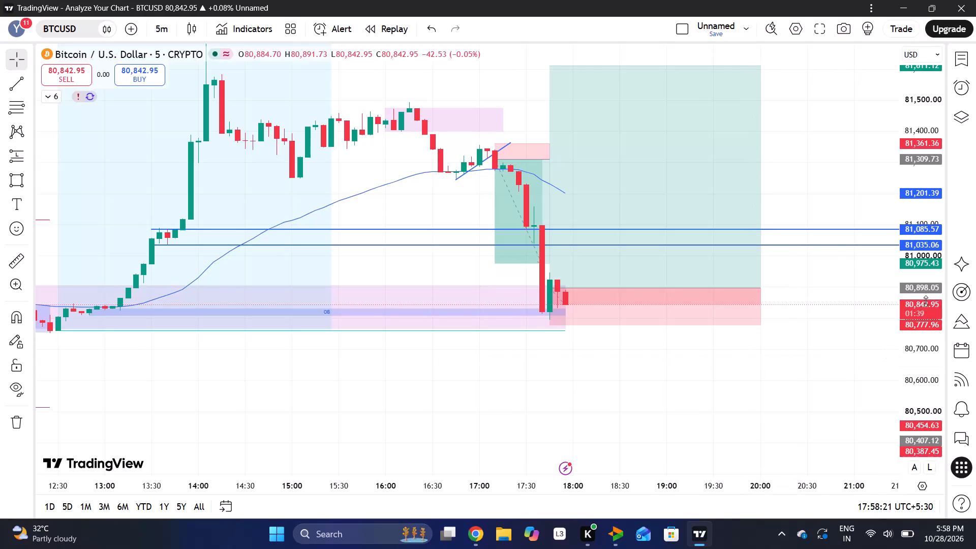
pyautogui.moveTo(924, 300); pyautogui.dragTo(913, 338)
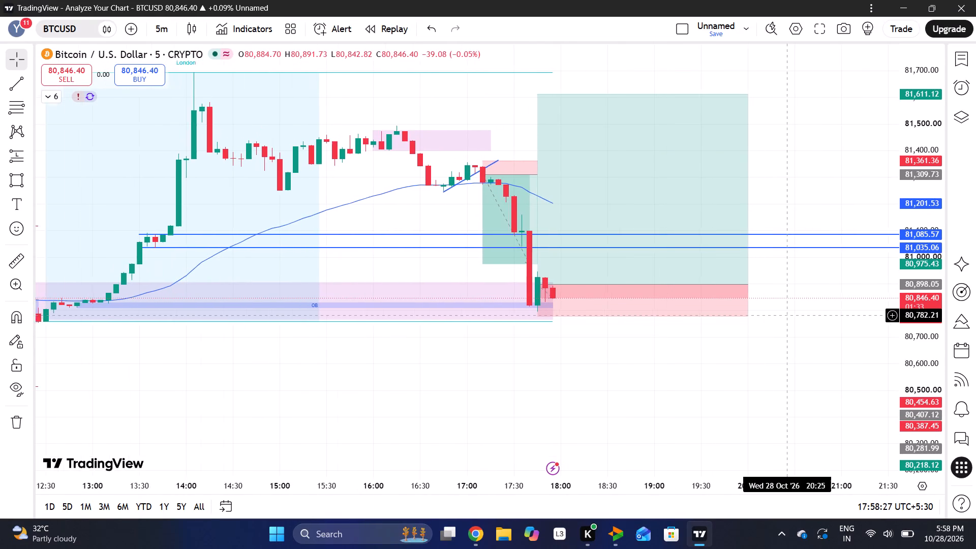
pyautogui.moveTo(787, 315); pyautogui.dragTo(644, 385)
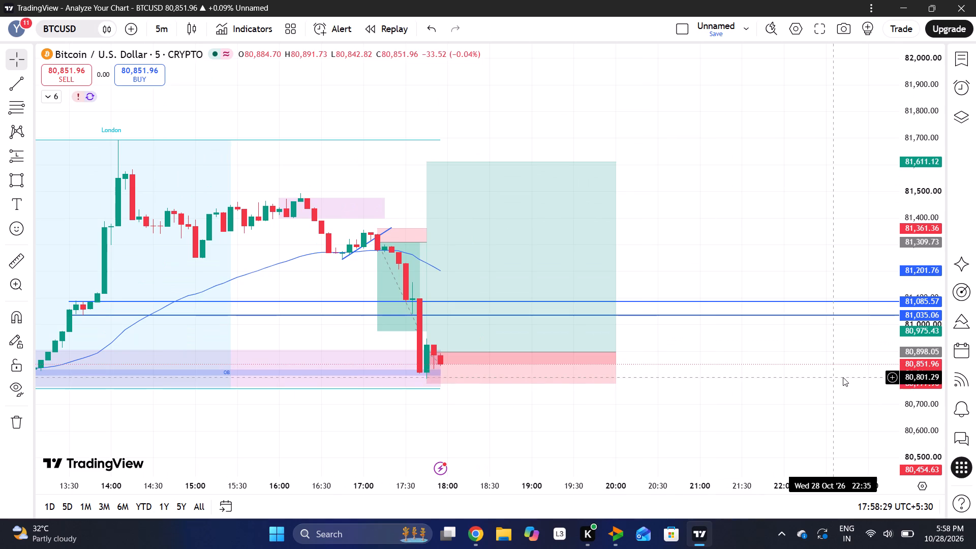
pyautogui.moveTo(904, 358); pyautogui.dragTo(865, 256)
pyautogui.moveTo(734, 388); pyautogui.dragTo(776, 329)
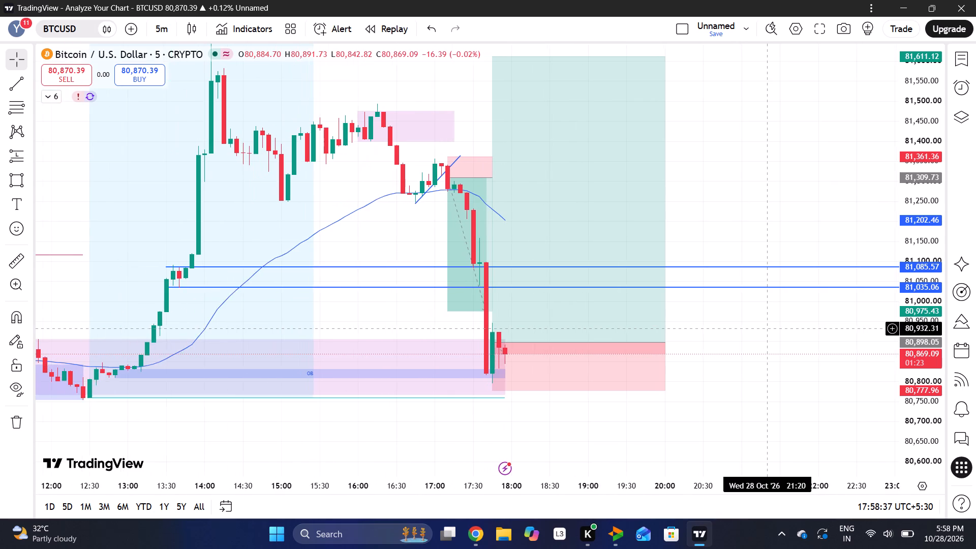
pyautogui.moveTo(924, 292); pyautogui.dragTo(924, 282)
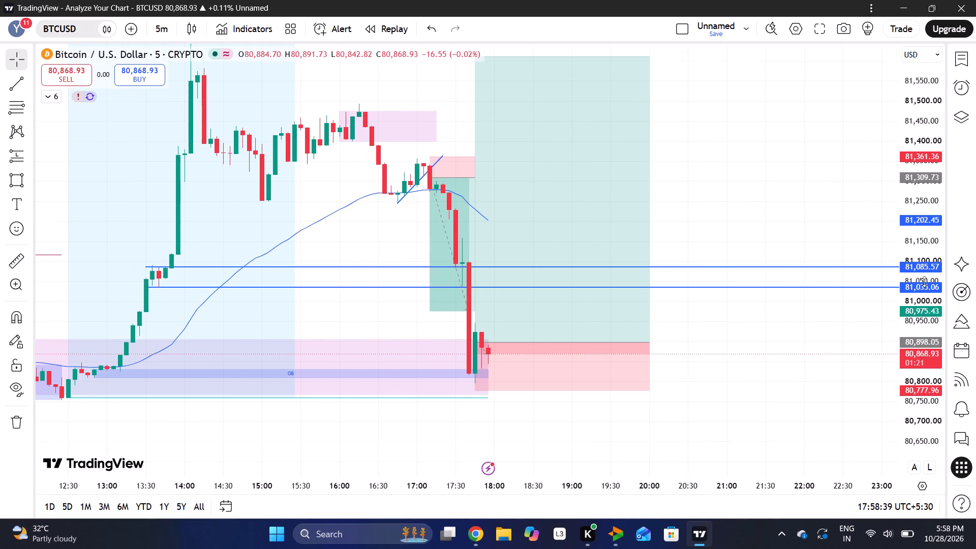
pyautogui.moveTo(924, 282); pyautogui.dragTo(922, 247)
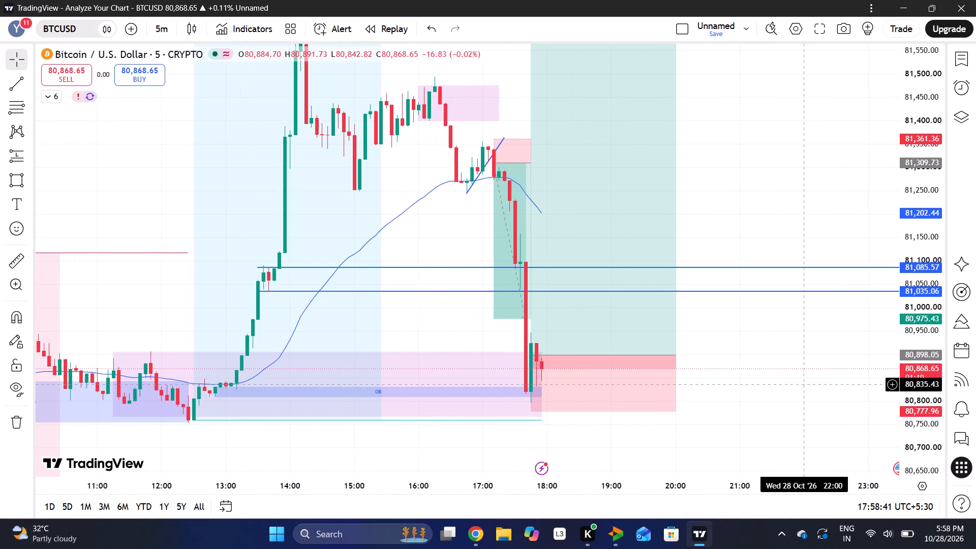
pyautogui.moveTo(923, 306); pyautogui.dragTo(907, 395)
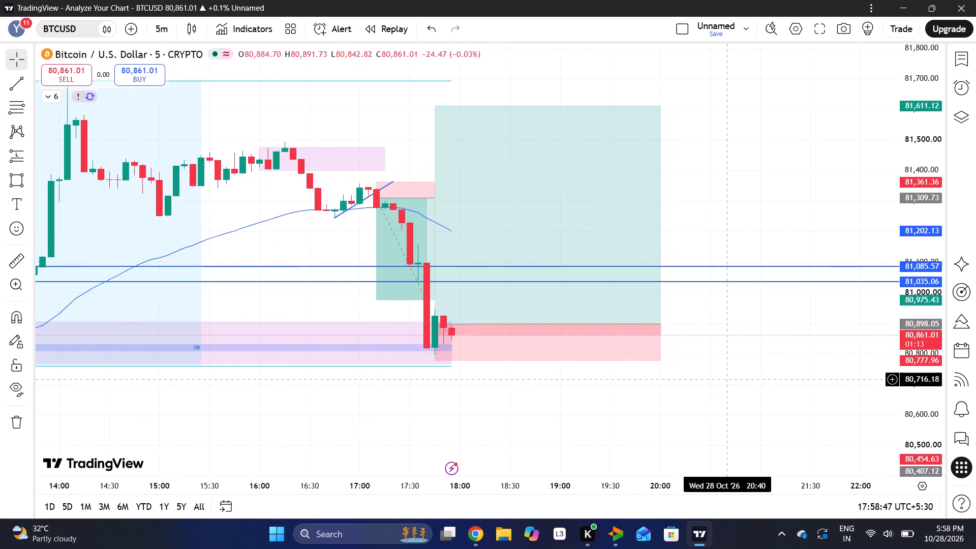
pyautogui.moveTo(913, 344); pyautogui.dragTo(863, 239)
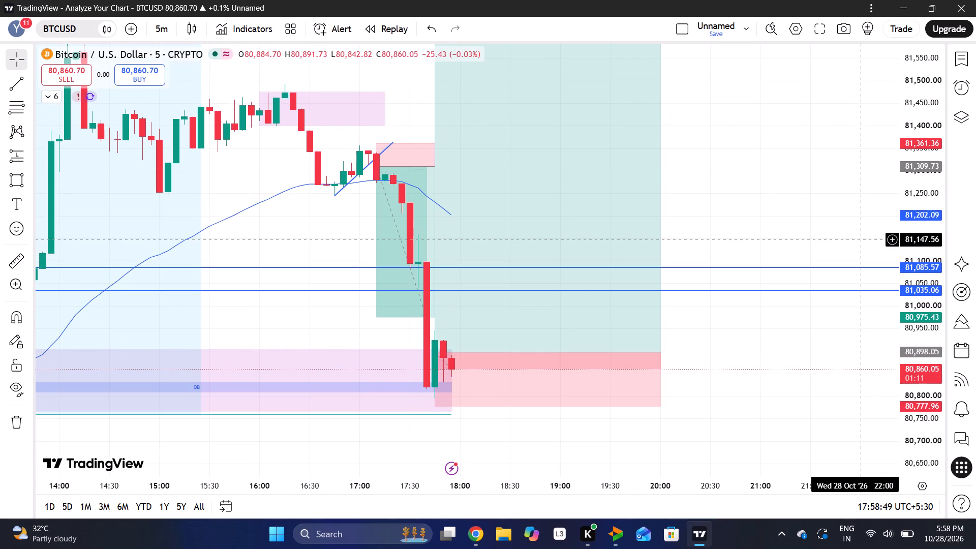
pyautogui.moveTo(863, 239); pyautogui.dragTo(860, 250)
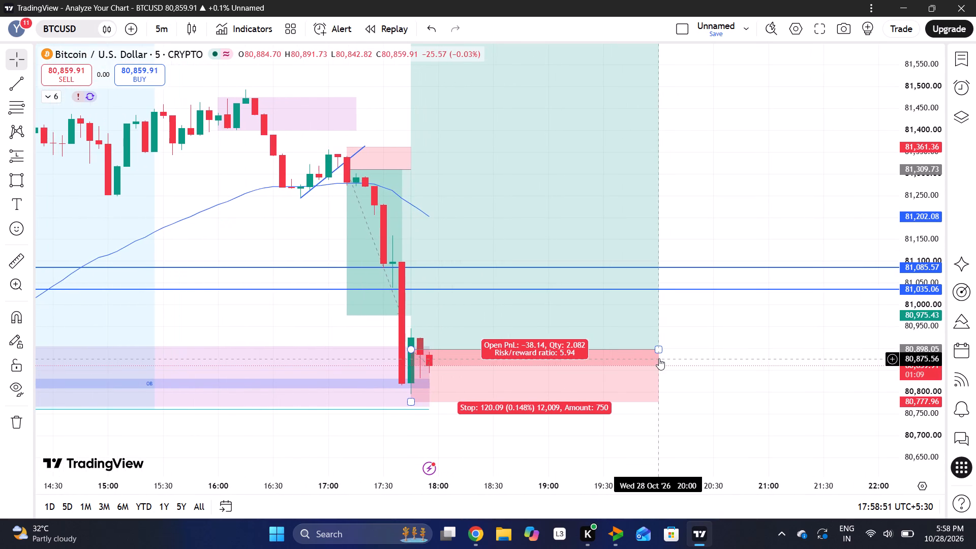
# Examine BTCUSD 5-minute price action around the purple zone, the order block, the two blue lines and the long position box.
pyautogui.moveTo(710, 348); pyautogui.dragTo(899, 318)
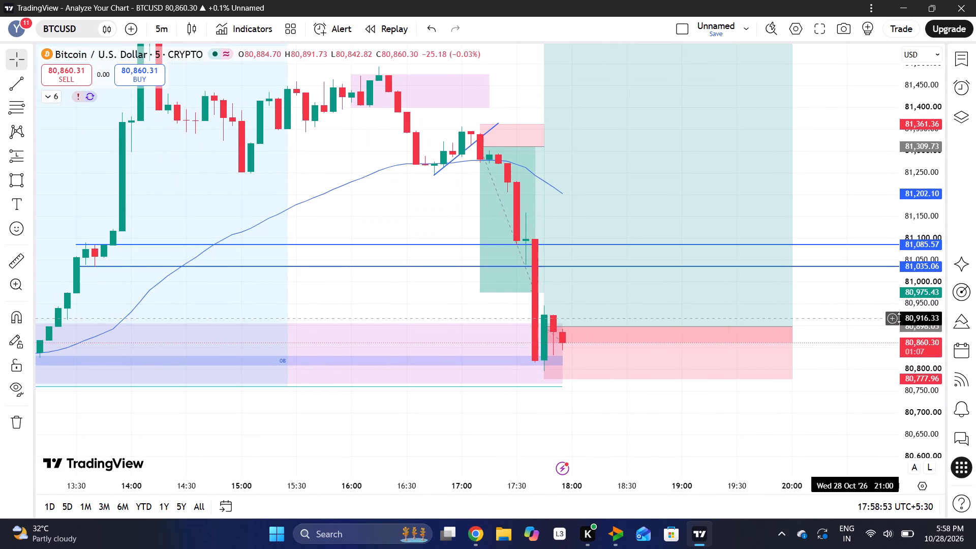
pyautogui.moveTo(454, 394); pyautogui.dragTo(588, 388)
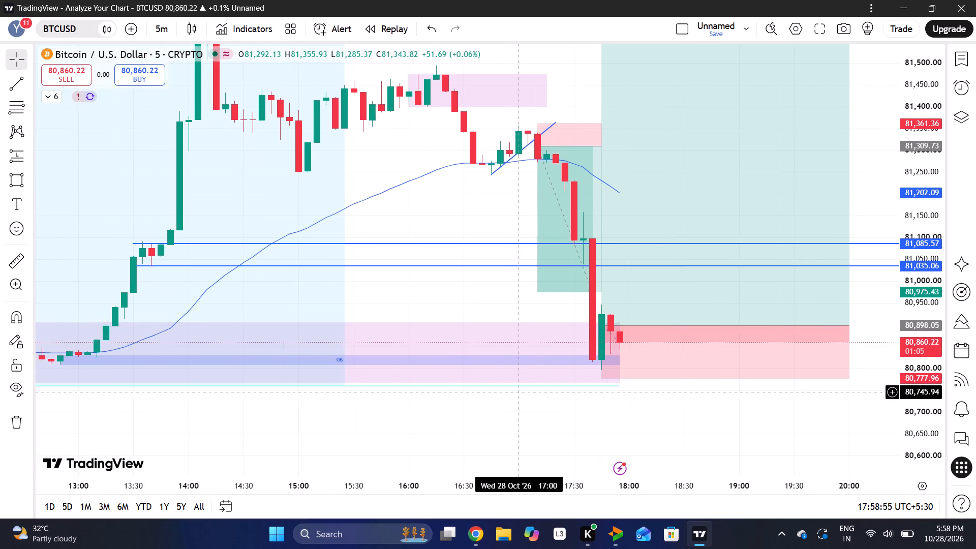
pyautogui.moveTo(588, 388); pyautogui.dragTo(791, 373)
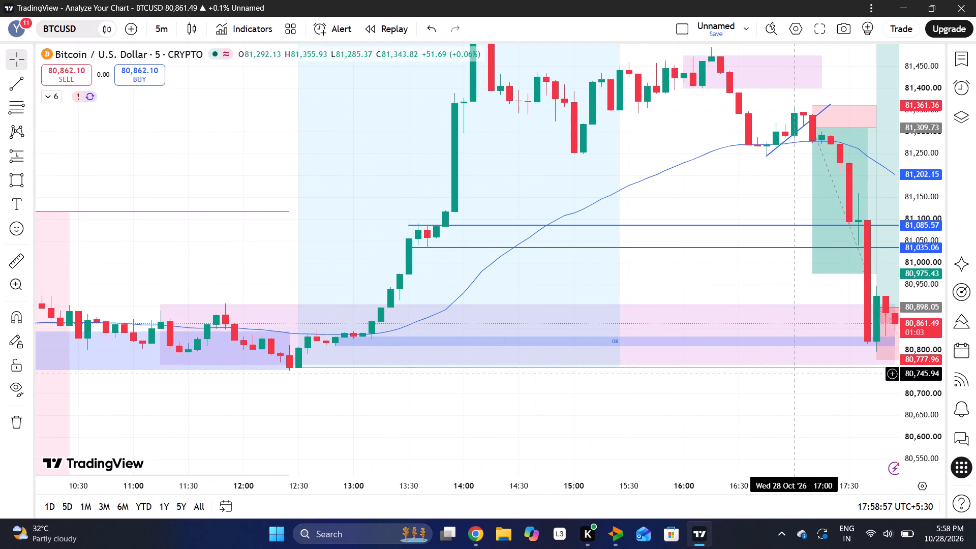
pyautogui.moveTo(791, 373); pyautogui.dragTo(837, 382)
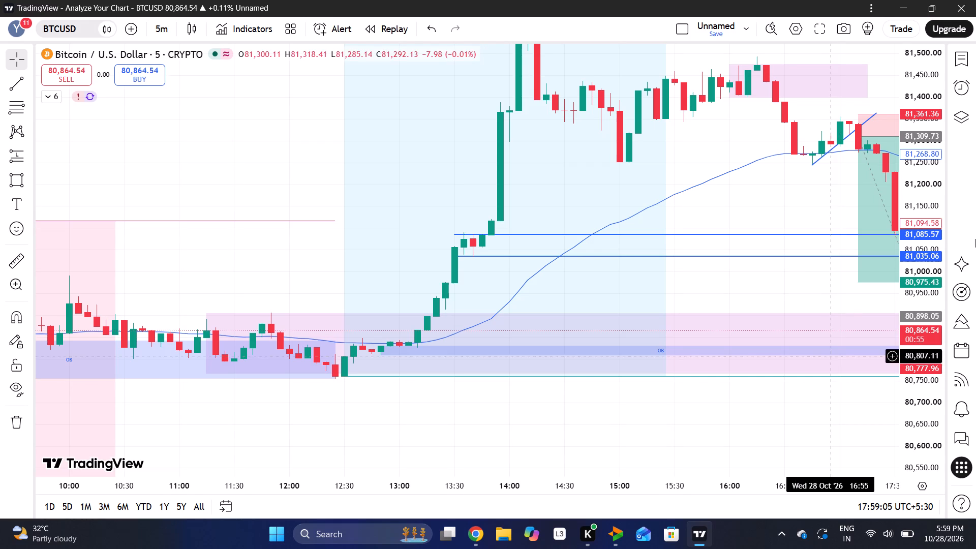
pyautogui.click(937, 310)
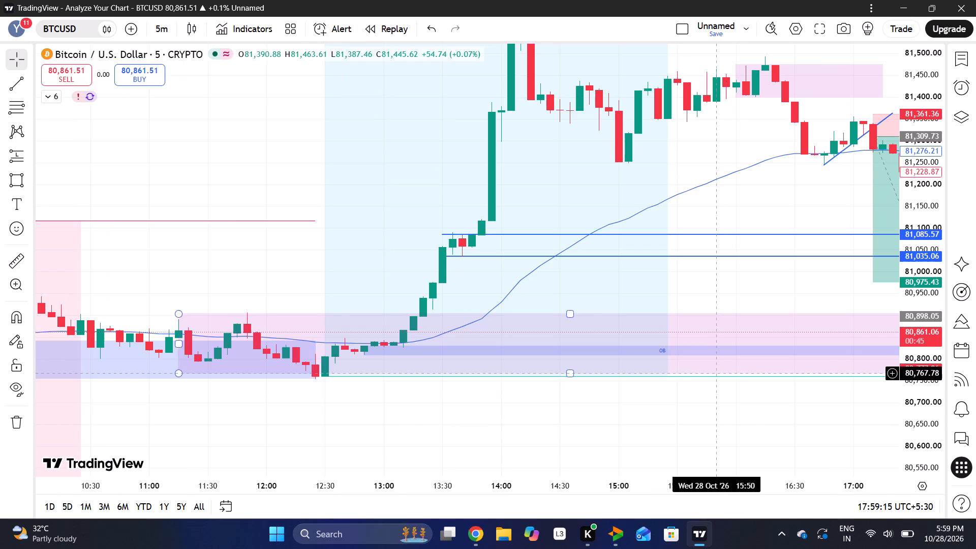
pyautogui.moveTo(712, 392); pyautogui.dragTo(435, 398)
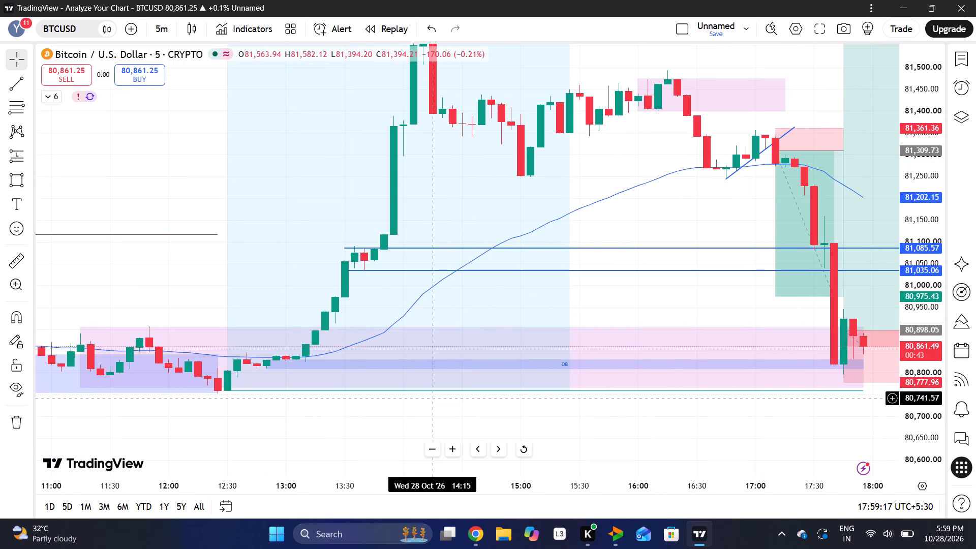
pyautogui.moveTo(593, 428); pyautogui.dragTo(288, 474)
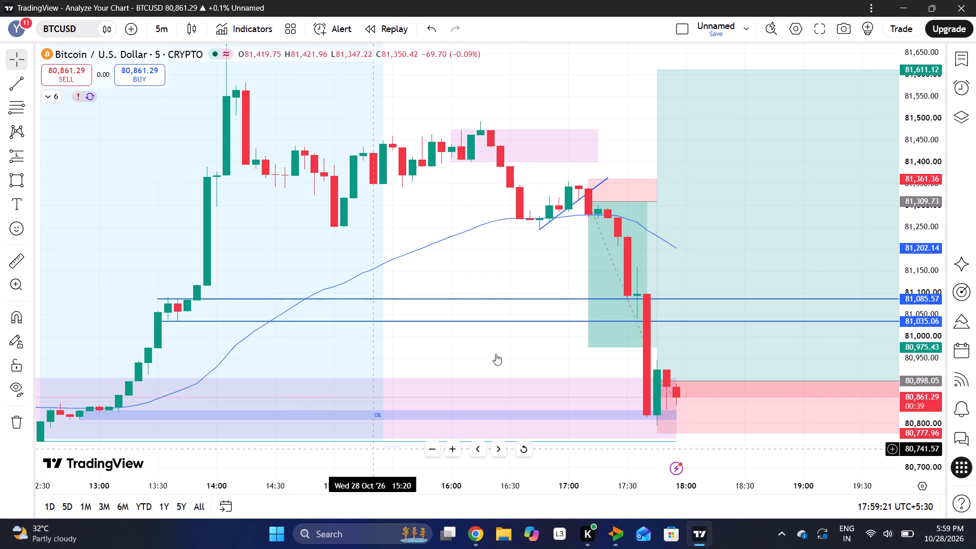
pyautogui.moveTo(506, 363); pyautogui.dragTo(315, 302)
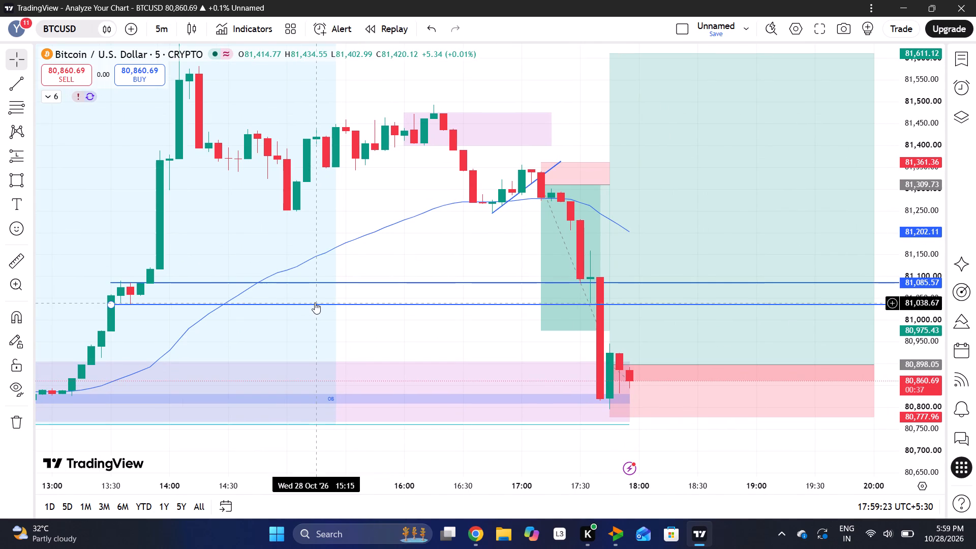
pyautogui.moveTo(456, 351); pyautogui.dragTo(276, 278)
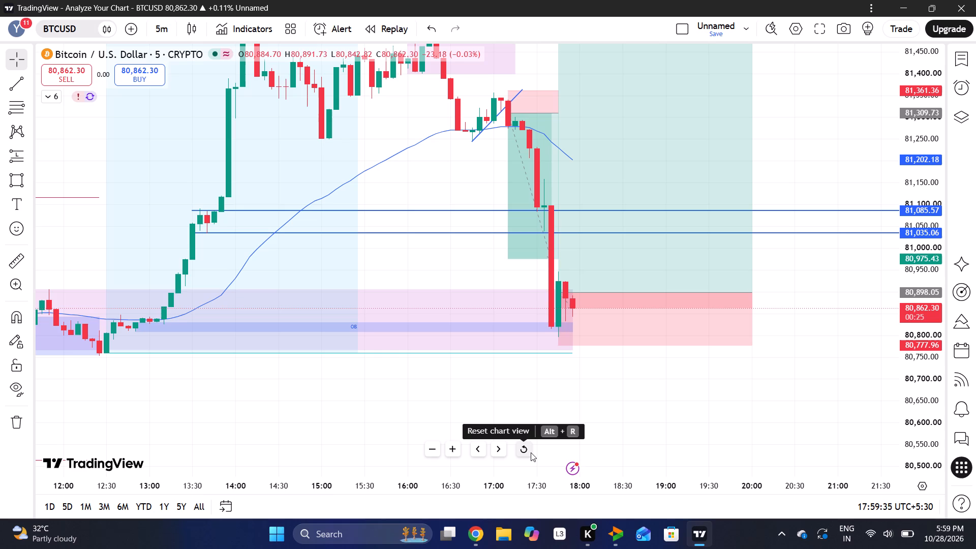
# Switch the BTCUSD chart interval to 1 minute.
pyautogui.click(160, 22)
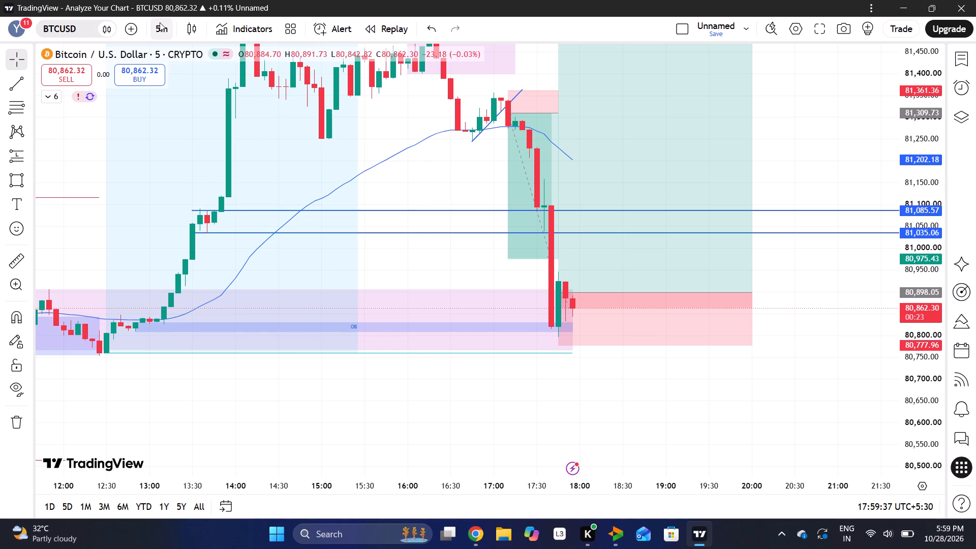
pyautogui.click(176, 127)
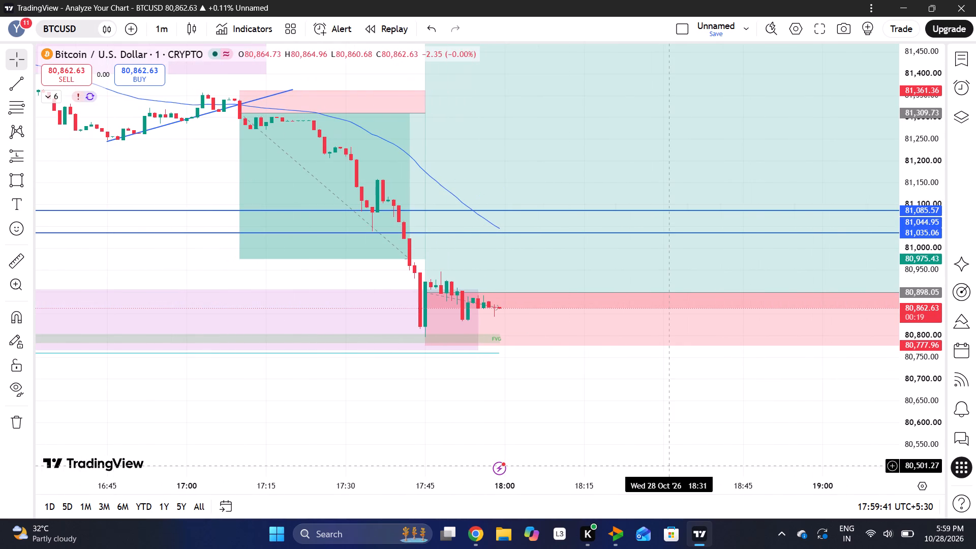
# Draw a descending trend line over the recent 1-minute highs, from 80,945.24 at 17:48 down to about 80,826 near 18:06.
pyautogui.moveTo(948, 418); pyautogui.dragTo(941, 416)
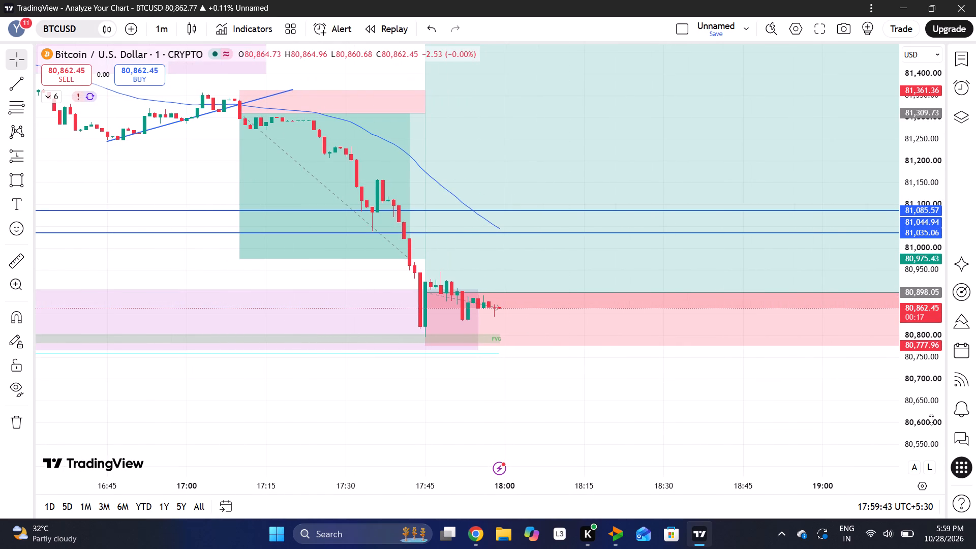
pyautogui.moveTo(931, 419); pyautogui.dragTo(960, 219)
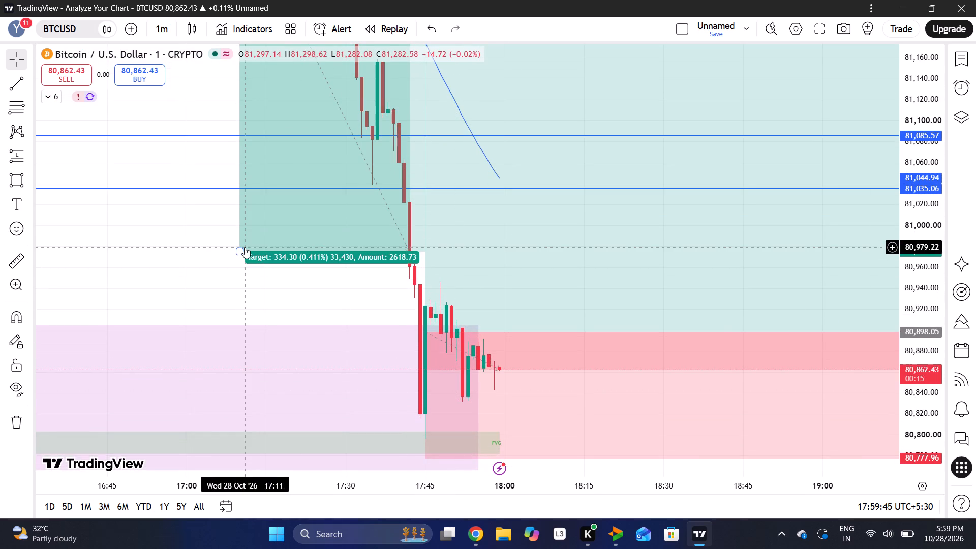
pyautogui.moveTo(259, 313); pyautogui.dragTo(163, 205)
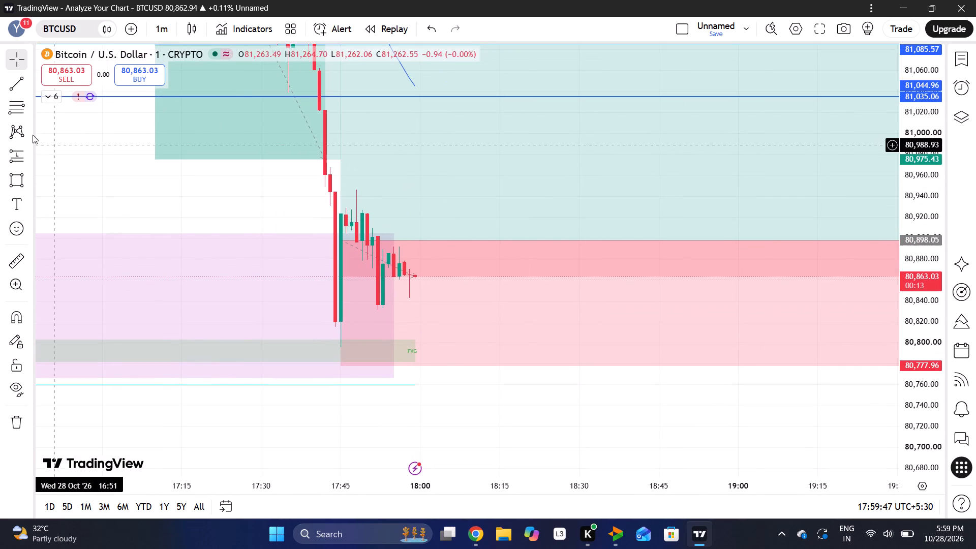
pyautogui.click(19, 77)
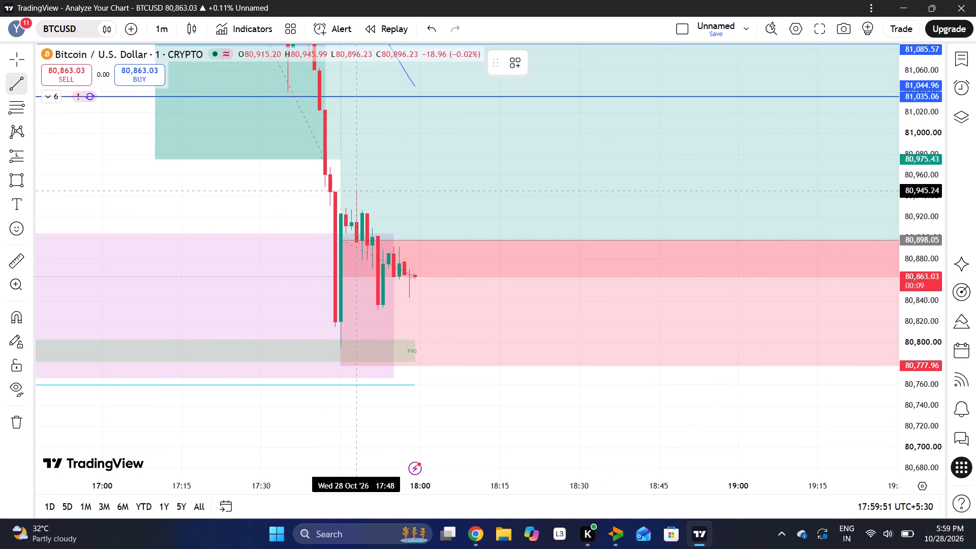
pyautogui.moveTo(356, 190); pyautogui.dragTo(441, 314)
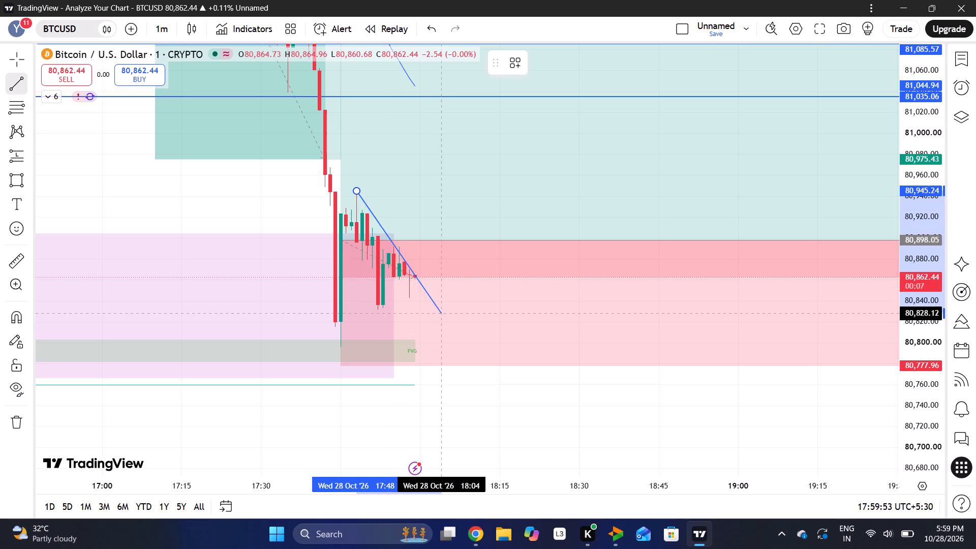
pyautogui.moveTo(441, 314); pyautogui.dragTo(452, 315)
pyautogui.click(452, 315)
pyautogui.click(288, 178)
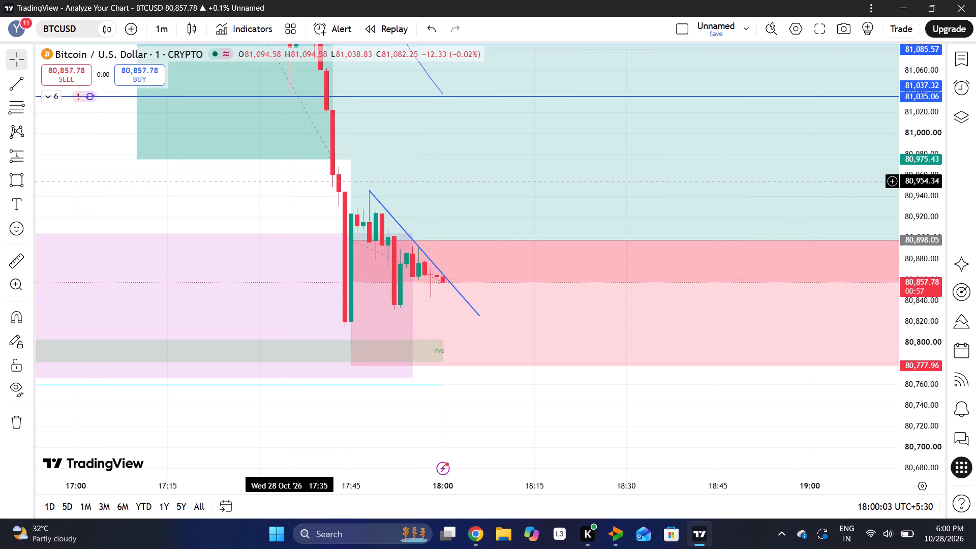
# Watch 1-minute BTCUSD price action against the descending trend line and the long position's stop, dismissing the upgrade advertisement.
pyautogui.moveTo(290, 181); pyautogui.dragTo(271, 176)
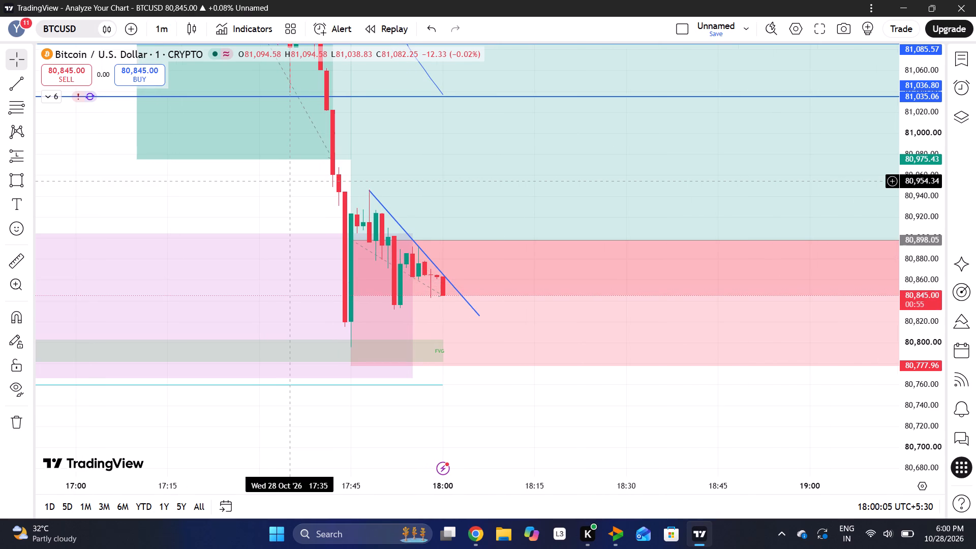
pyautogui.moveTo(271, 176); pyautogui.dragTo(174, 165)
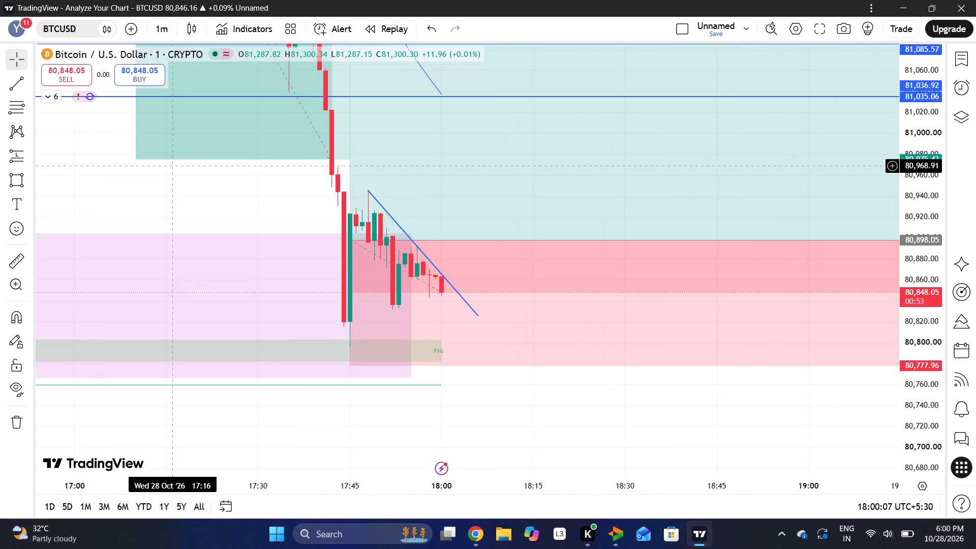
pyautogui.moveTo(229, 181); pyautogui.dragTo(111, 165)
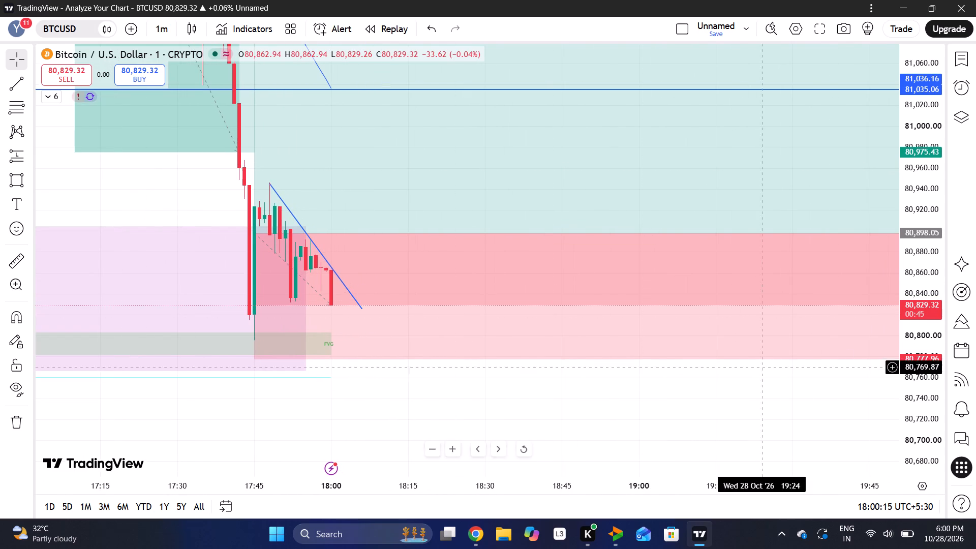
pyautogui.moveTo(906, 219); pyautogui.dragTo(880, 295)
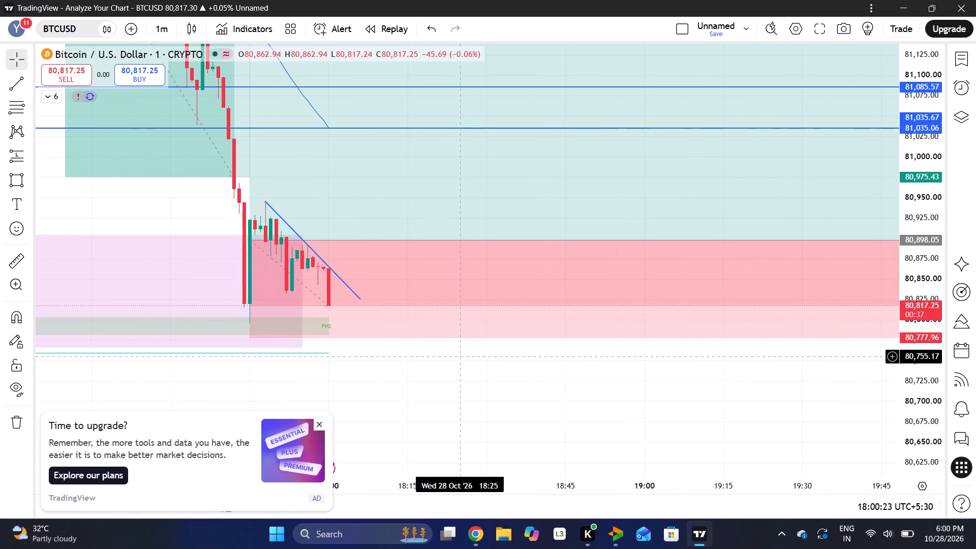
pyautogui.click(317, 425)
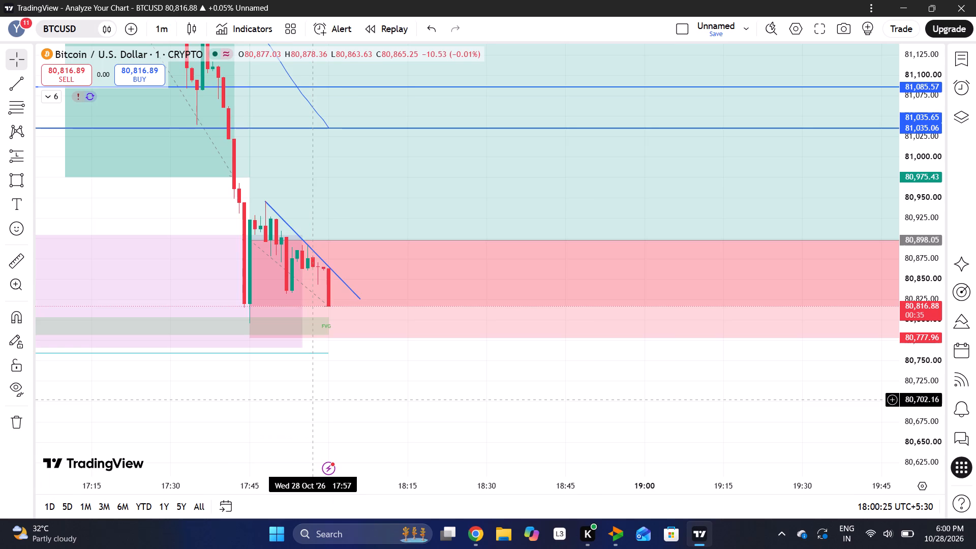
pyautogui.moveTo(312, 400); pyautogui.dragTo(472, 419)
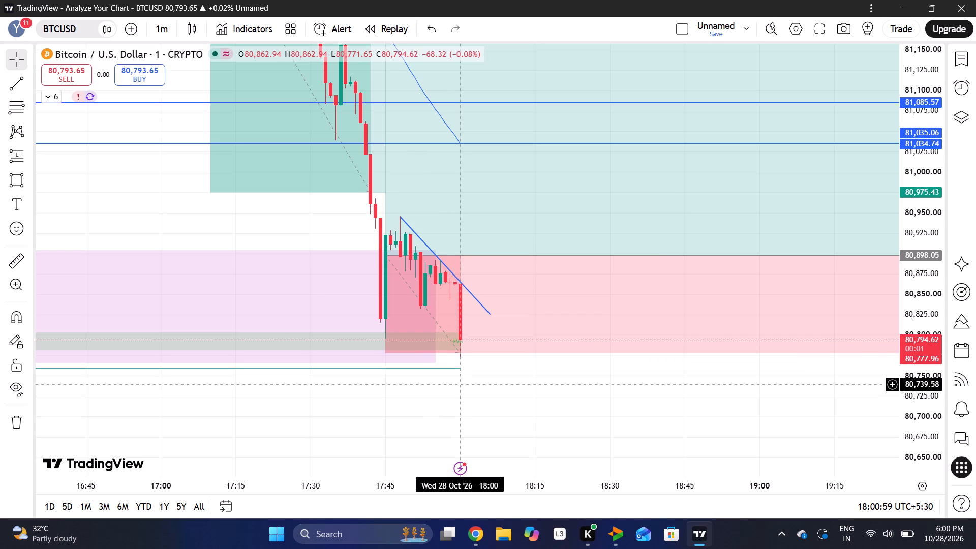
# Check BTCUSD on the 15-minute interval.
pyautogui.click(152, 23)
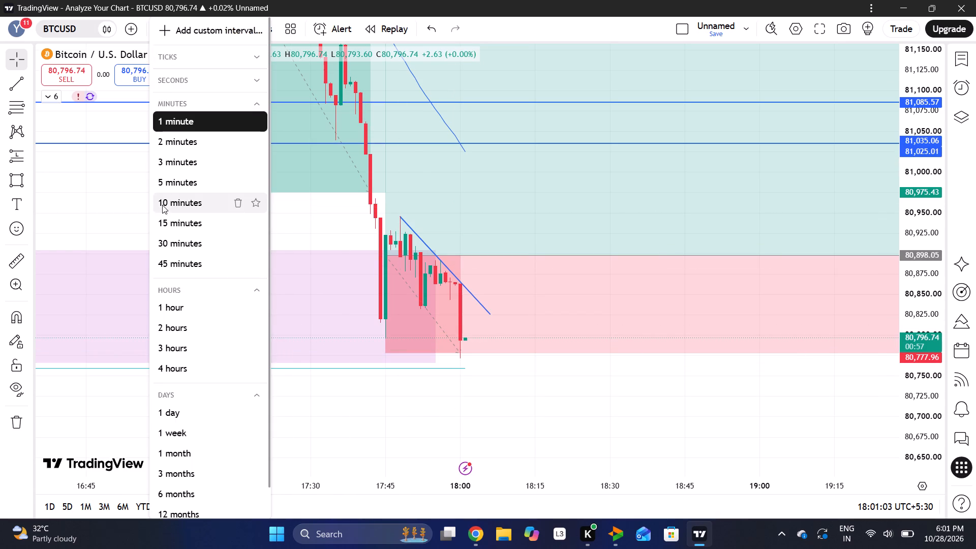
pyautogui.click(166, 220)
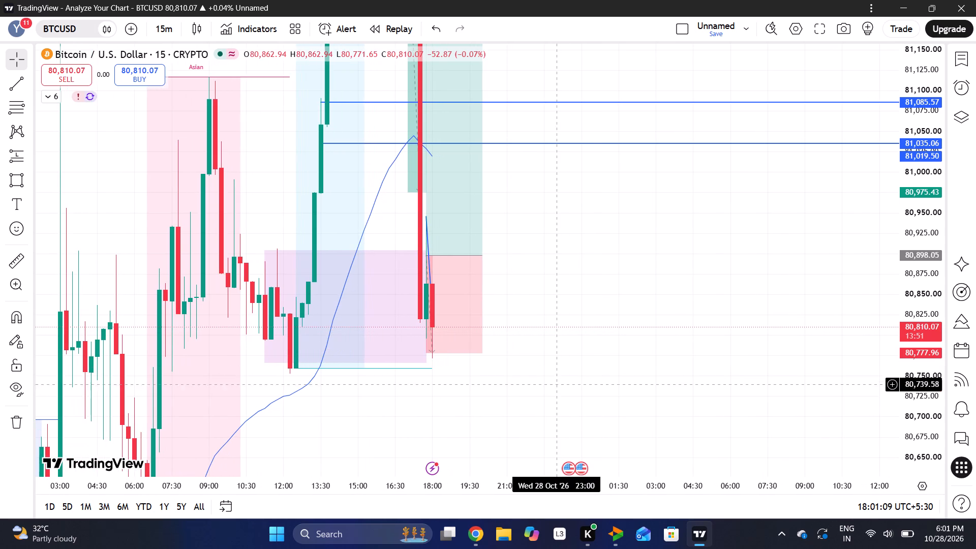
# Switch to Delta Exchange and open the BTCUSD Bitcoin Perpetual futures contract in place of XAUTUSD.
pyautogui.click(613, 540)
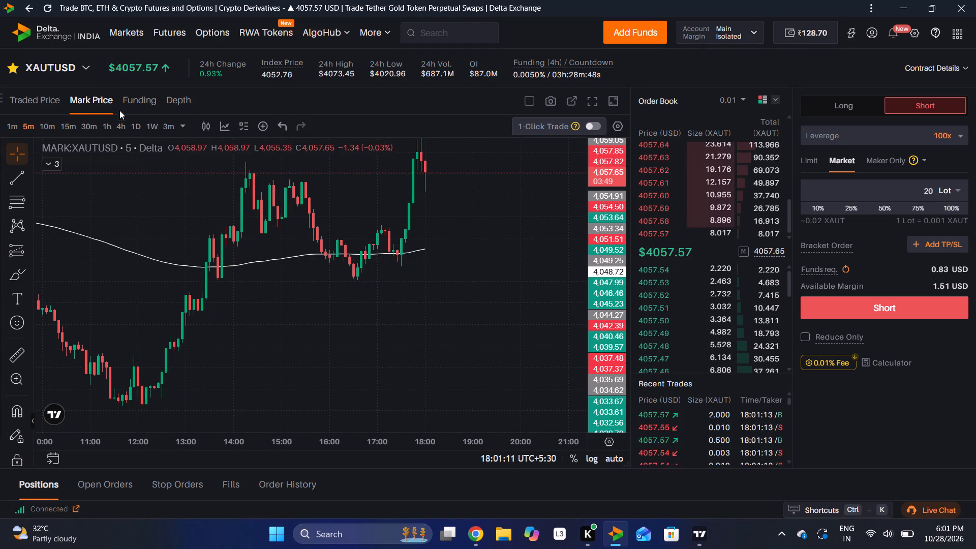
pyautogui.click(84, 73)
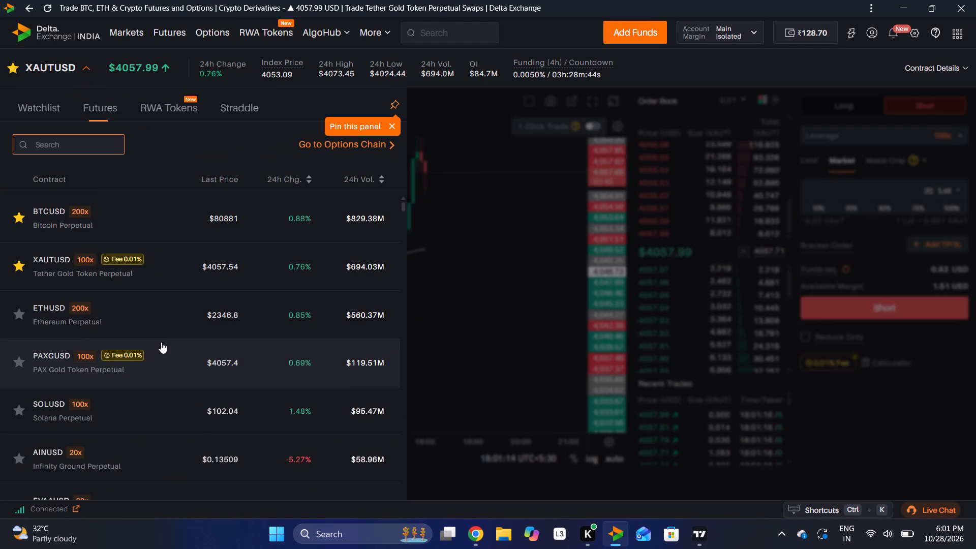
pyautogui.click(134, 223)
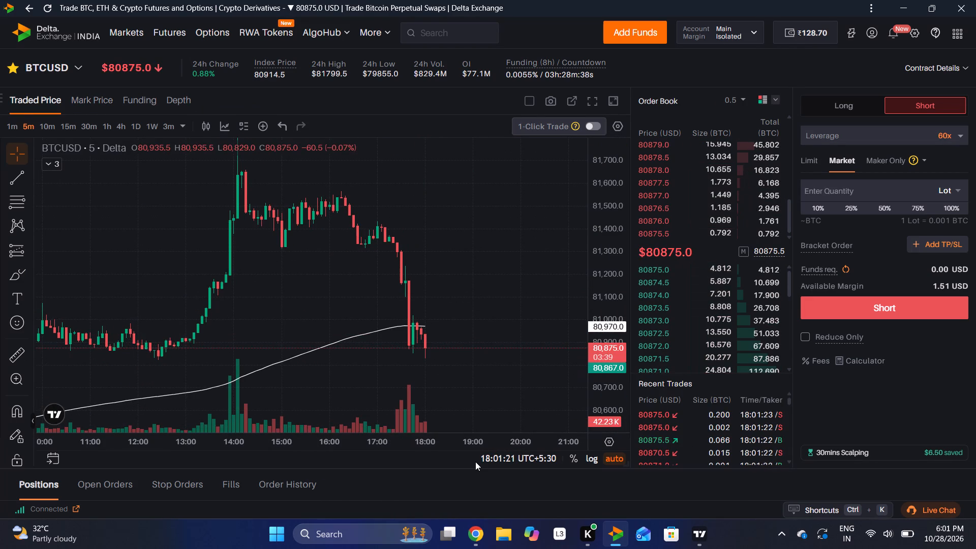
# Return to TradingView and set the BTCUSD chart interval to 1 minute.
pyautogui.click(699, 546)
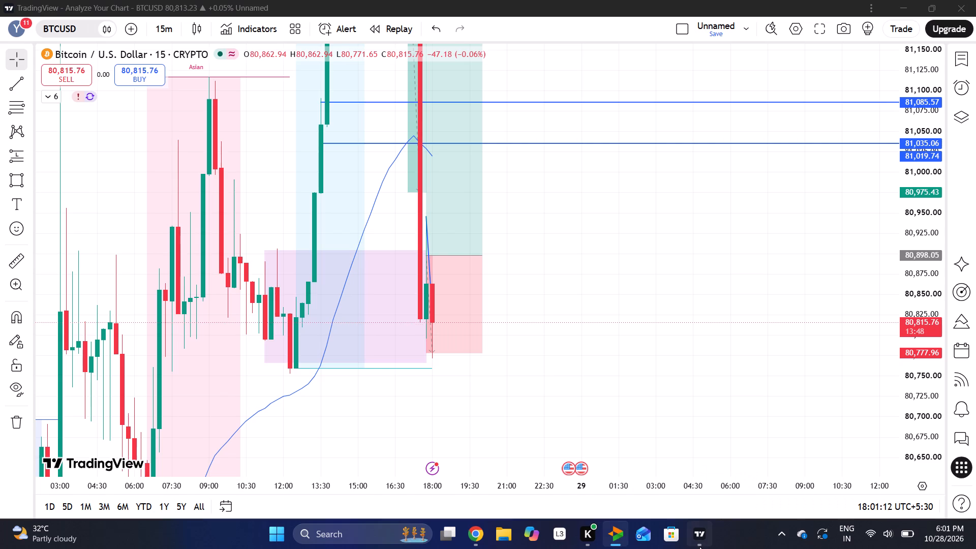
pyautogui.click(167, 30)
pyautogui.click(185, 123)
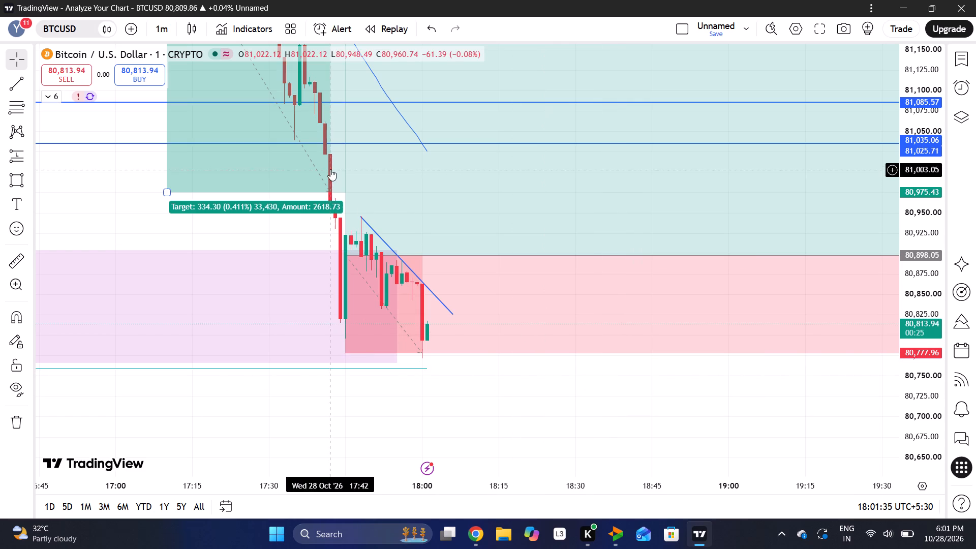
# Switch to Delta Exchange and buy 1 lot of BTCUSD at market with 60x leverage.
pyautogui.click(618, 532)
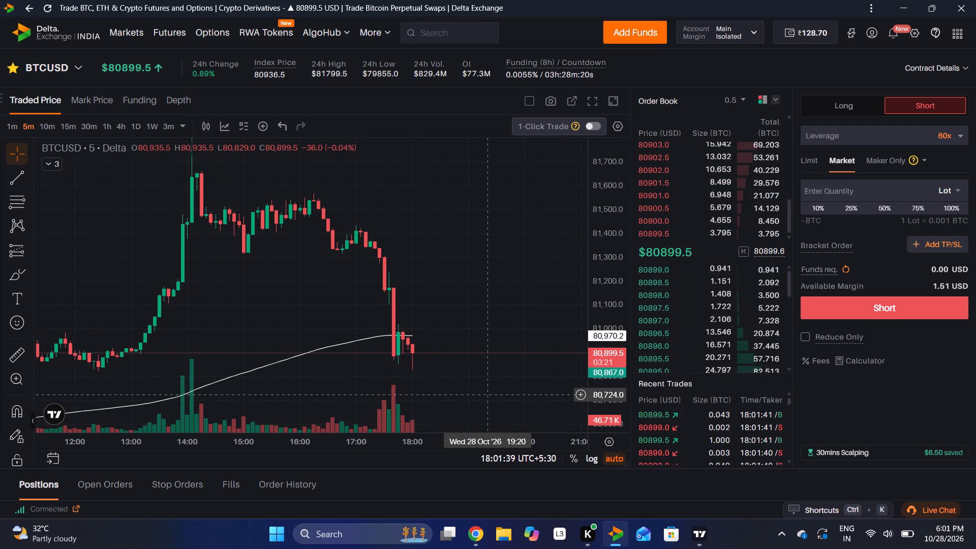
pyautogui.click(846, 201)
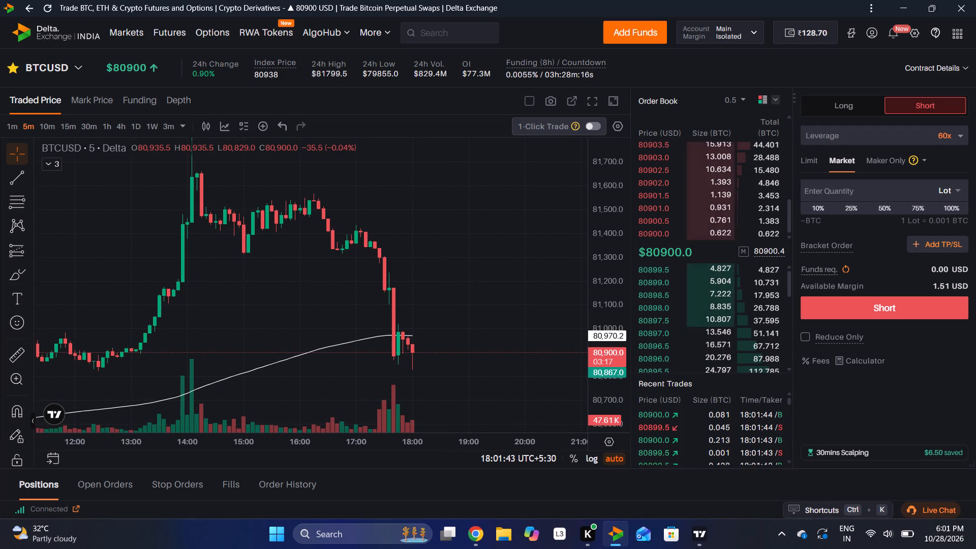
pyautogui.click(848, 188)
pyautogui.press('2')
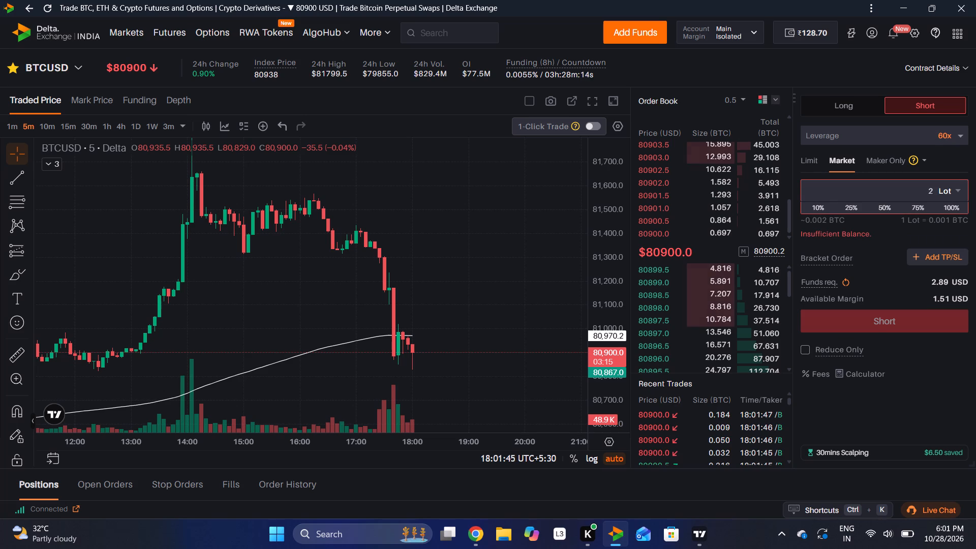
pyautogui.press('BackSpace')
pyautogui.press('1')
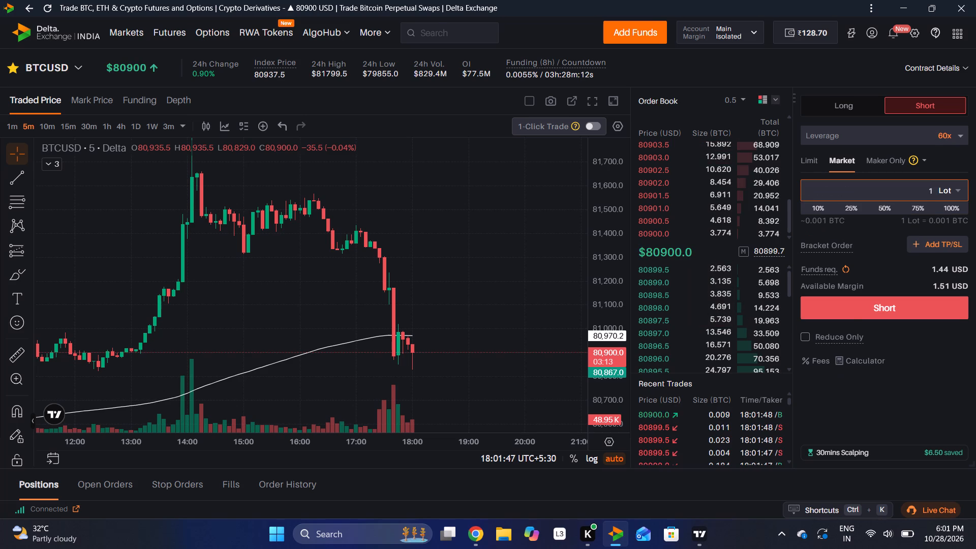
pyautogui.click(855, 304)
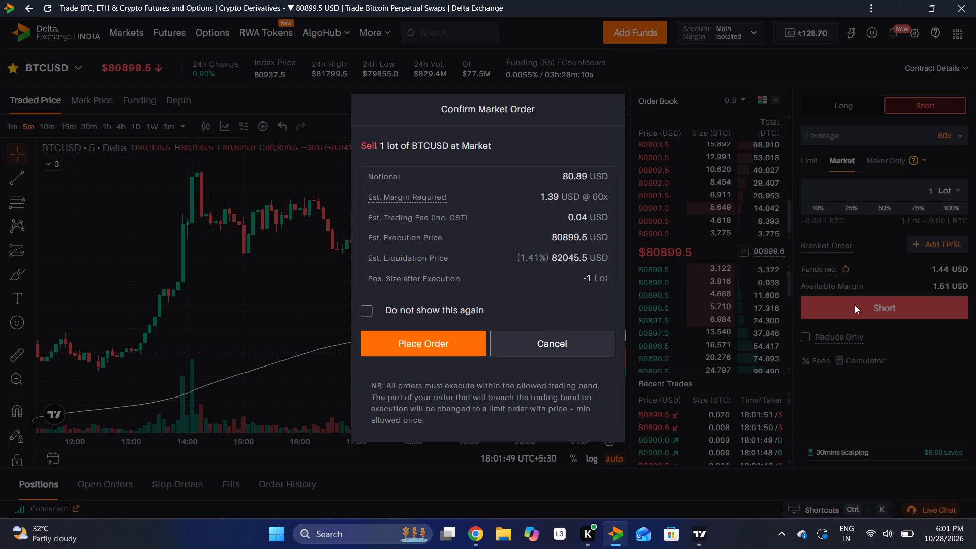
pyautogui.click(596, 337)
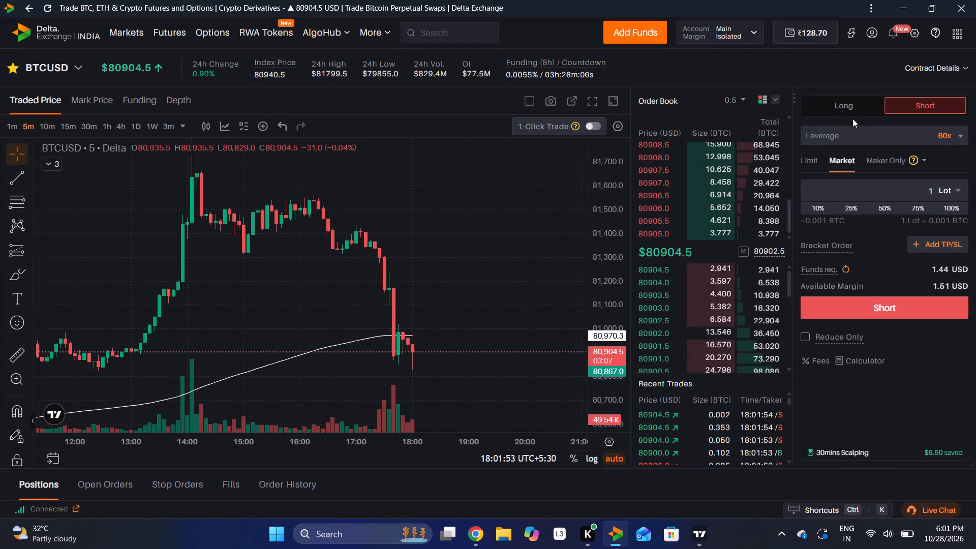
pyautogui.click(855, 102)
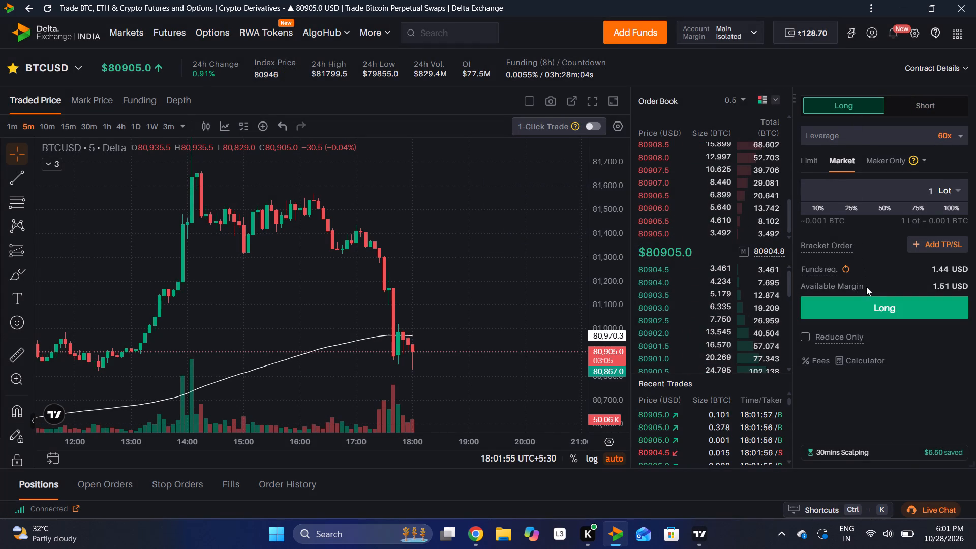
pyautogui.click(863, 303)
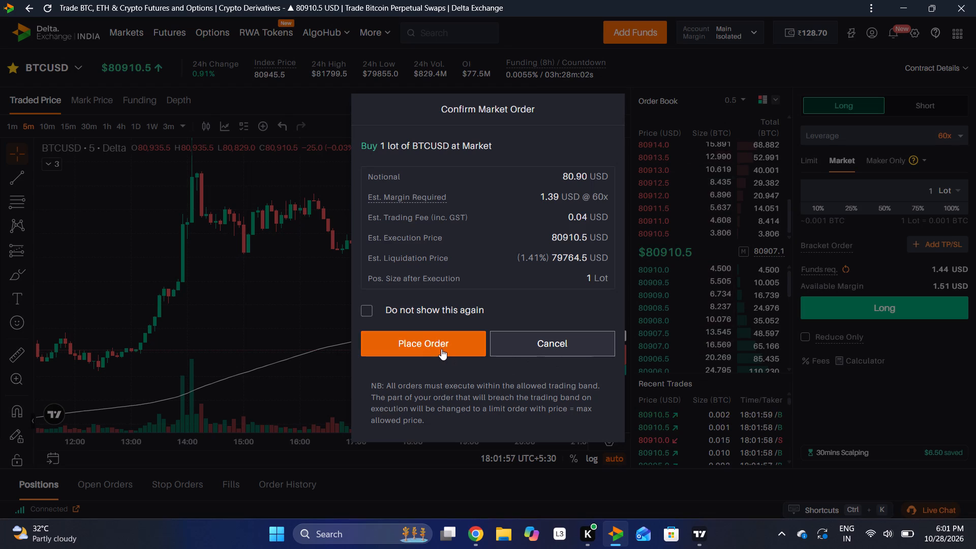
pyautogui.click(441, 349)
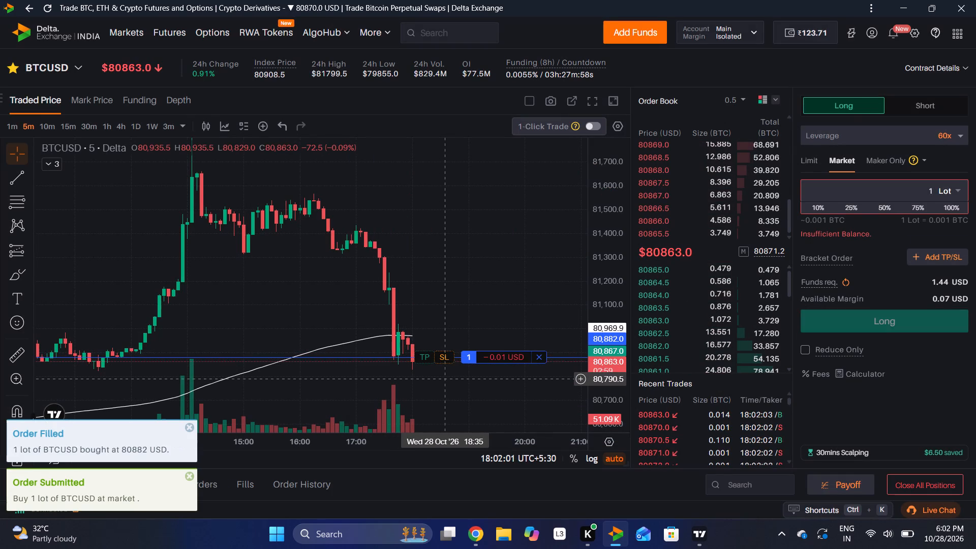
# Add a stop loss at 80,820 to the open BTCUSD long position on the chart.
pyautogui.moveTo(444, 357); pyautogui.dragTo(446, 358)
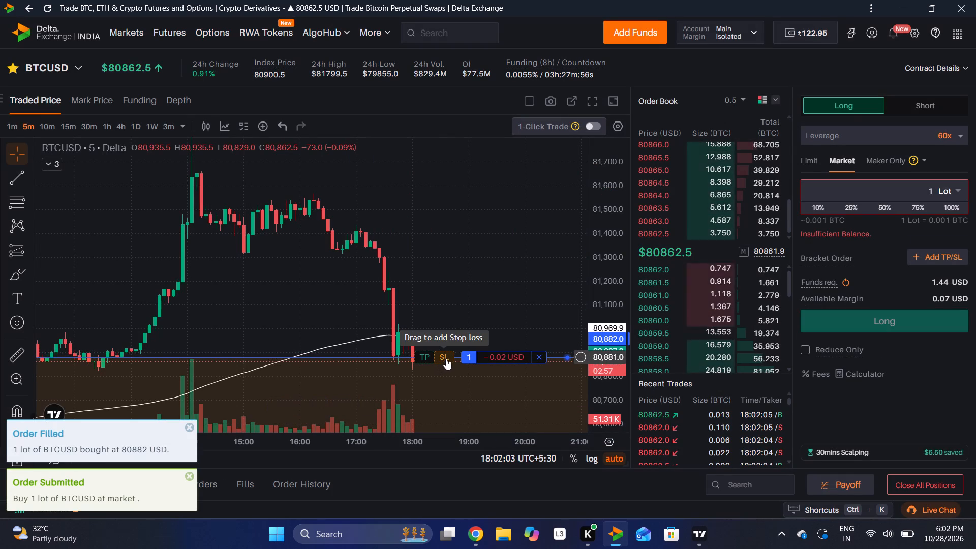
pyautogui.moveTo(446, 358); pyautogui.dragTo(461, 372)
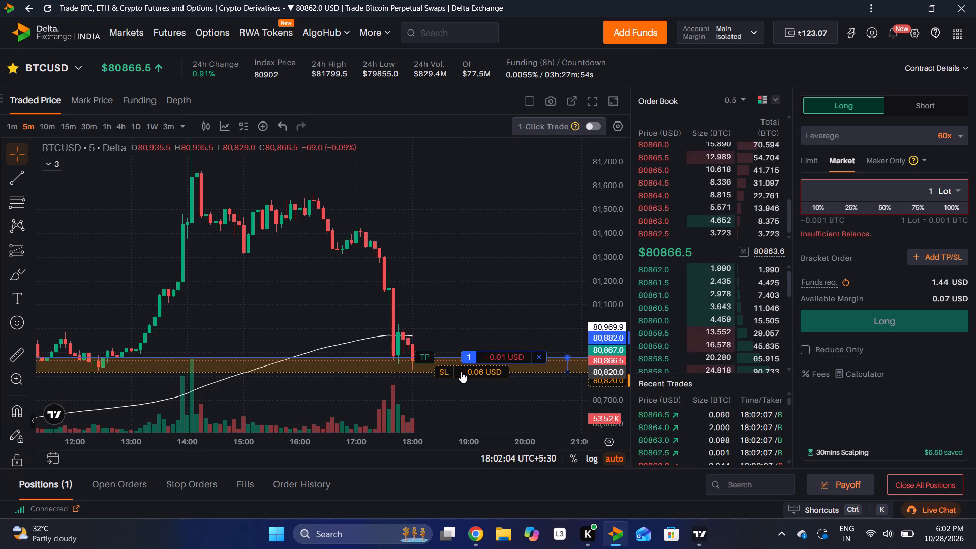
pyautogui.moveTo(461, 372); pyautogui.dragTo(468, 370)
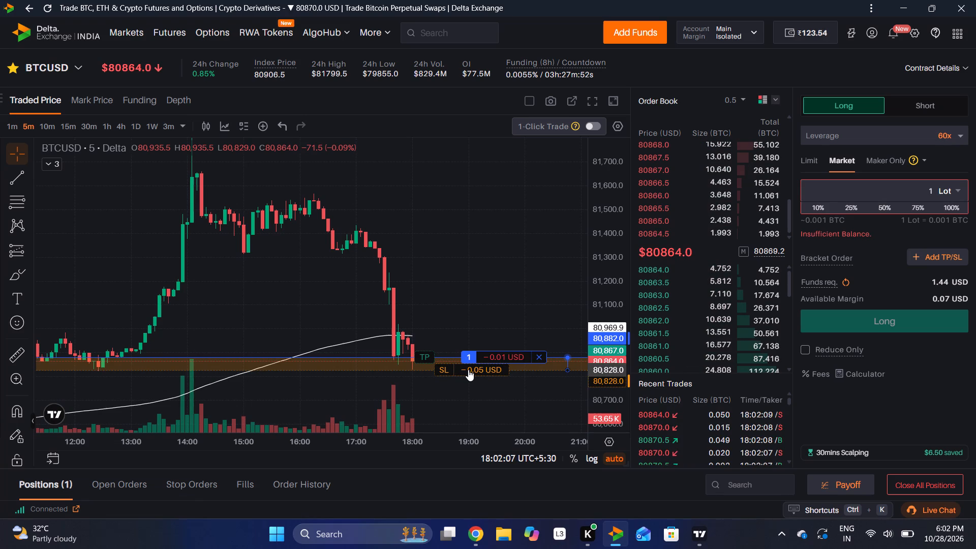
pyautogui.moveTo(468, 370); pyautogui.dragTo(477, 372)
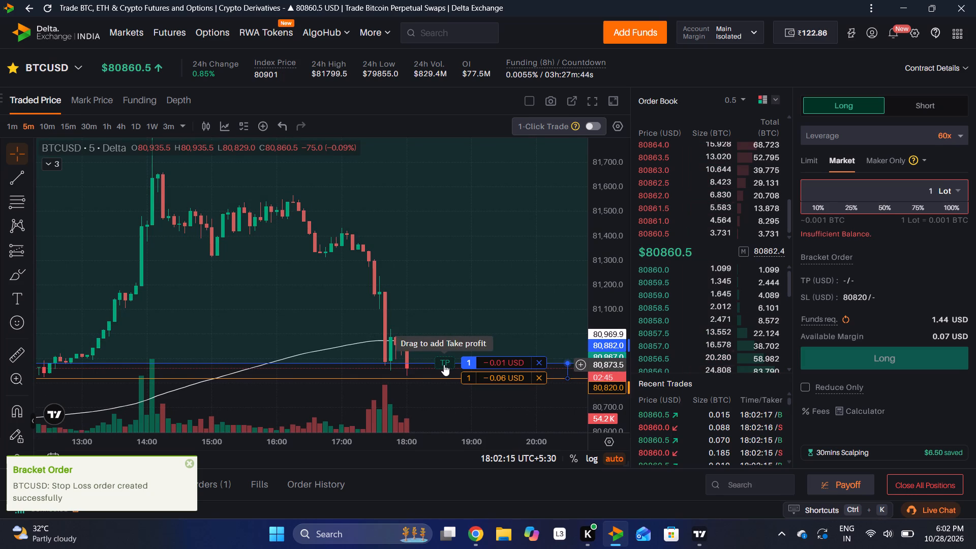
# Add a take profit at 81,555.5 to the open BTCUSD long position on the chart.
pyautogui.moveTo(444, 364); pyautogui.dragTo(518, 297)
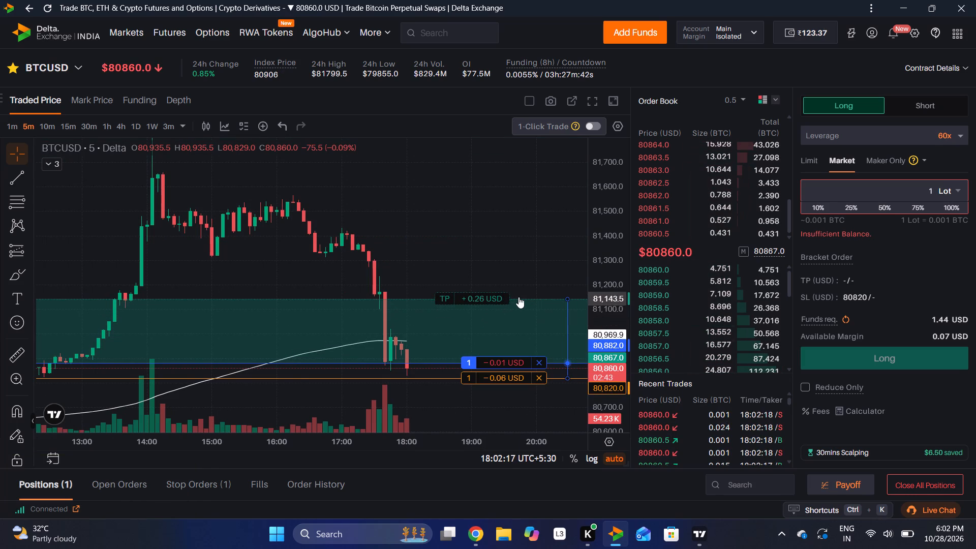
pyautogui.moveTo(518, 297); pyautogui.dragTo(551, 204)
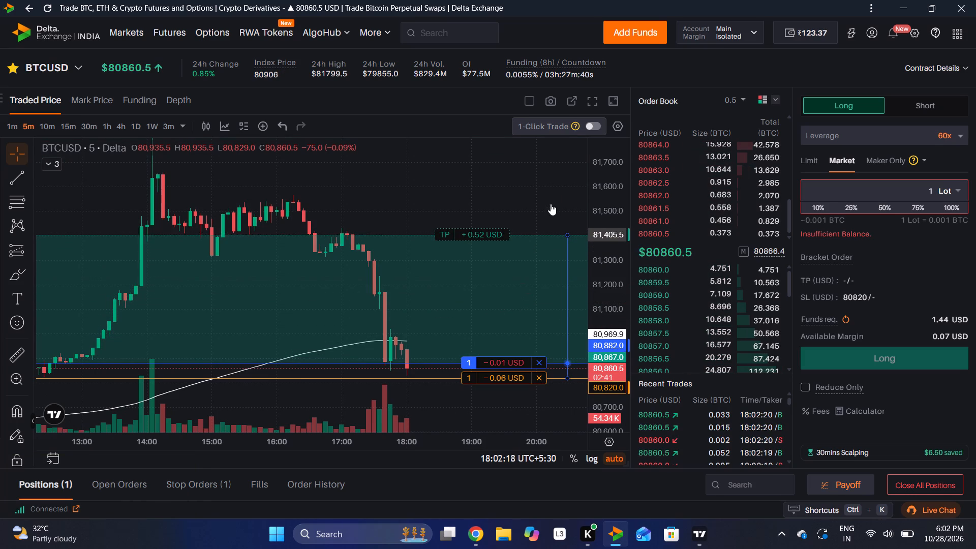
pyautogui.moveTo(551, 204); pyautogui.dragTo(556, 198)
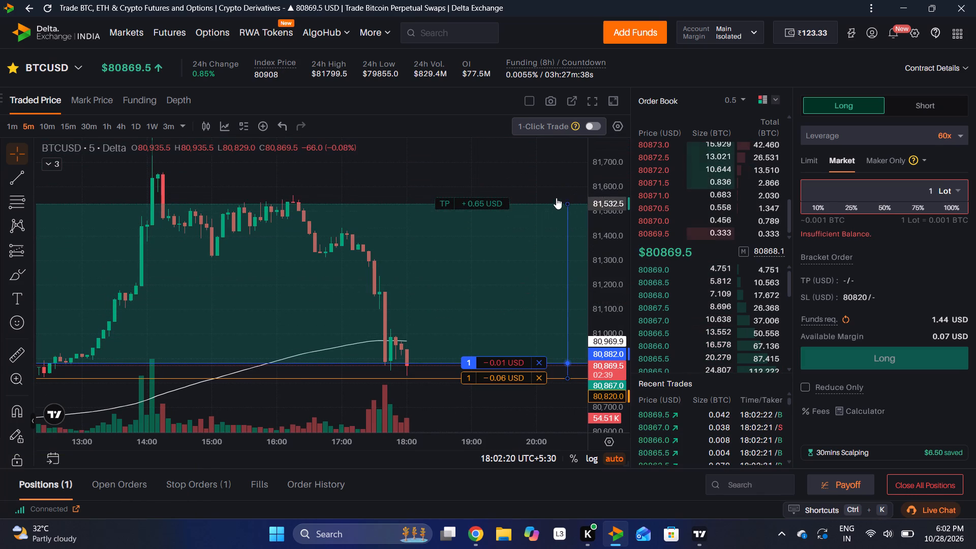
pyautogui.moveTo(556, 198); pyautogui.dragTo(587, 178)
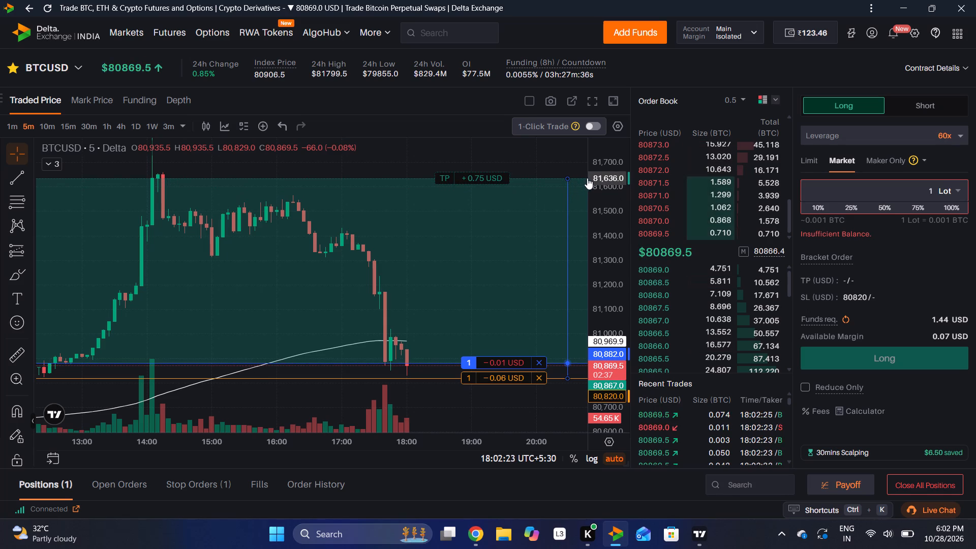
pyautogui.moveTo(587, 178); pyautogui.dragTo(589, 193)
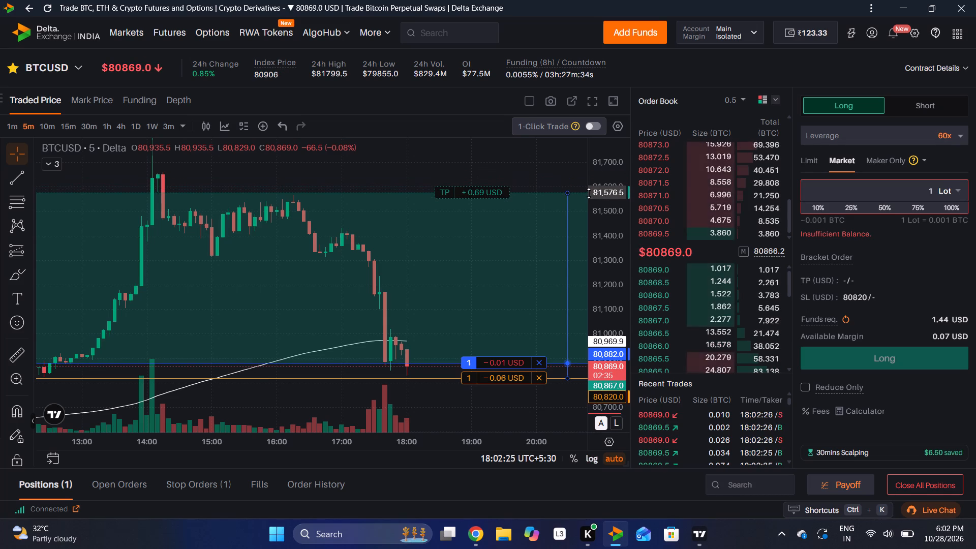
pyautogui.moveTo(589, 193); pyautogui.dragTo(589, 198)
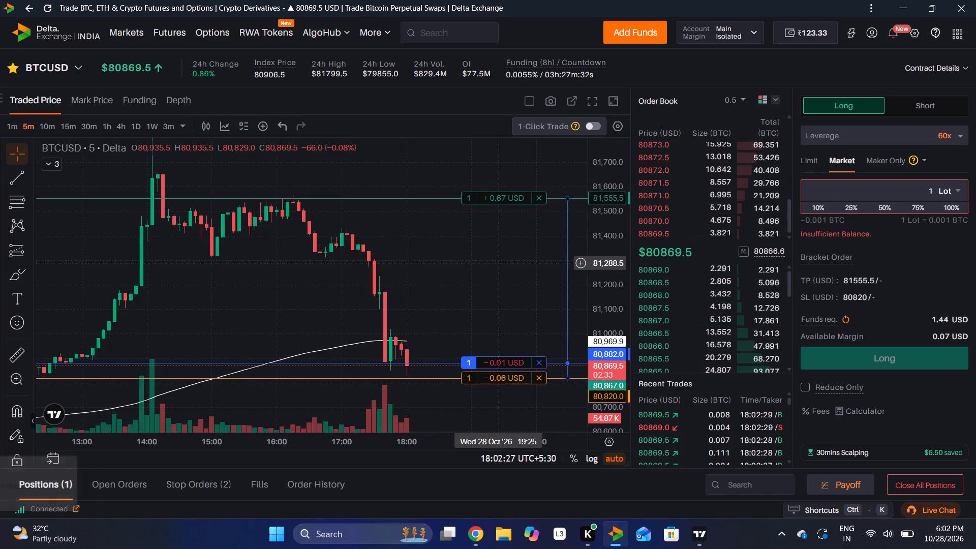
# Switch to TradingView and lower the stop of the BTCUSD long position box to about 80,757.
pyautogui.click(693, 541)
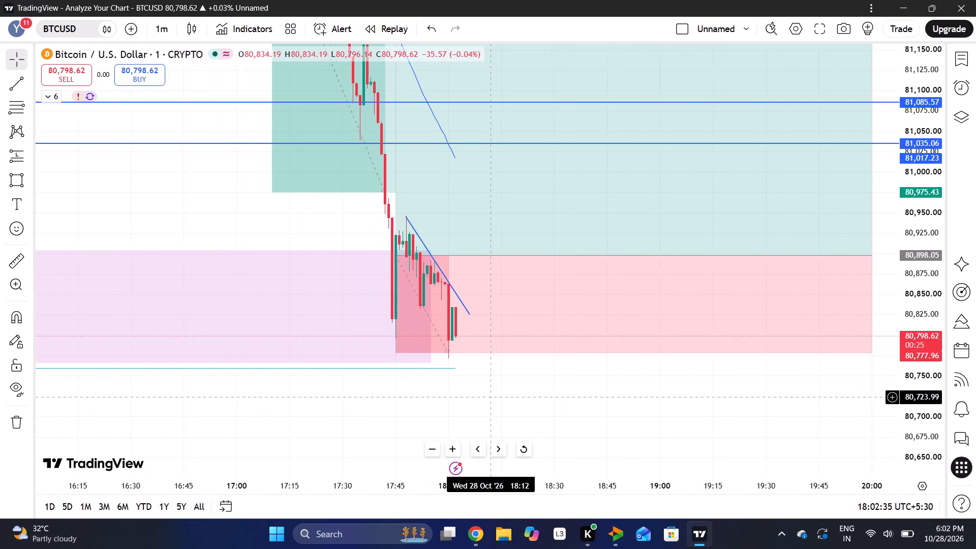
pyautogui.moveTo(937, 246); pyautogui.dragTo(888, 352)
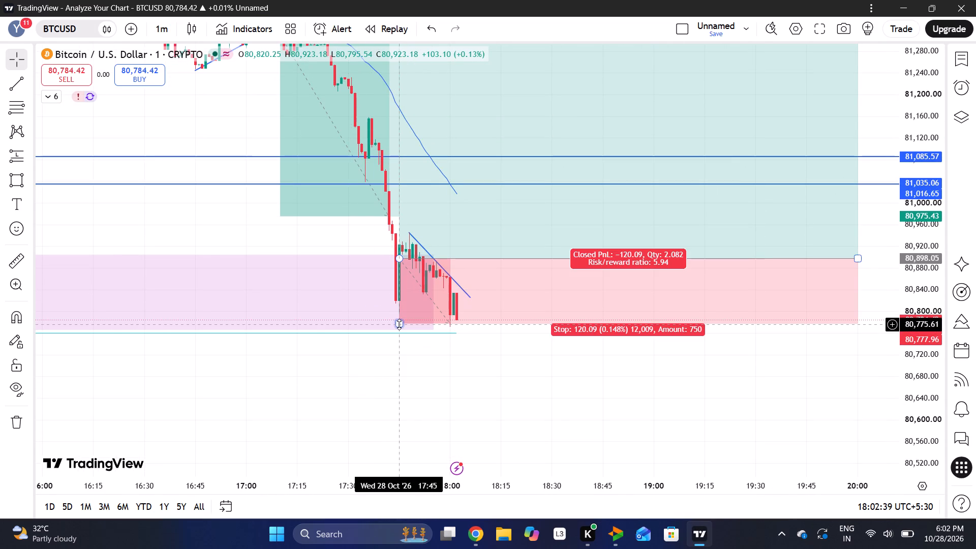
pyautogui.moveTo(399, 324); pyautogui.dragTo(412, 333)
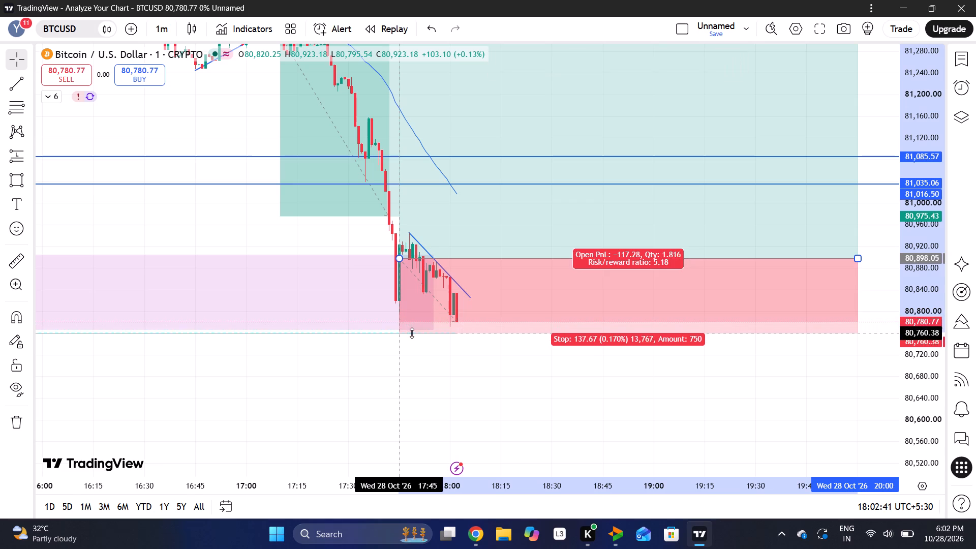
pyautogui.moveTo(412, 333); pyautogui.dragTo(413, 334)
pyautogui.click(460, 355)
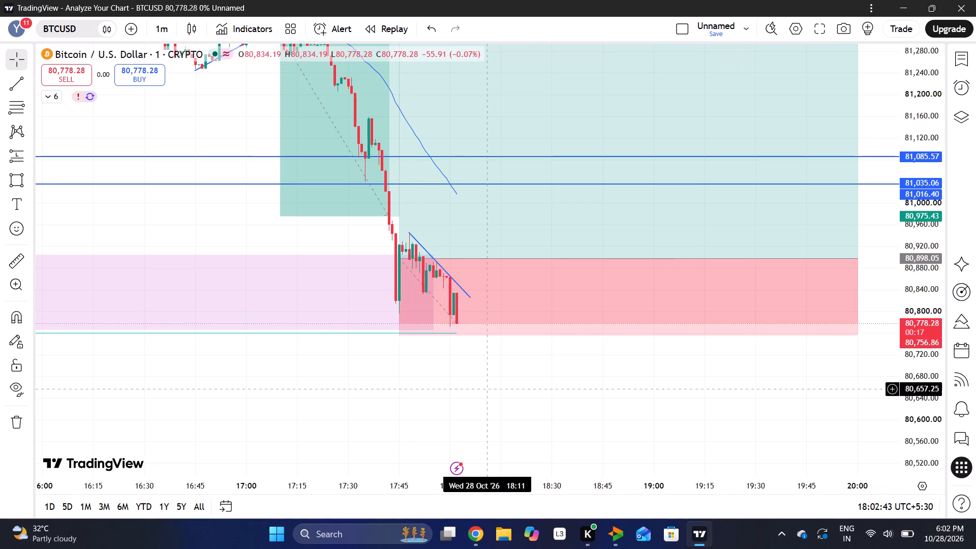
# Switch to Delta Exchange and lower the BTCUSD long's stop loss to 80,790.5.
pyautogui.click(612, 535)
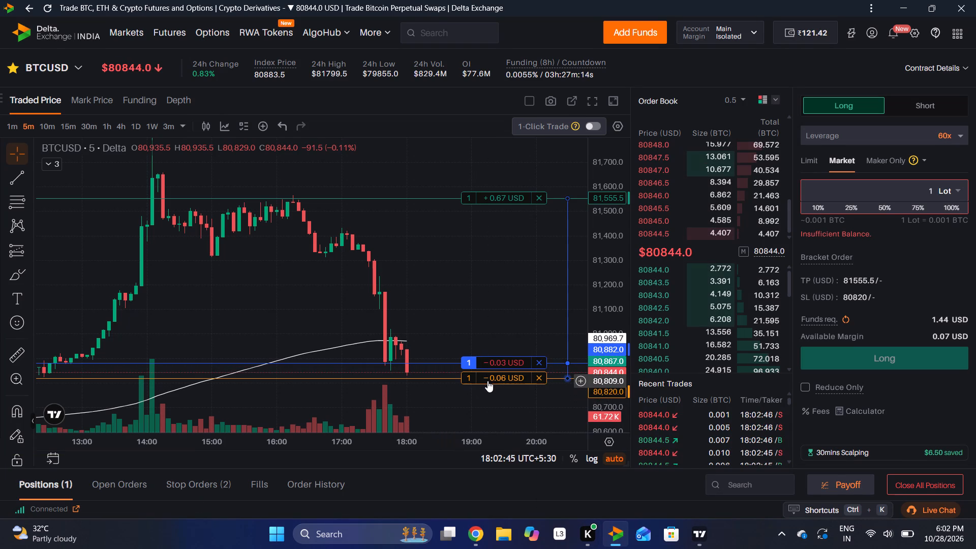
pyautogui.moveTo(487, 381); pyautogui.dragTo(501, 385)
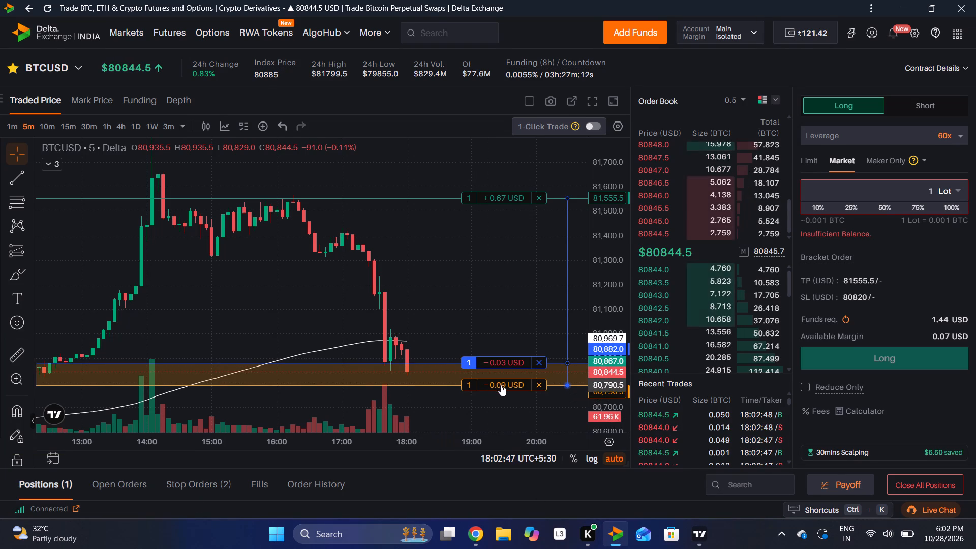
pyautogui.moveTo(501, 385); pyautogui.dragTo(502, 385)
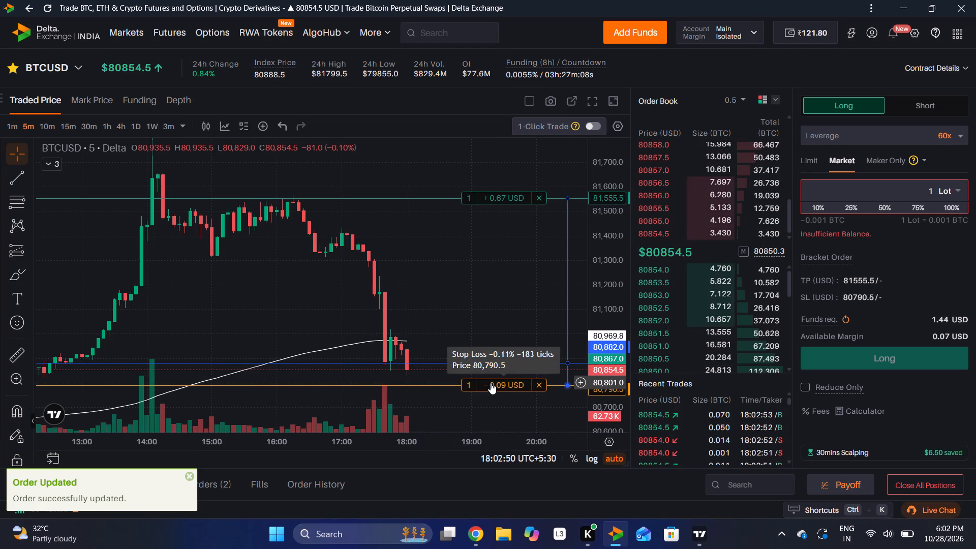
# Return to TradingView and extend the lower end of the short descending trend line to about 80,770 near 18:15.
pyautogui.doubleClick(692, 543)
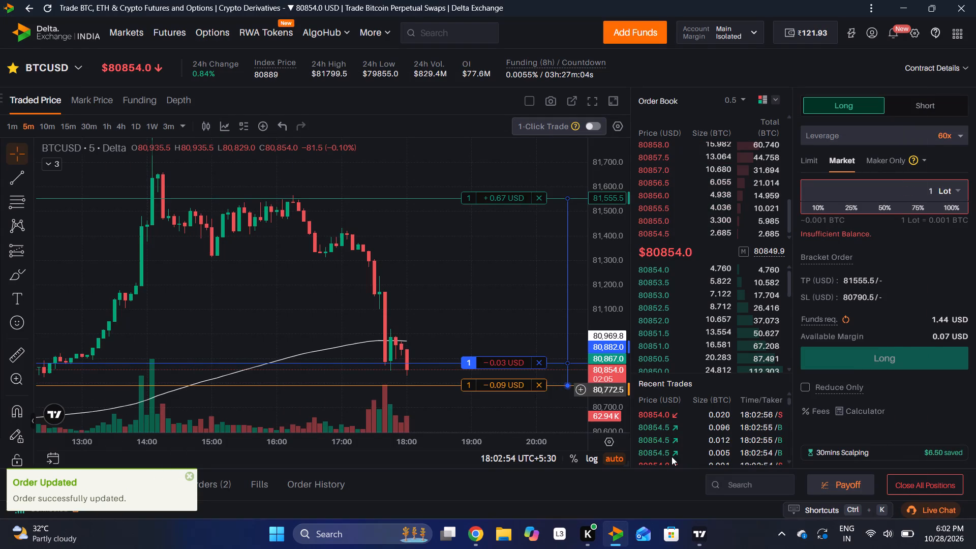
pyautogui.click(690, 534)
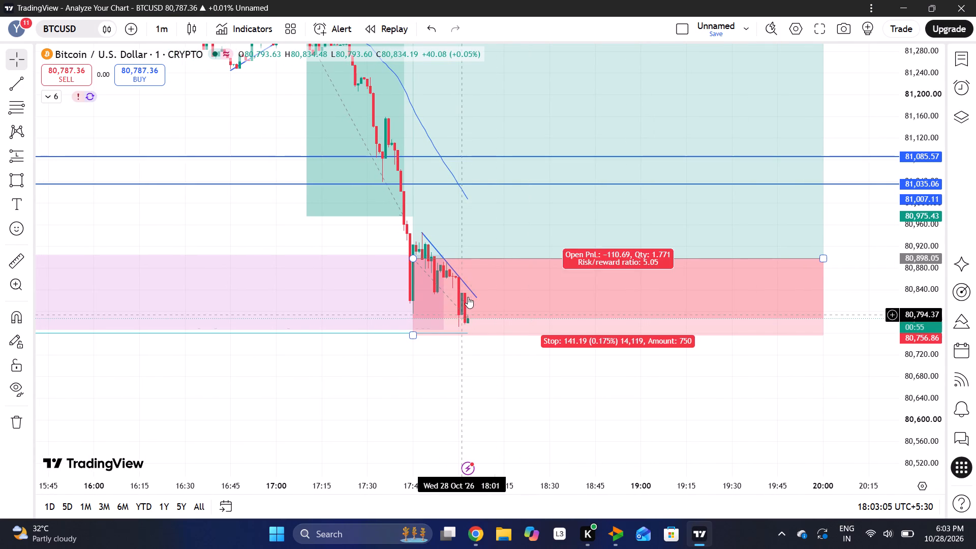
pyautogui.moveTo(478, 298); pyautogui.dragTo(507, 328)
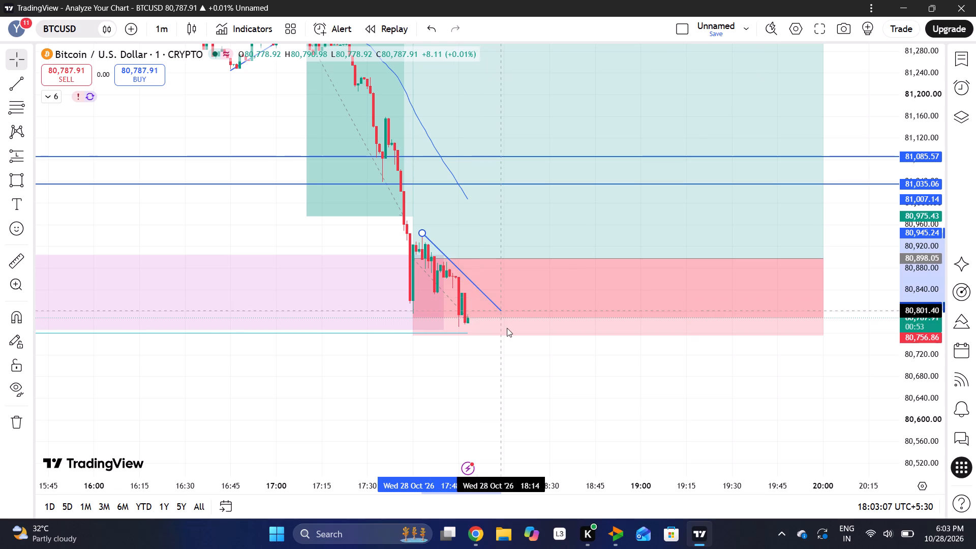
pyautogui.moveTo(507, 328); pyautogui.dragTo(503, 326)
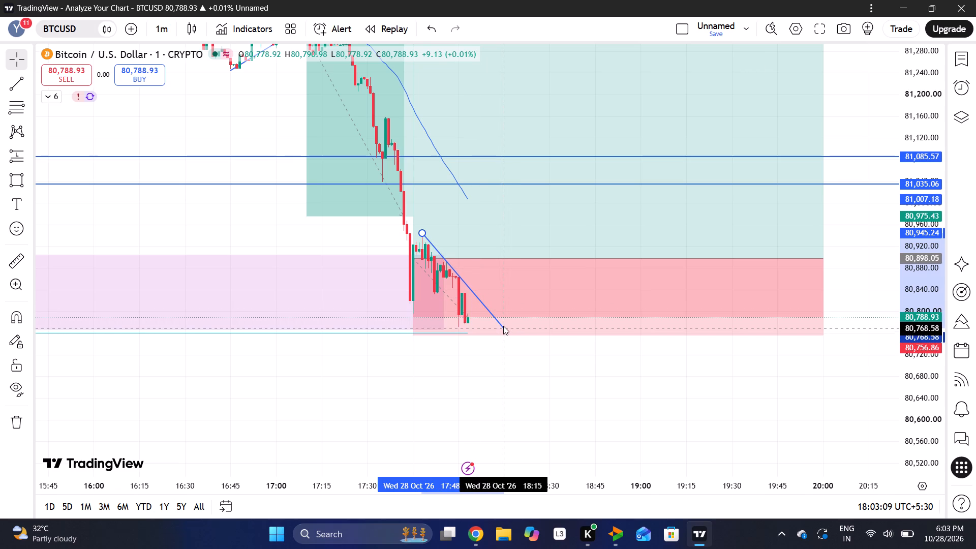
pyautogui.moveTo(503, 326); pyautogui.dragTo(501, 325)
pyautogui.click(493, 362)
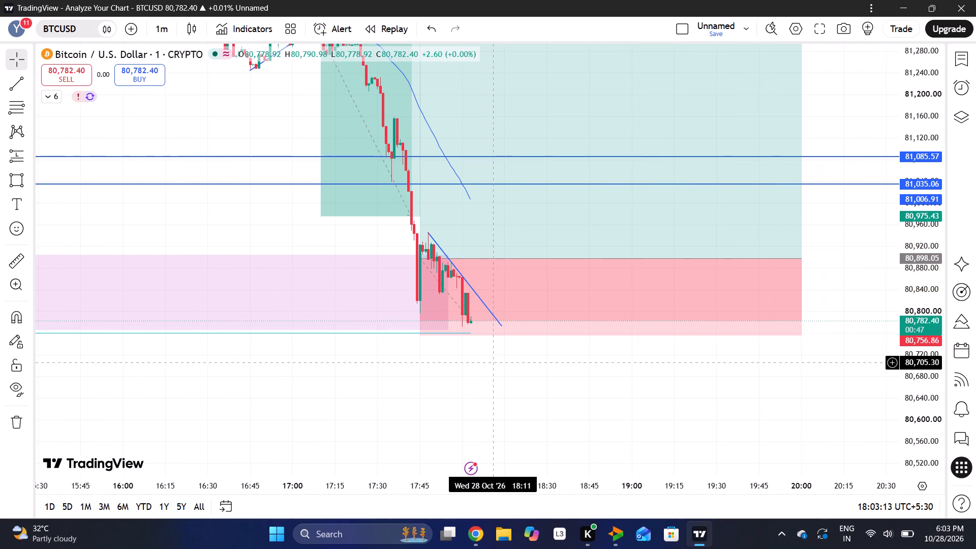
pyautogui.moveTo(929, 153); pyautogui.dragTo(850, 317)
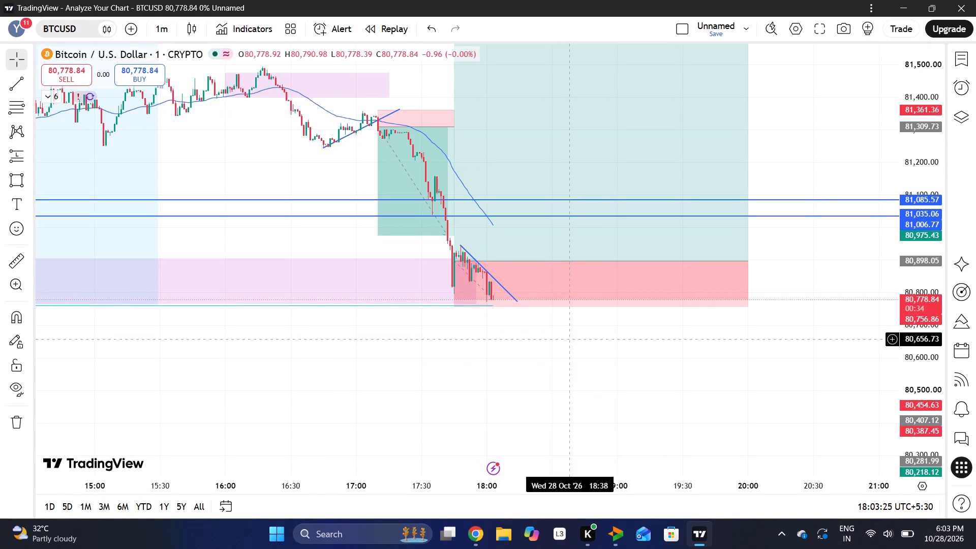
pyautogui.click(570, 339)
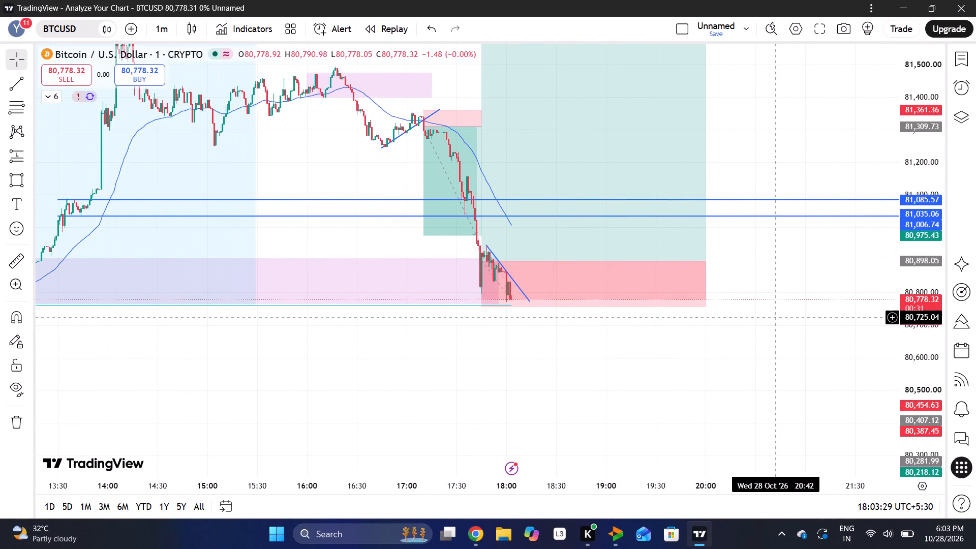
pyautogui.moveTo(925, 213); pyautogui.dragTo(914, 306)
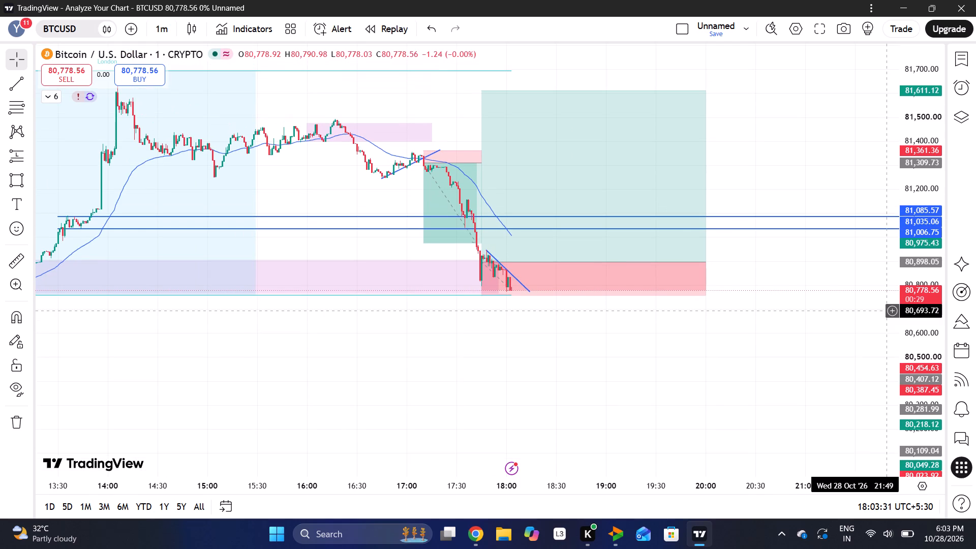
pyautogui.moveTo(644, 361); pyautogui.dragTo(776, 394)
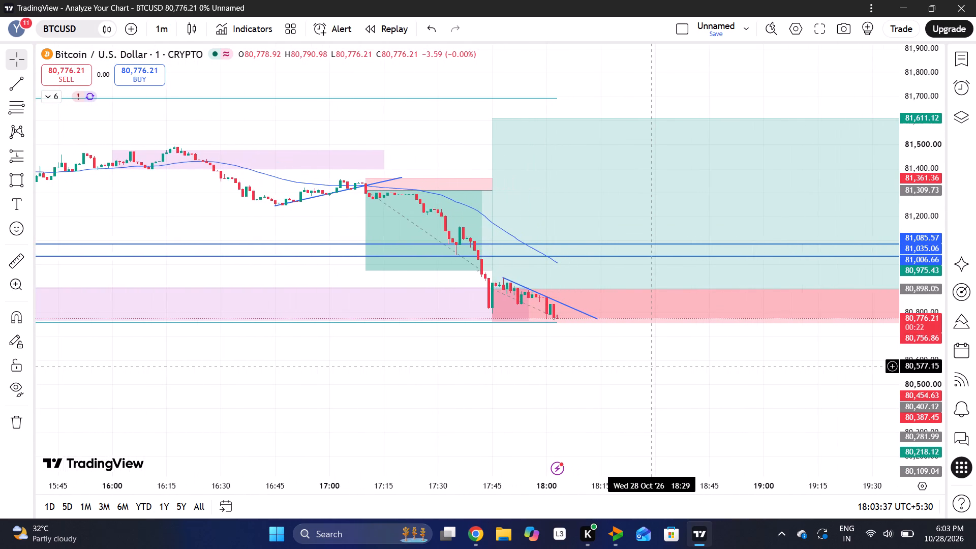
# Monitor BTCUSD on the 1-minute chart around the long position box's stop and check the open long on Delta Exchange.
pyautogui.moveTo(918, 374); pyautogui.dragTo(831, 218)
pyautogui.moveTo(666, 401); pyautogui.dragTo(753, 383)
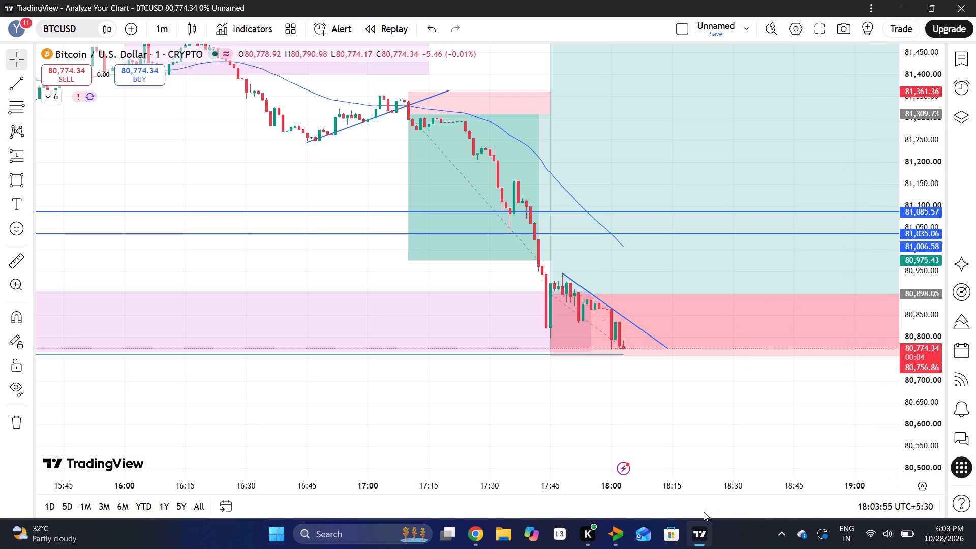
pyautogui.click(606, 532)
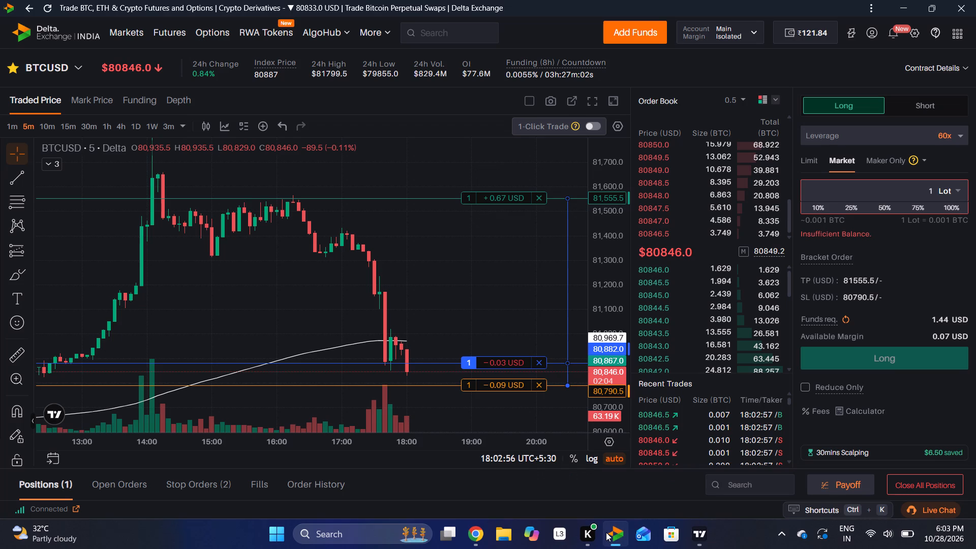
pyautogui.click(700, 539)
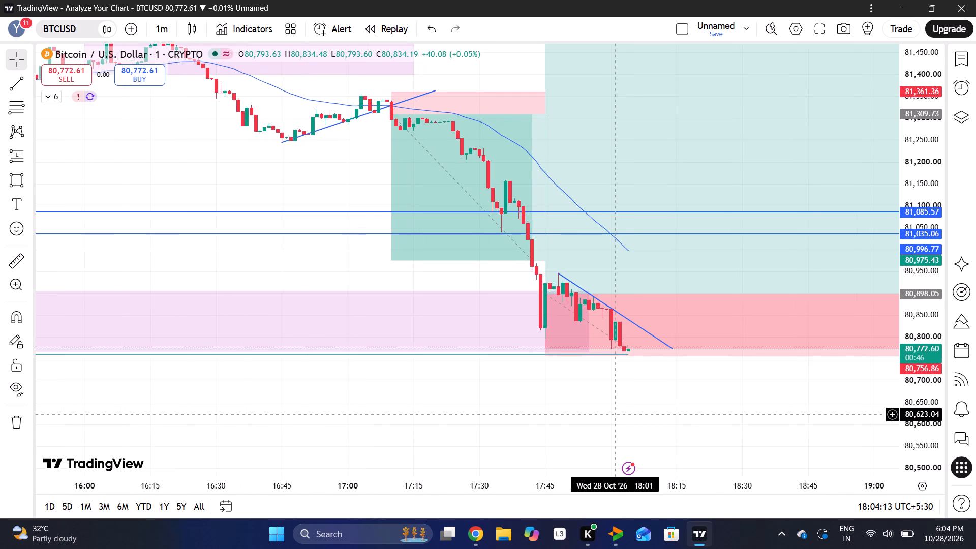
pyautogui.moveTo(615, 414); pyautogui.dragTo(478, 425)
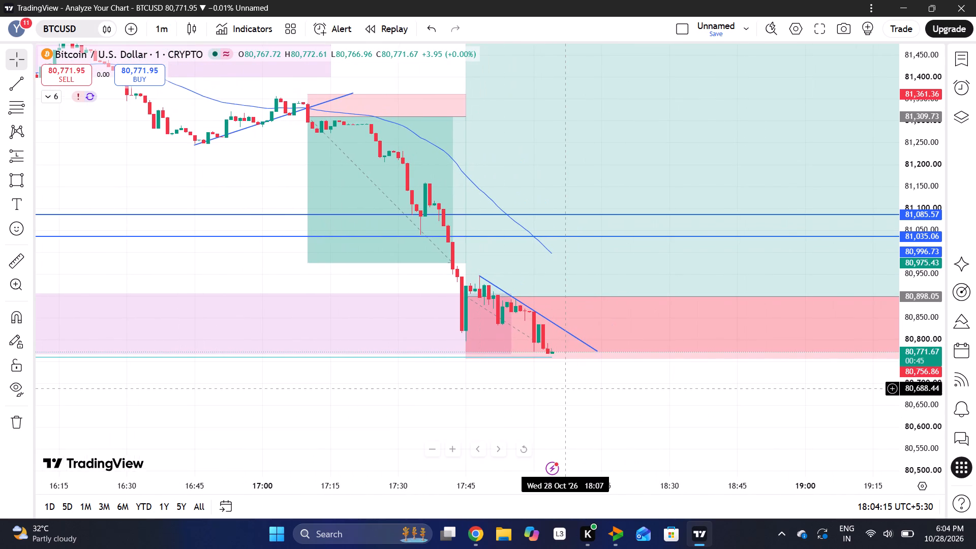
pyautogui.moveTo(918, 348); pyautogui.dragTo(917, 343)
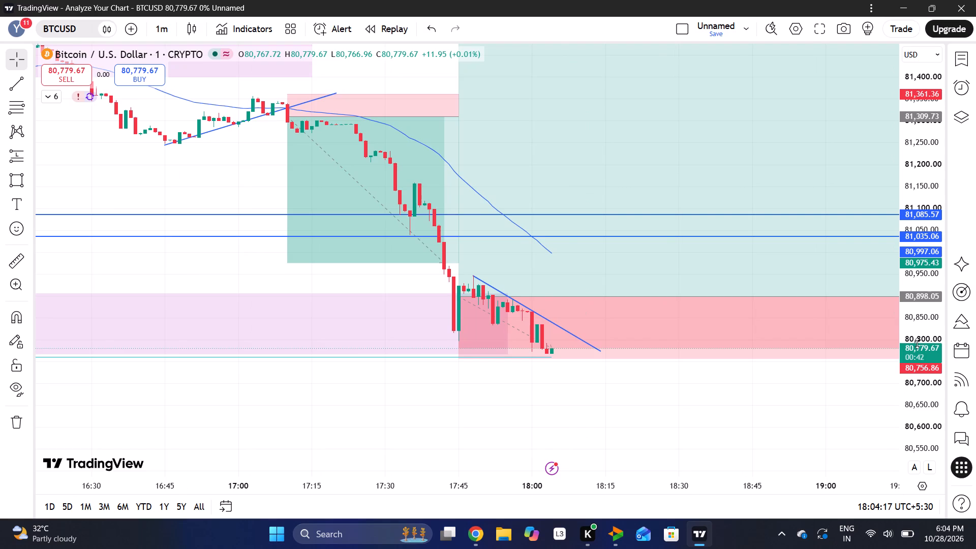
pyautogui.moveTo(917, 343); pyautogui.dragTo(897, 299)
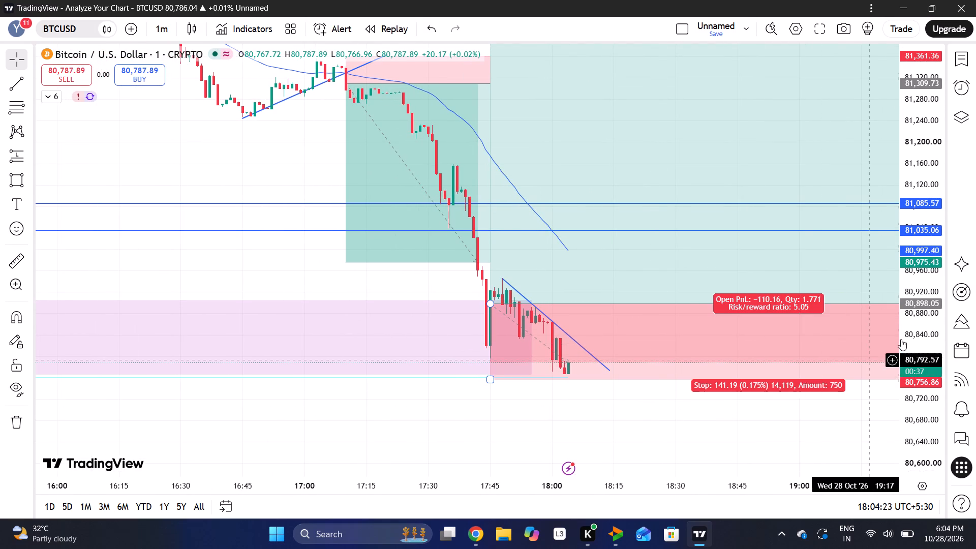
pyautogui.moveTo(908, 327); pyautogui.dragTo(902, 399)
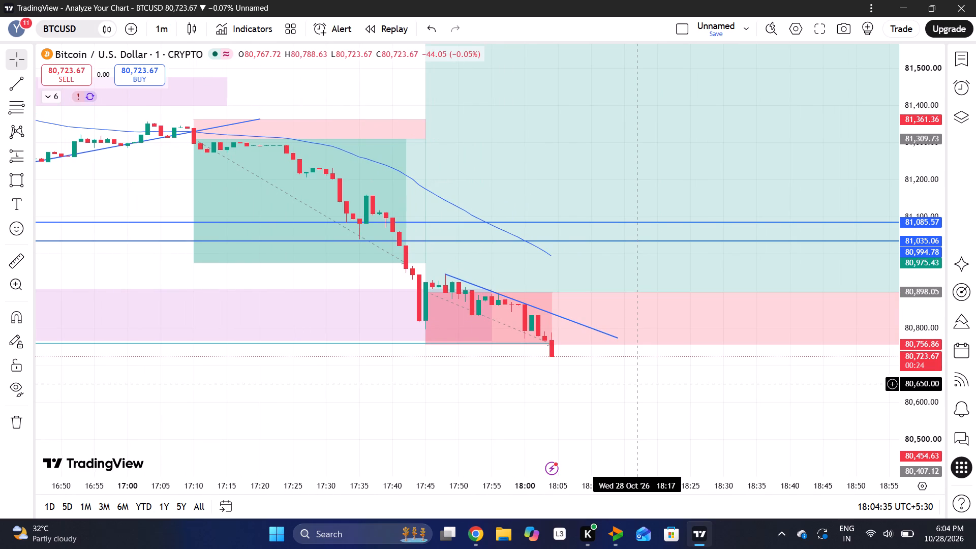
pyautogui.click(611, 526)
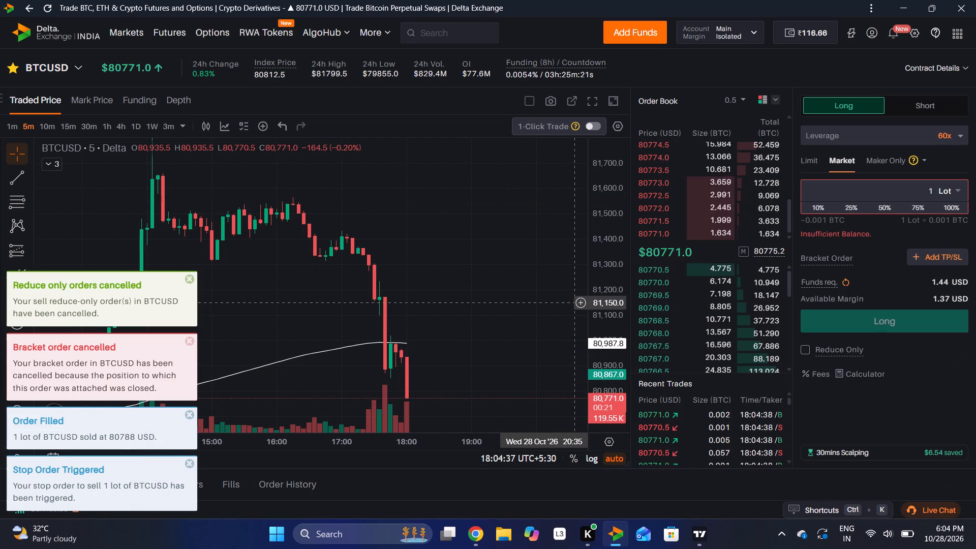
pyautogui.moveTo(605, 246); pyautogui.dragTo(601, 328)
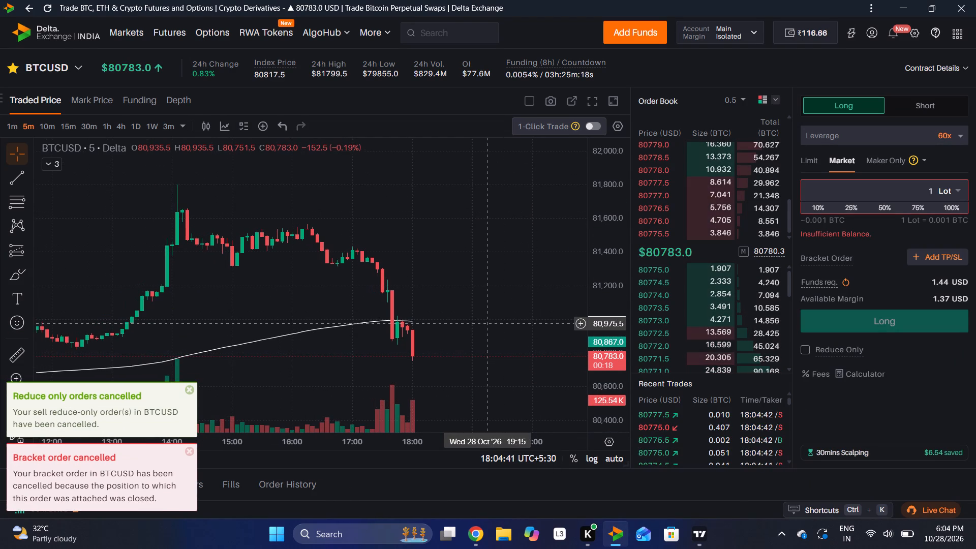
# Return to TradingView and switch the BTCUSD chart to the 5-minute timeframe.
pyautogui.click(699, 534)
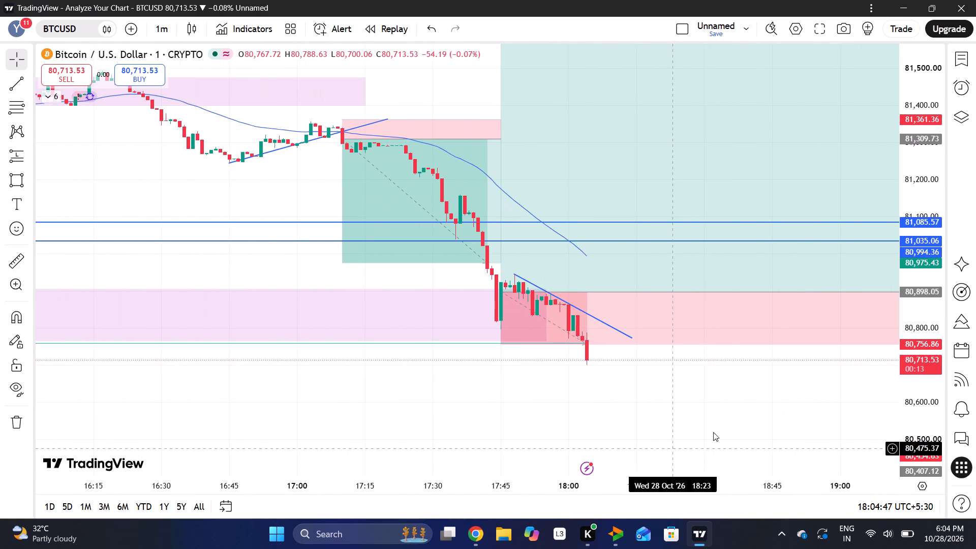
pyautogui.moveTo(926, 299); pyautogui.dragTo(913, 354)
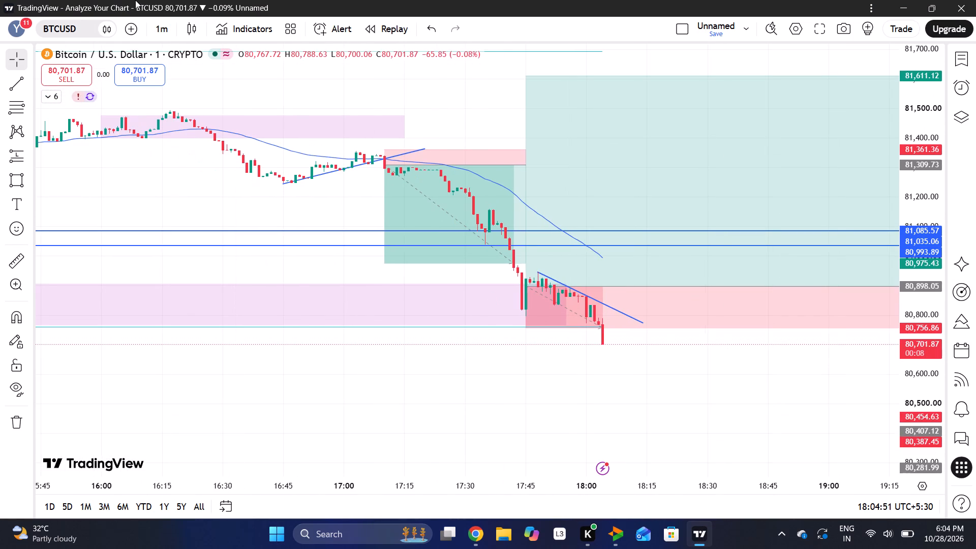
pyautogui.click(164, 32)
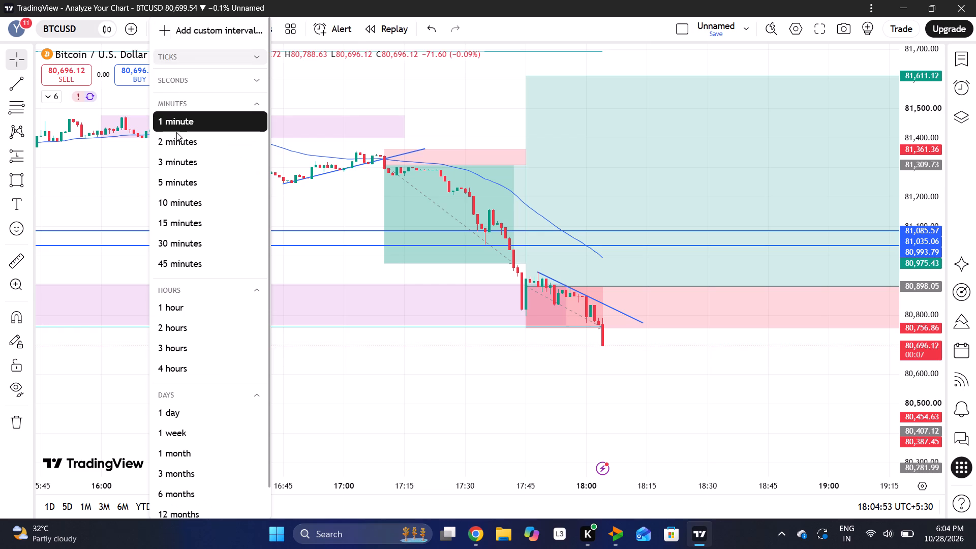
pyautogui.click(195, 185)
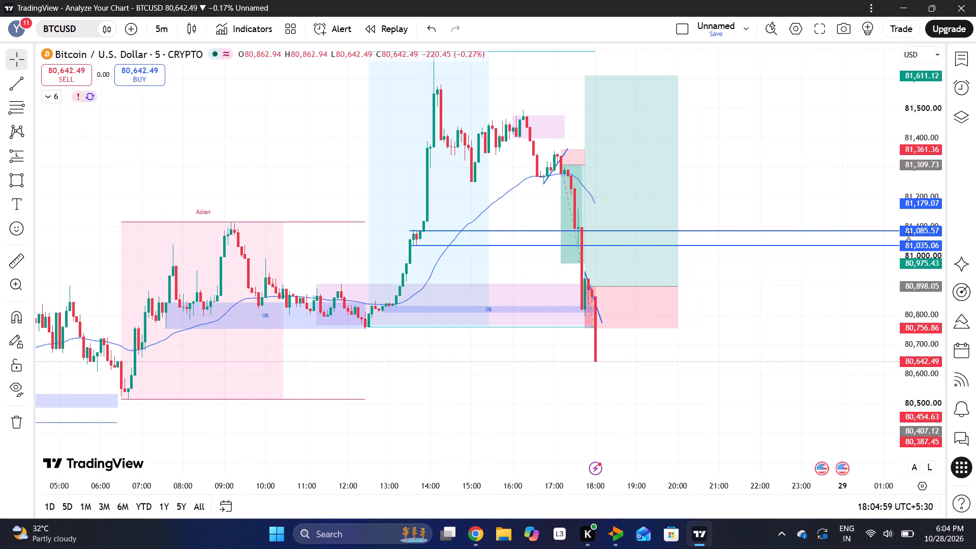
pyautogui.moveTo(910, 234); pyautogui.dragTo(894, 361)
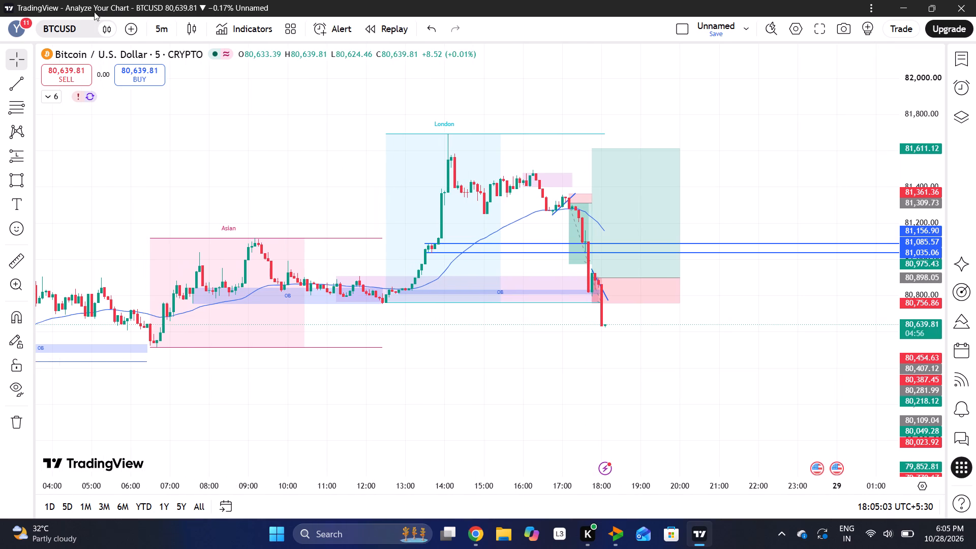
# Change the chart symbol to XAUUSD, showing gold's recent price action around the short position box.
pyautogui.click(82, 30)
pyautogui.press('space')
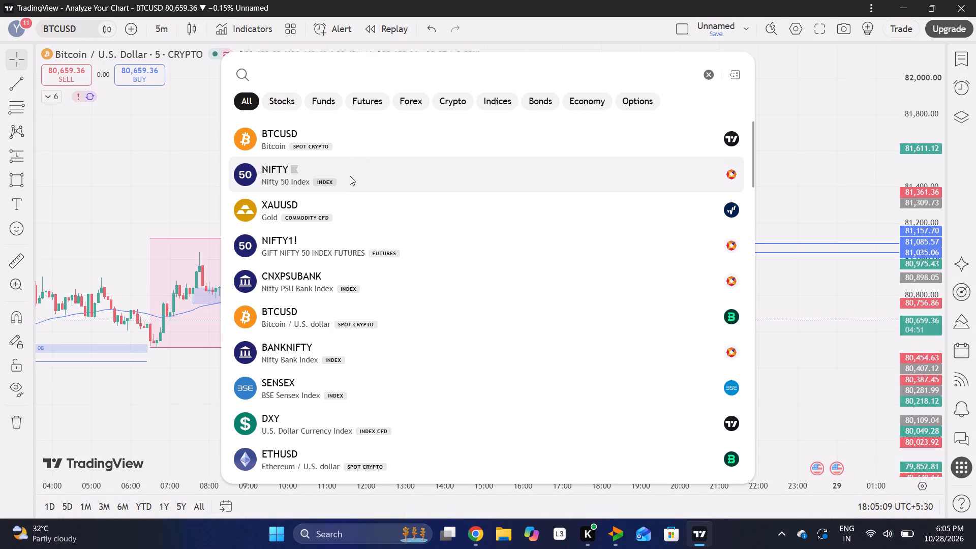
pyautogui.click(368, 212)
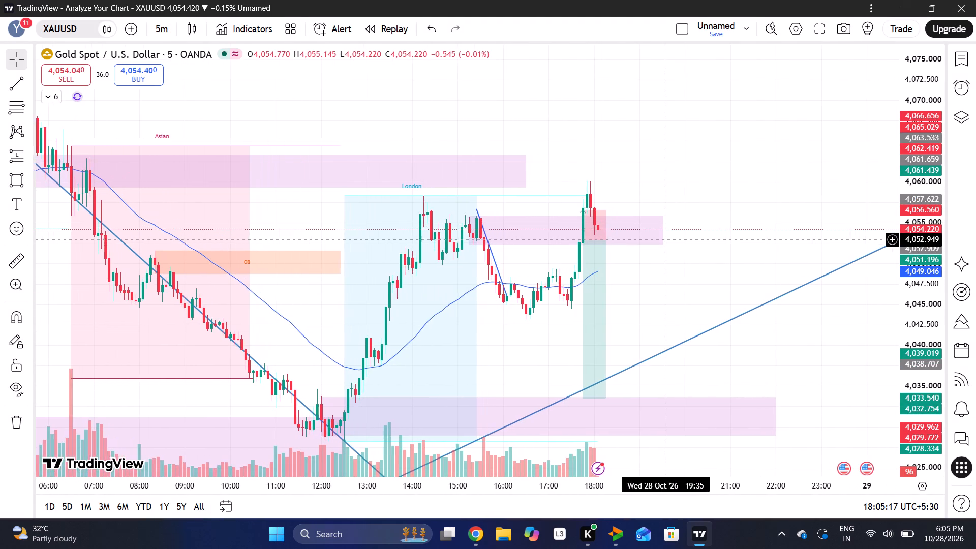
pyautogui.click(666, 239)
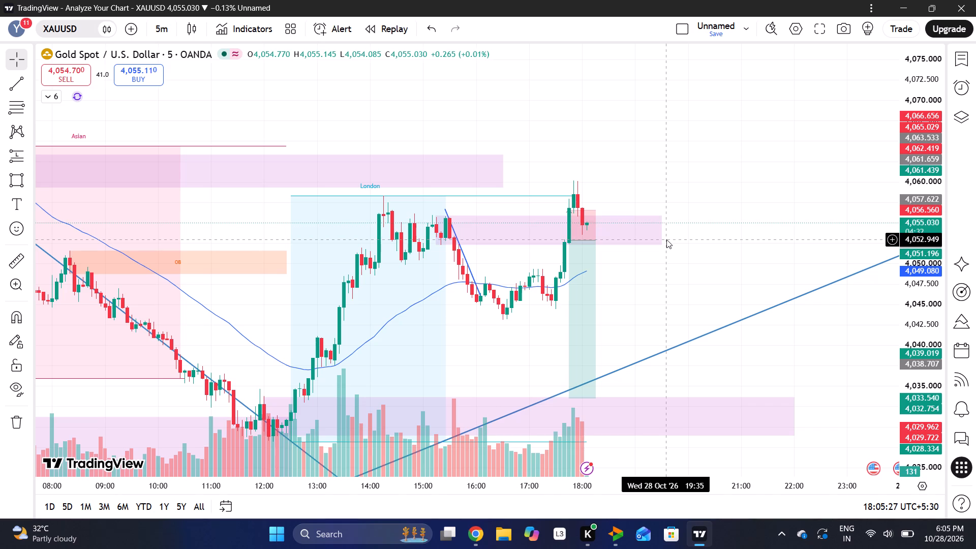
pyautogui.moveTo(925, 133); pyautogui.dragTo(914, 225)
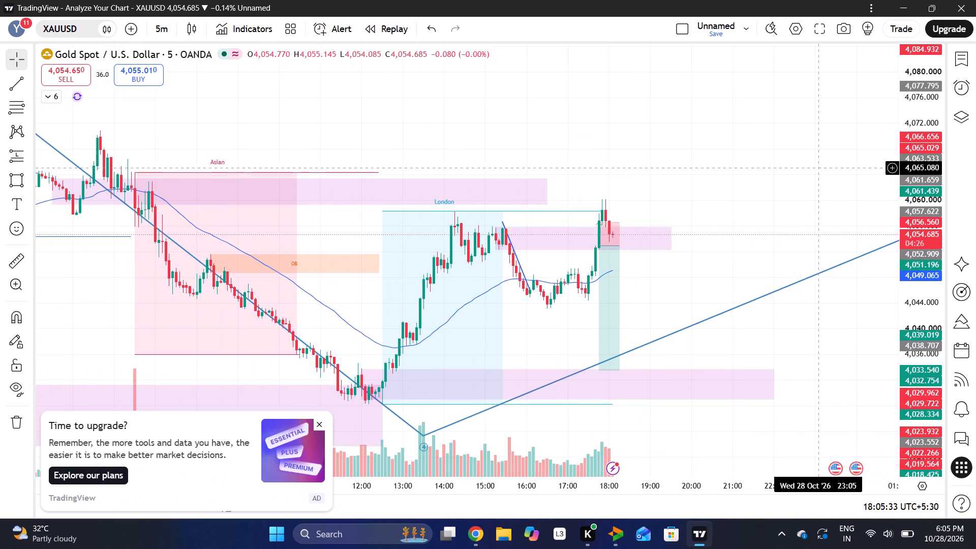
# Switch to Delta Exchange and set the BTCUSD order leverage to 100x.
pyautogui.click(605, 532)
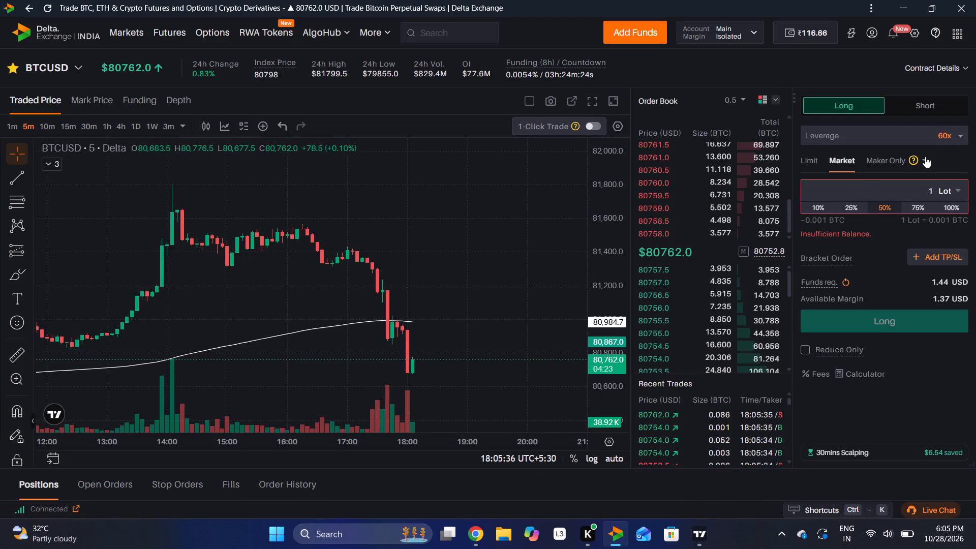
pyautogui.click(956, 139)
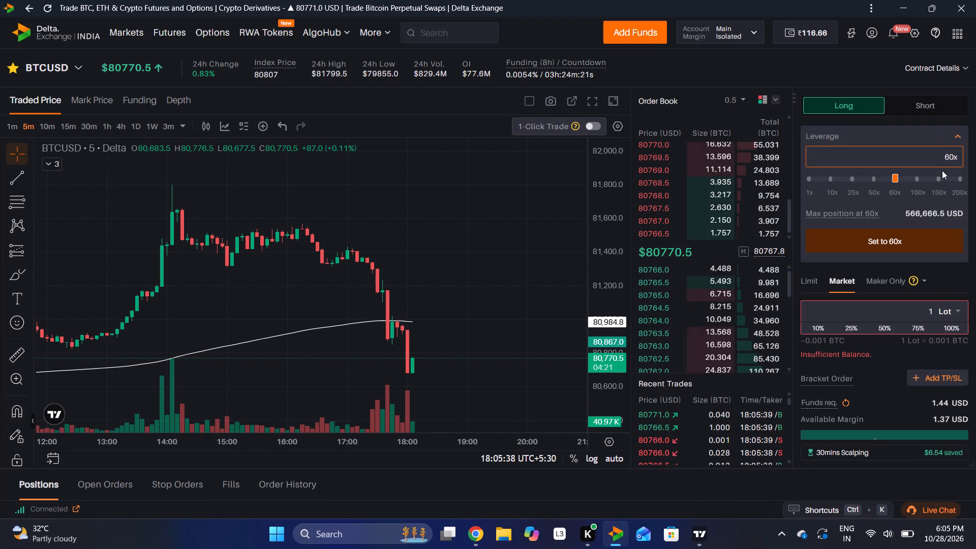
pyautogui.click(916, 181)
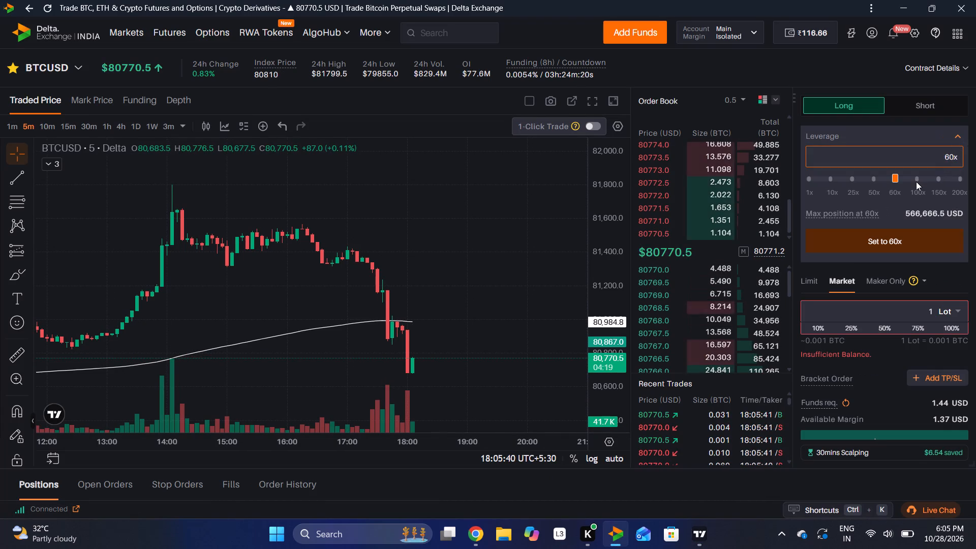
pyautogui.click(916, 177)
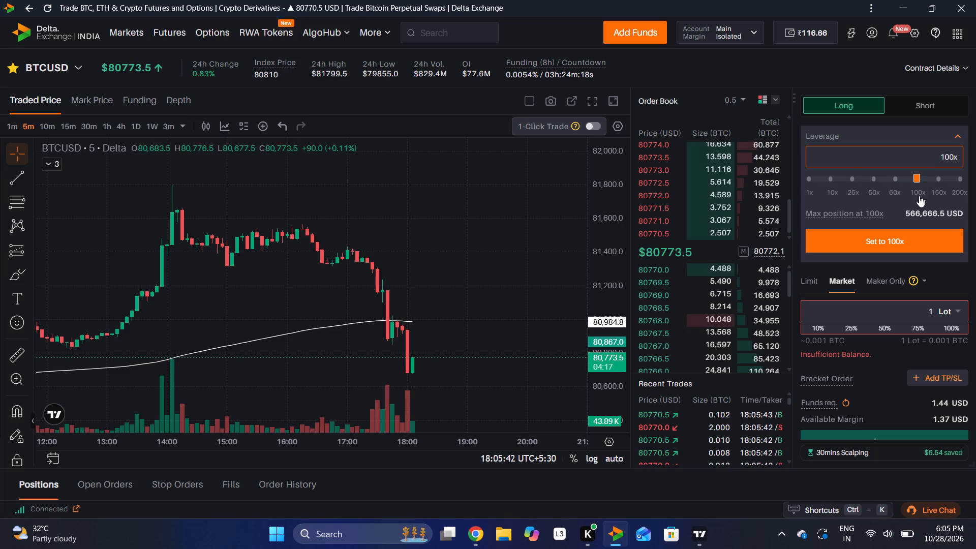
pyautogui.click(907, 237)
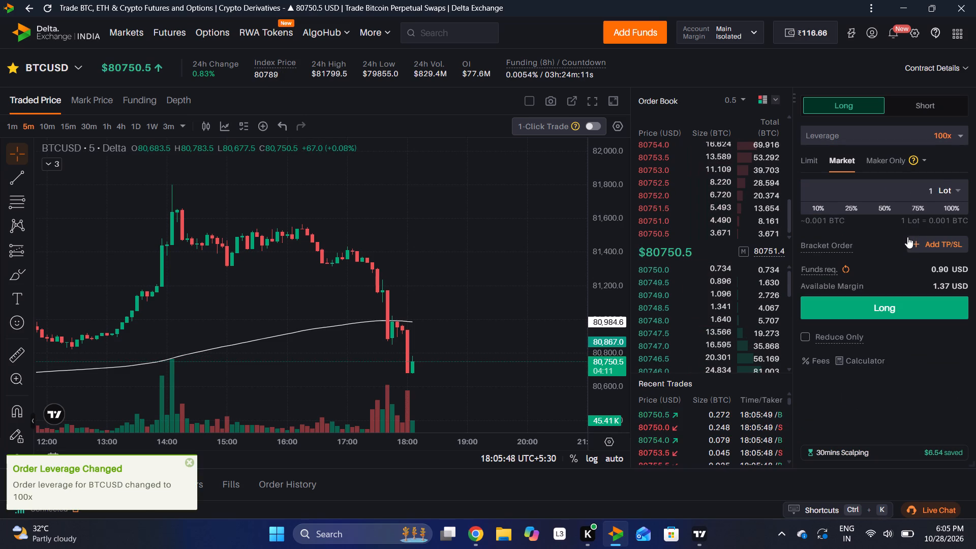
# Return to TradingView and examine XAUUSD's 5-minute price action across the Asian and London sessions and the marked zones.
pyautogui.click(692, 546)
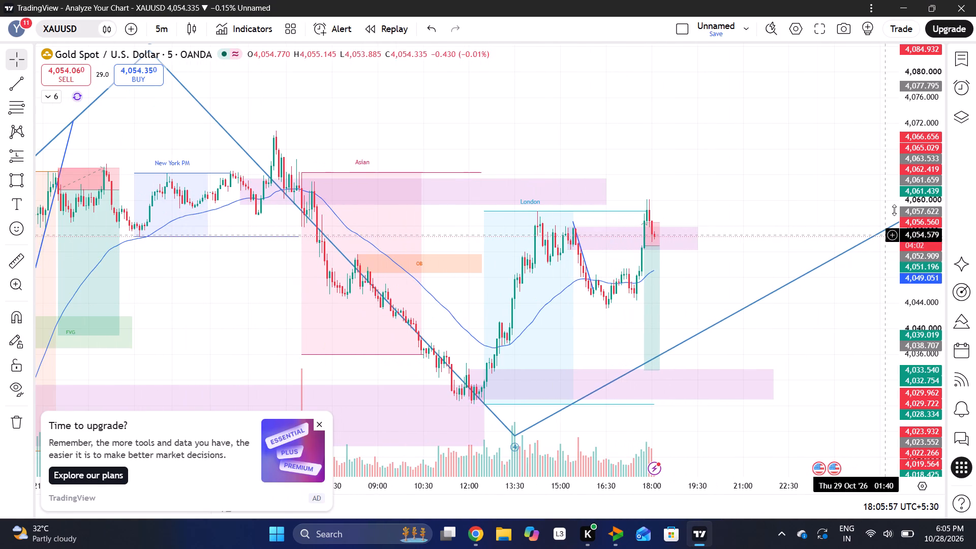
pyautogui.moveTo(914, 171); pyautogui.dragTo(901, 213)
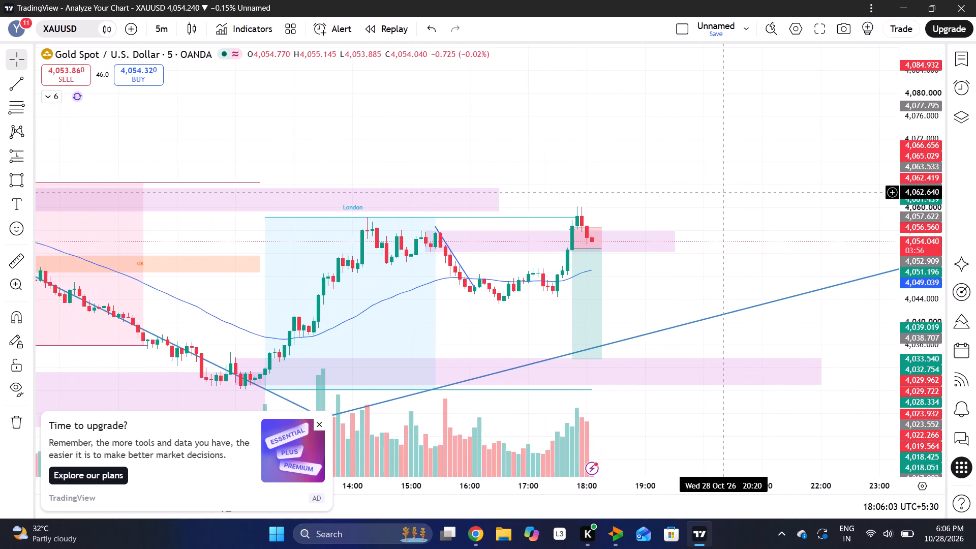
pyautogui.moveTo(909, 256); pyautogui.dragTo(917, 215)
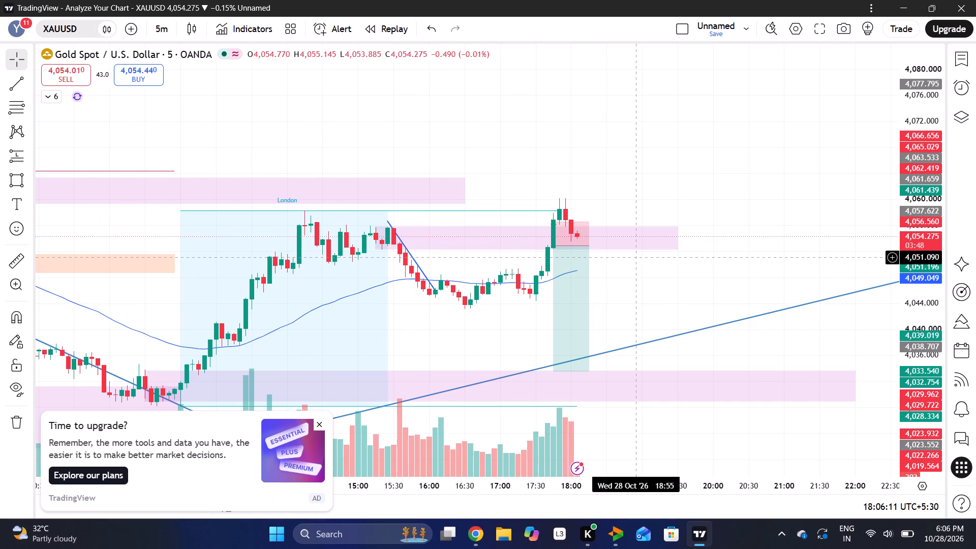
pyautogui.hscroll(2, 590, 337)
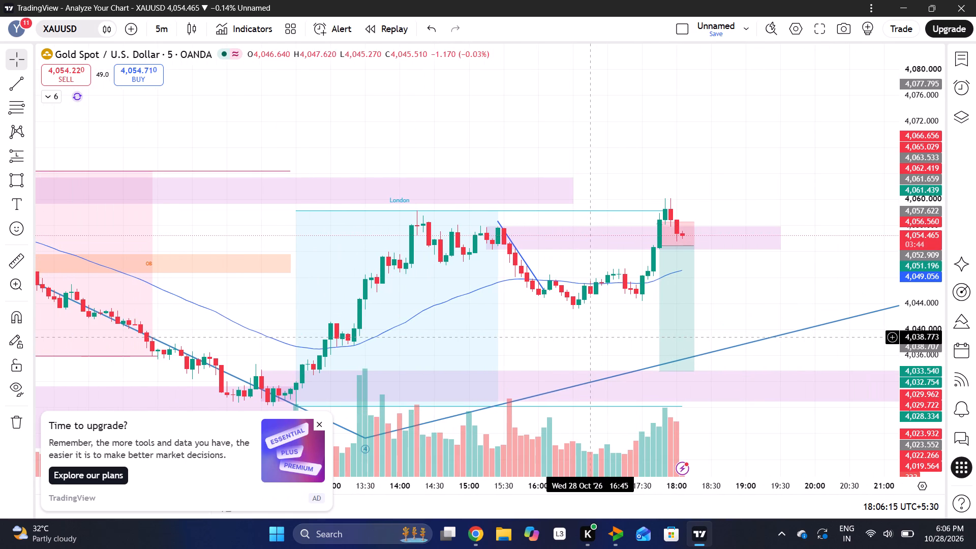
pyautogui.hscroll(1, 590, 337)
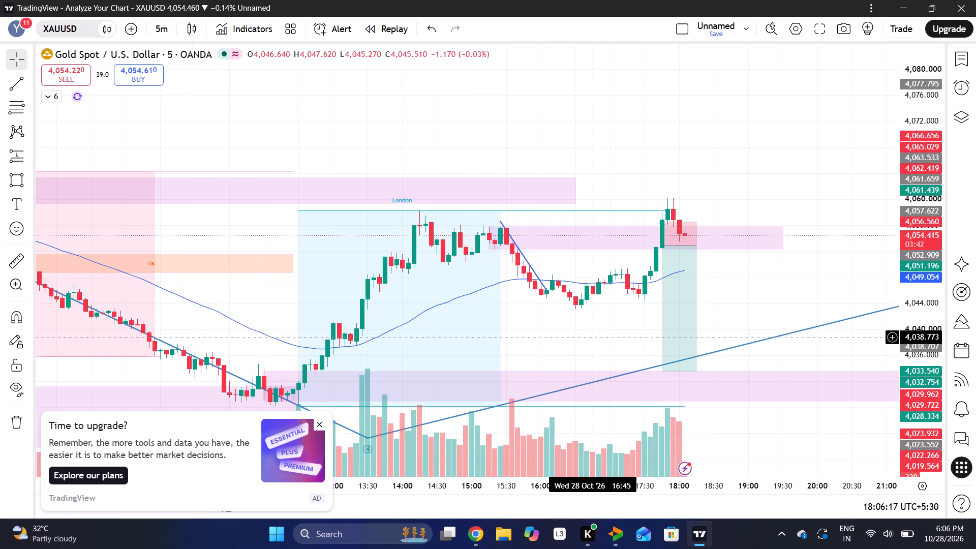
pyautogui.hscroll(2, 590, 337)
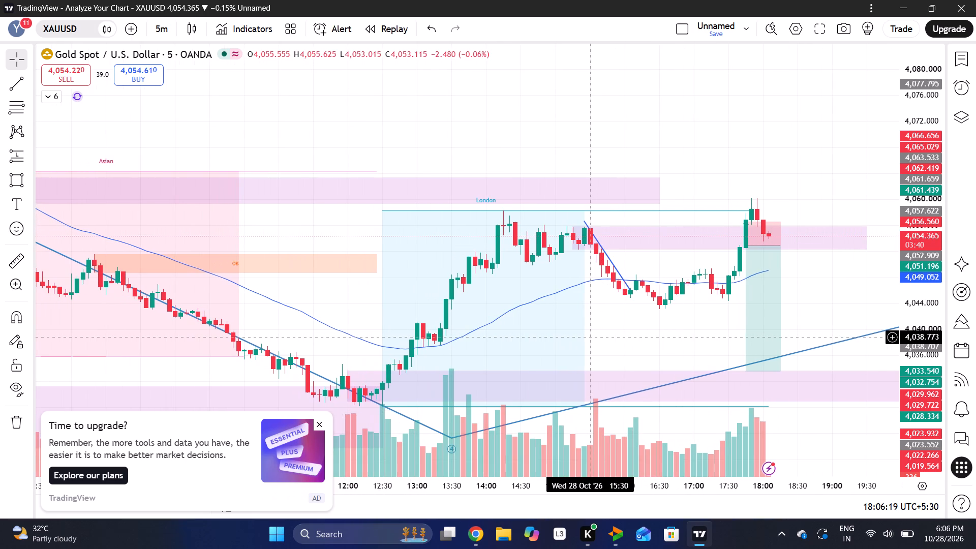
pyautogui.hscroll(2, 529, 318)
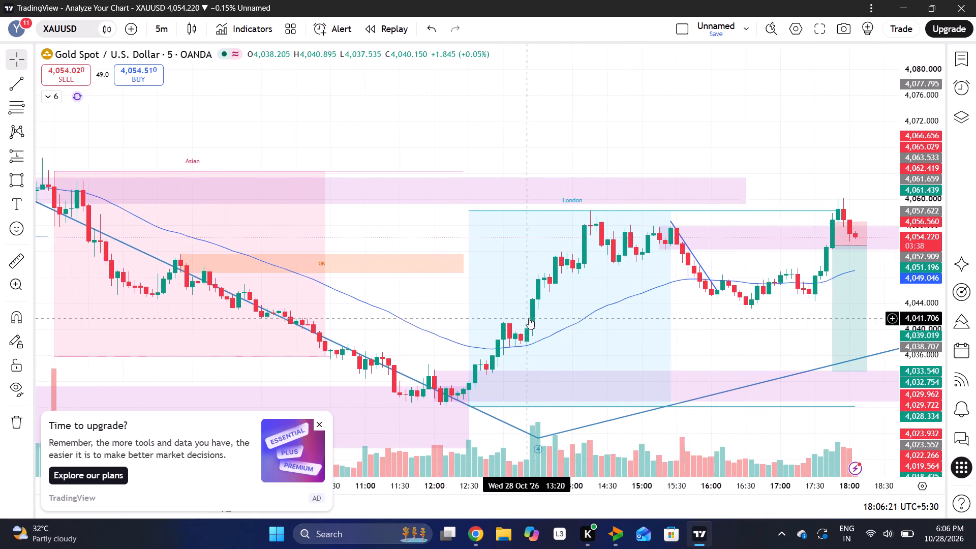
pyautogui.hscroll(2, 529, 318)
pyautogui.scroll(1, 529, 318)
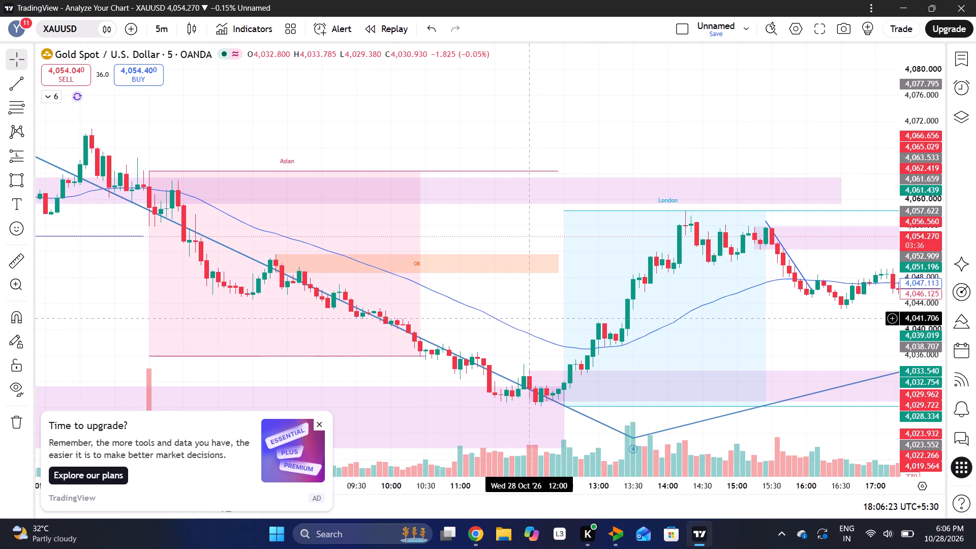
pyautogui.scroll(1, 529, 318)
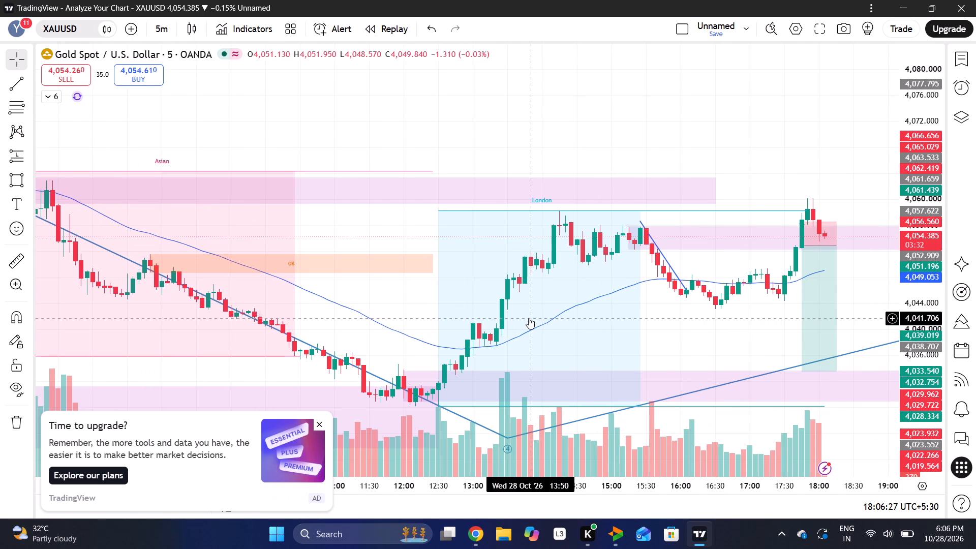
pyautogui.scroll(1, 529, 318)
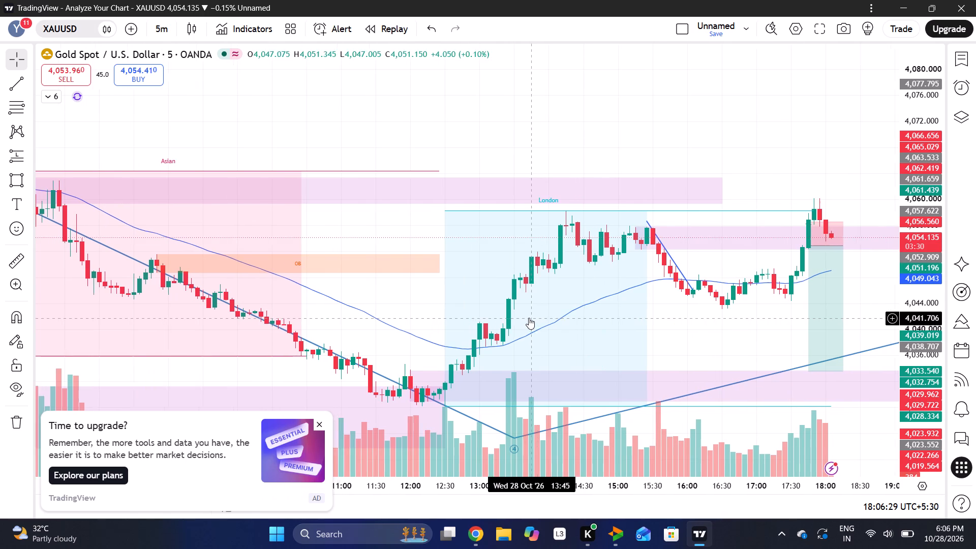
pyautogui.scroll(1, 529, 318)
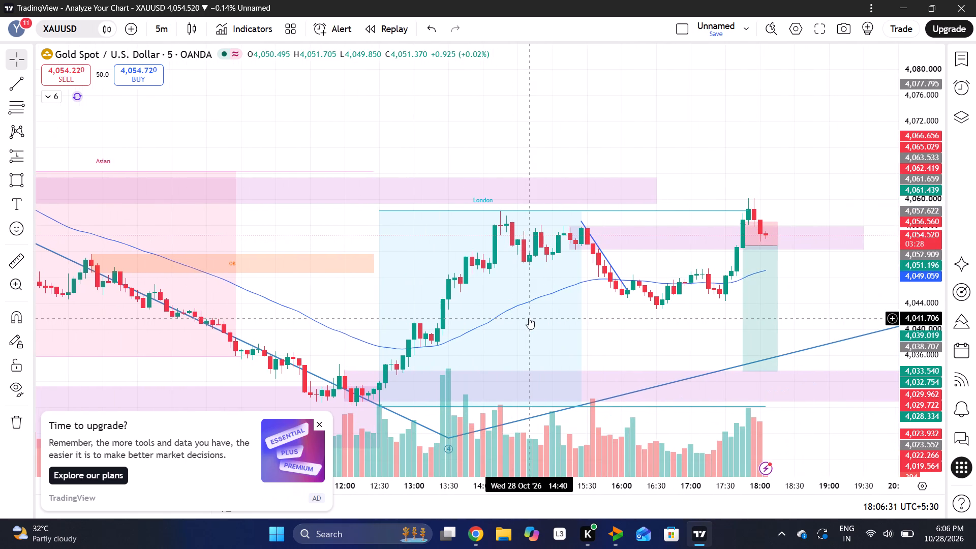
pyautogui.hscroll(-1, 529, 318)
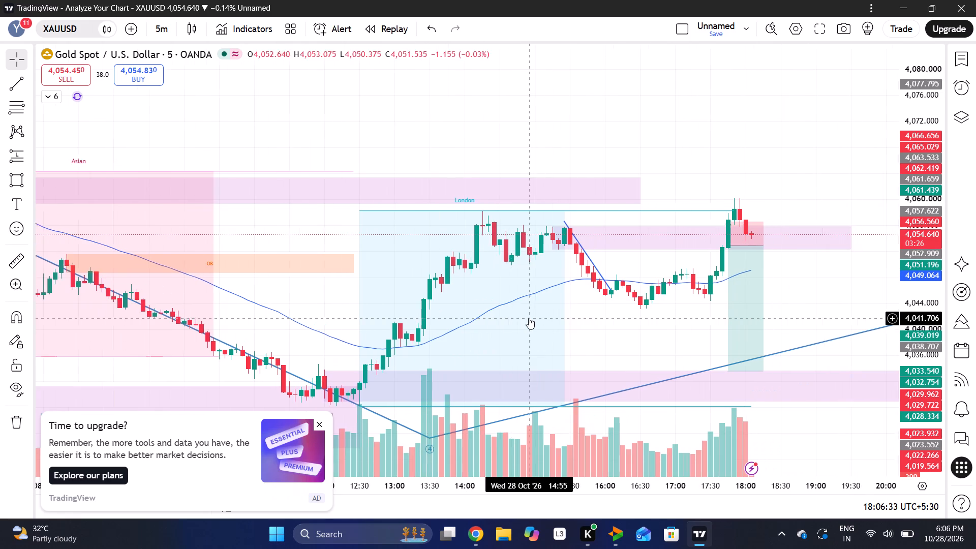
# Examine XAUUSD's latest 5-minute candles around the short position box, the London session high and the nearby zones.
pyautogui.hscroll(-1, 529, 318)
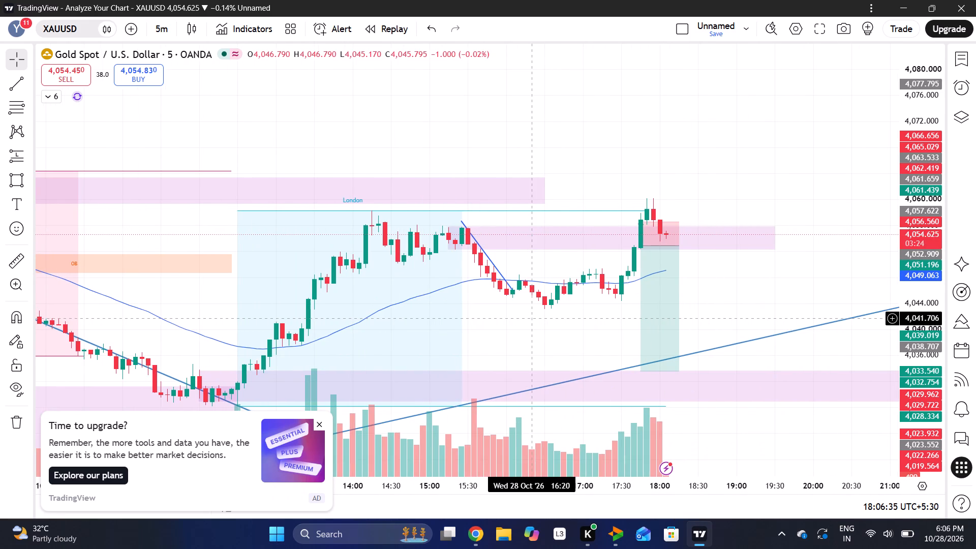
pyautogui.hscroll(-3, 529, 318)
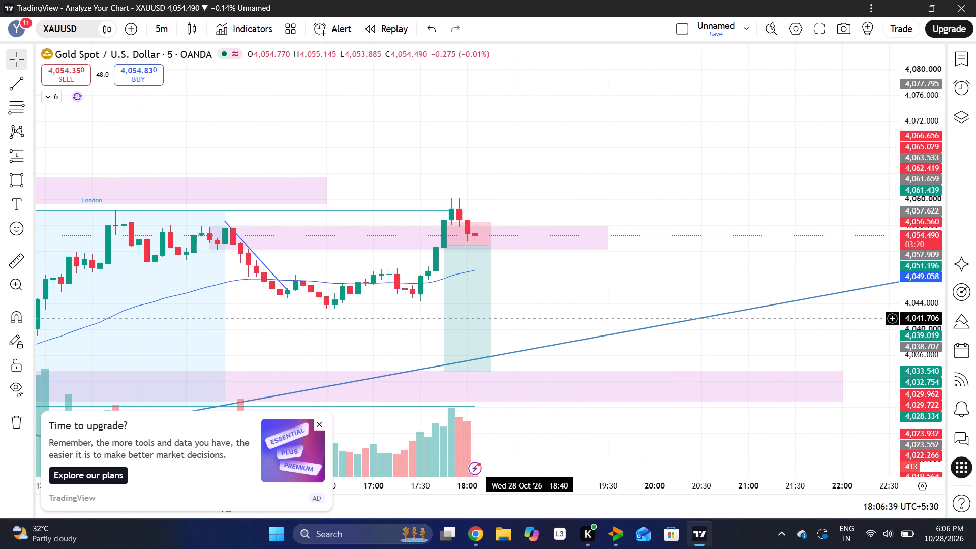
pyautogui.hscroll(-2, 529, 318)
pyautogui.scroll(-1, 529, 318)
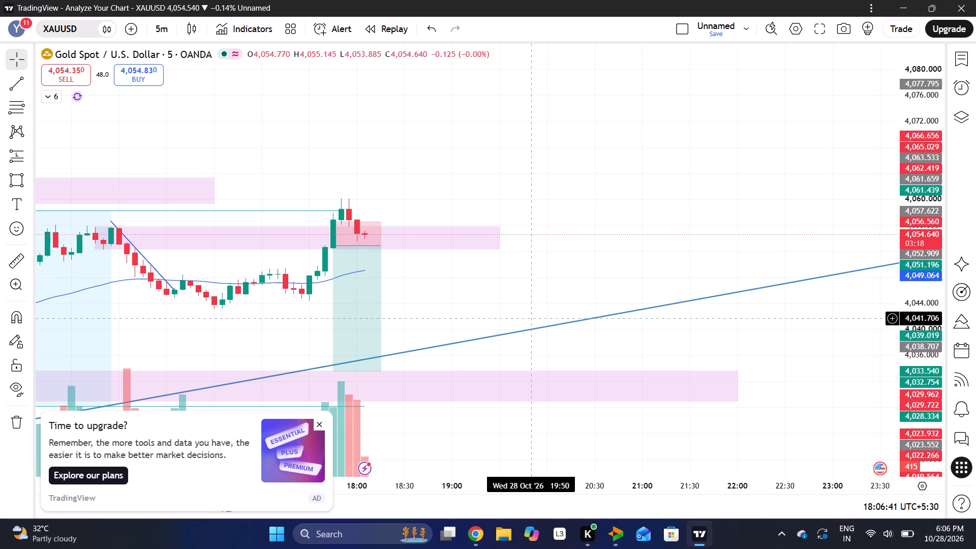
pyautogui.scroll(1, 529, 318)
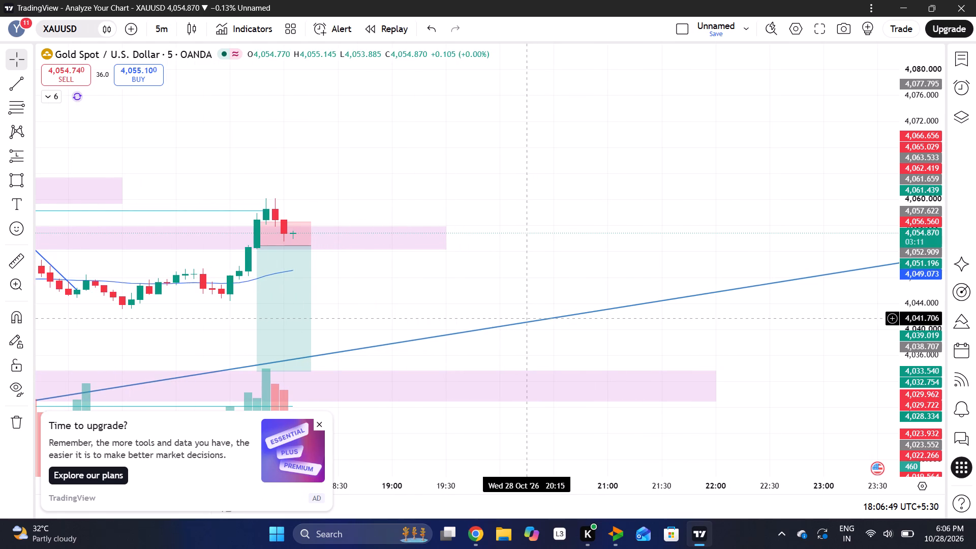
pyautogui.moveTo(398, 299); pyautogui.dragTo(538, 304)
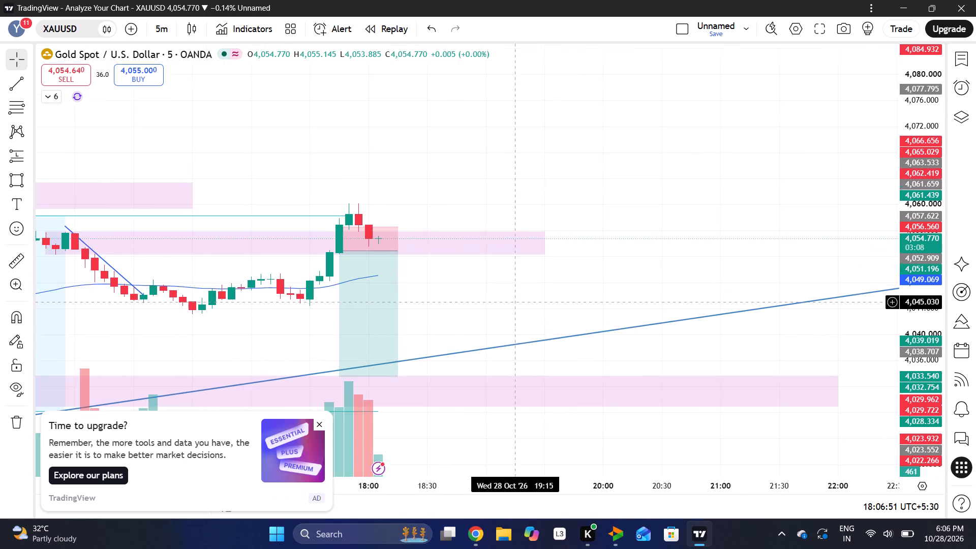
pyautogui.moveTo(538, 304); pyautogui.dragTo(550, 306)
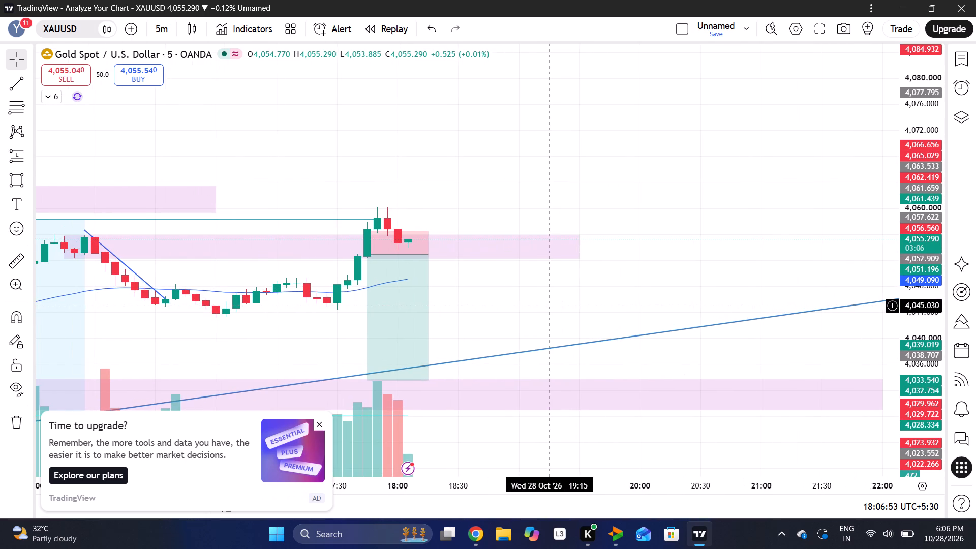
pyautogui.moveTo(910, 348); pyautogui.dragTo(913, 294)
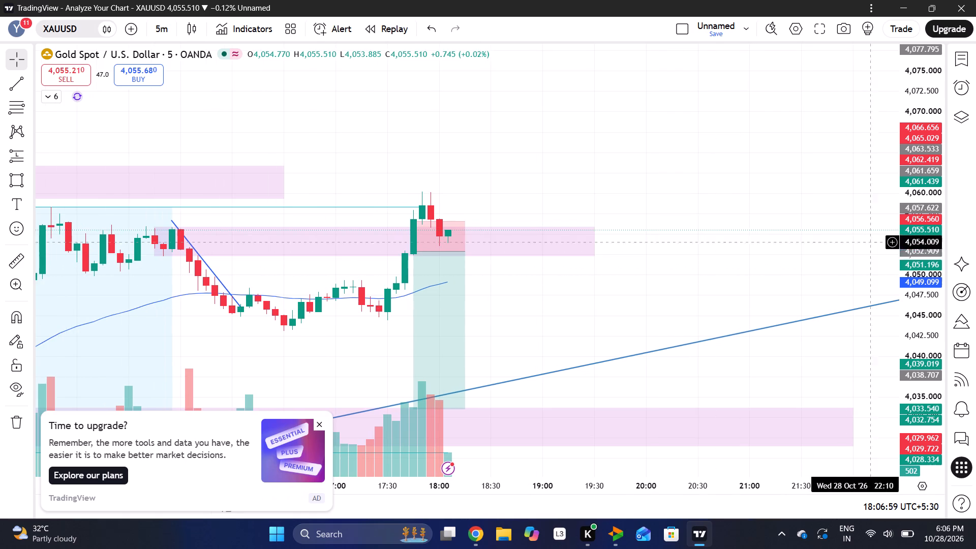
pyautogui.moveTo(922, 281); pyautogui.dragTo(932, 193)
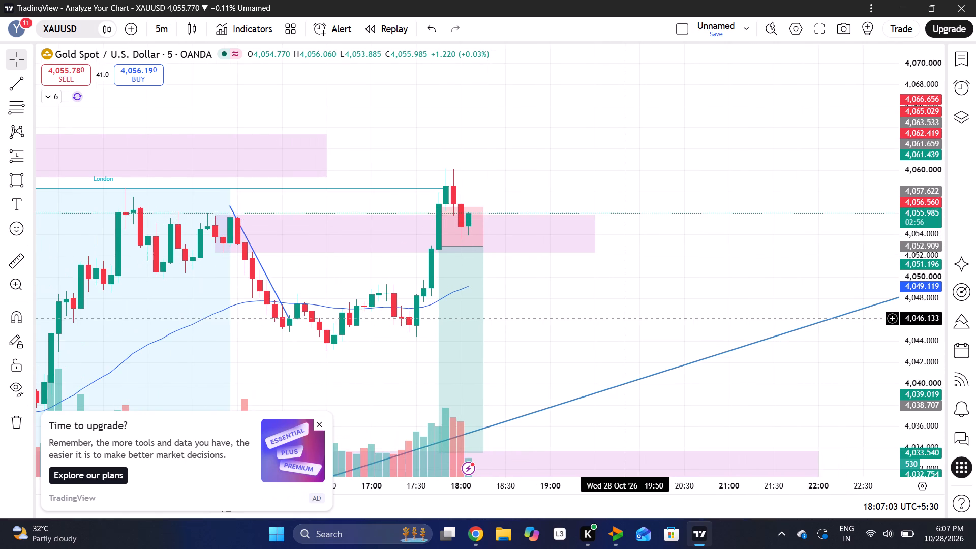
pyautogui.moveTo(918, 201); pyautogui.dragTo(903, 258)
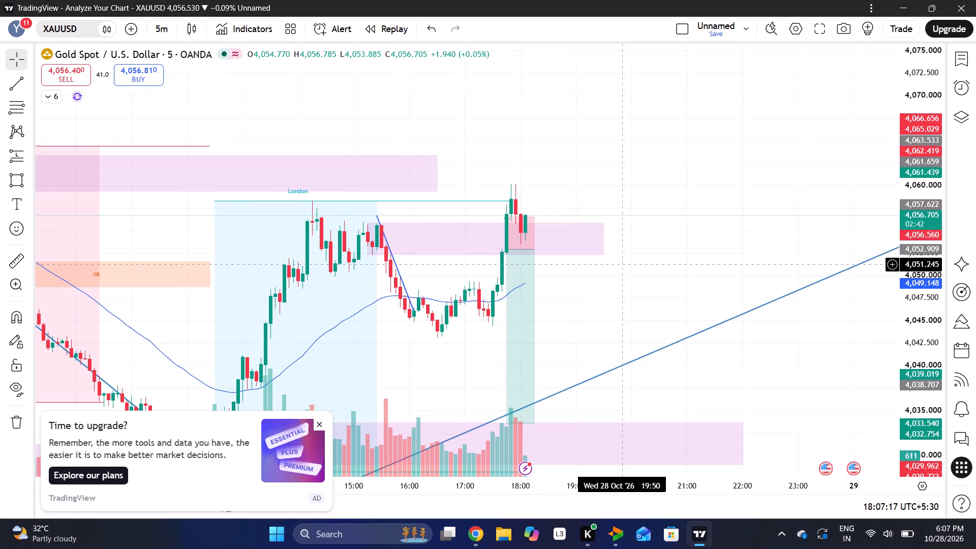
pyautogui.moveTo(911, 183); pyautogui.dragTo(899, 248)
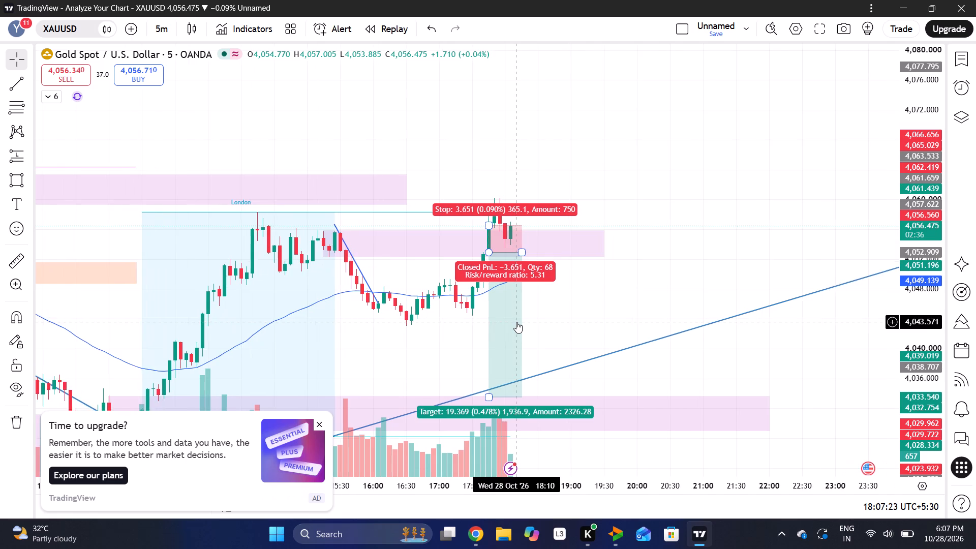
pyautogui.moveTo(592, 315); pyautogui.dragTo(643, 309)
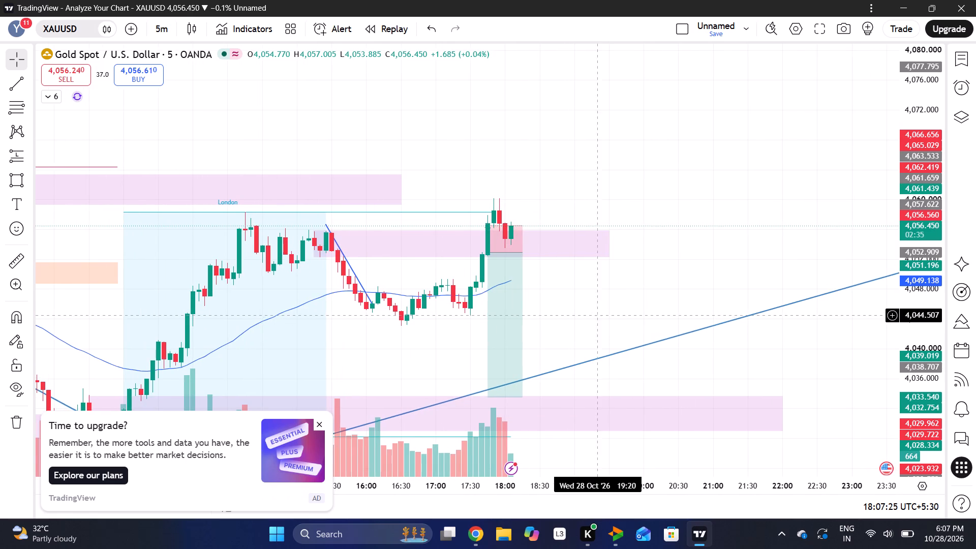
pyautogui.moveTo(643, 309); pyautogui.dragTo(665, 304)
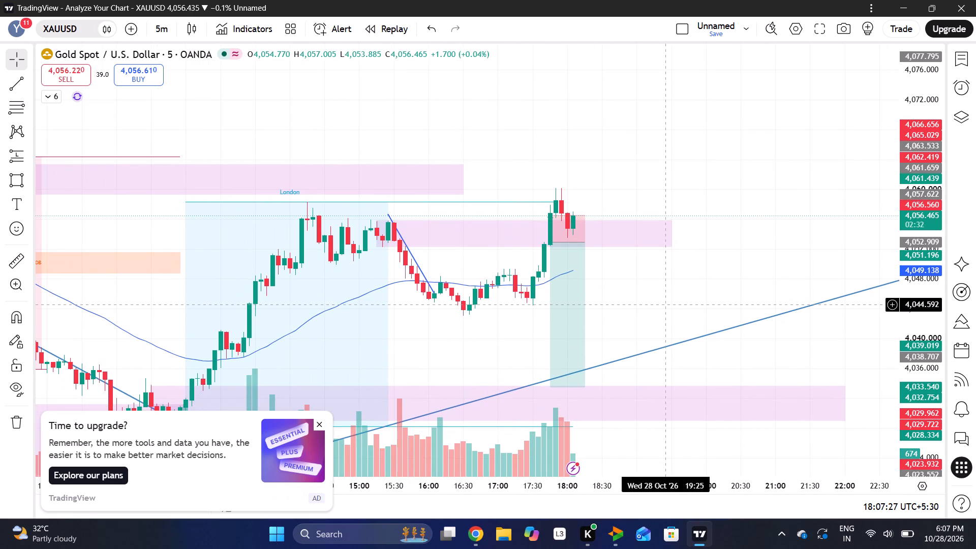
pyautogui.moveTo(924, 192); pyautogui.dragTo(926, 216)
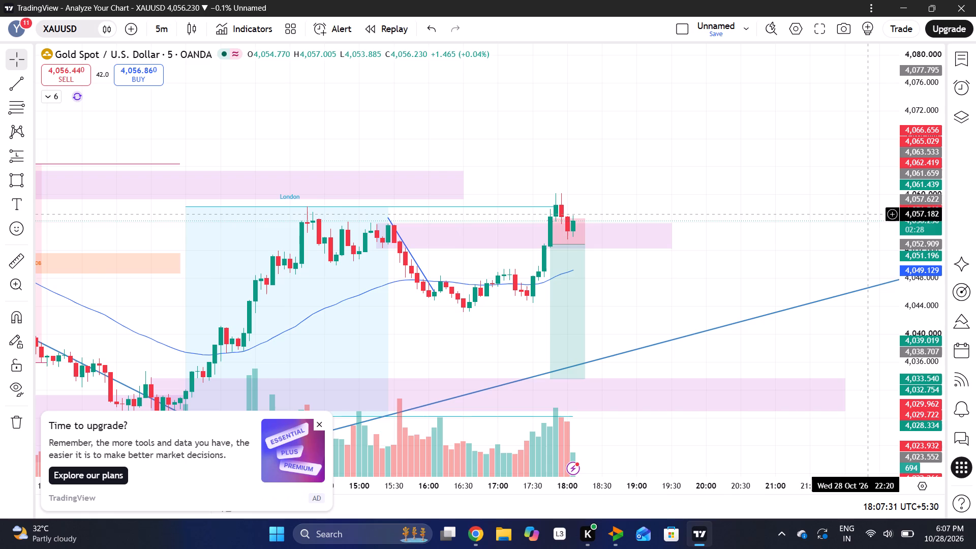
pyautogui.moveTo(696, 281); pyautogui.dragTo(733, 212)
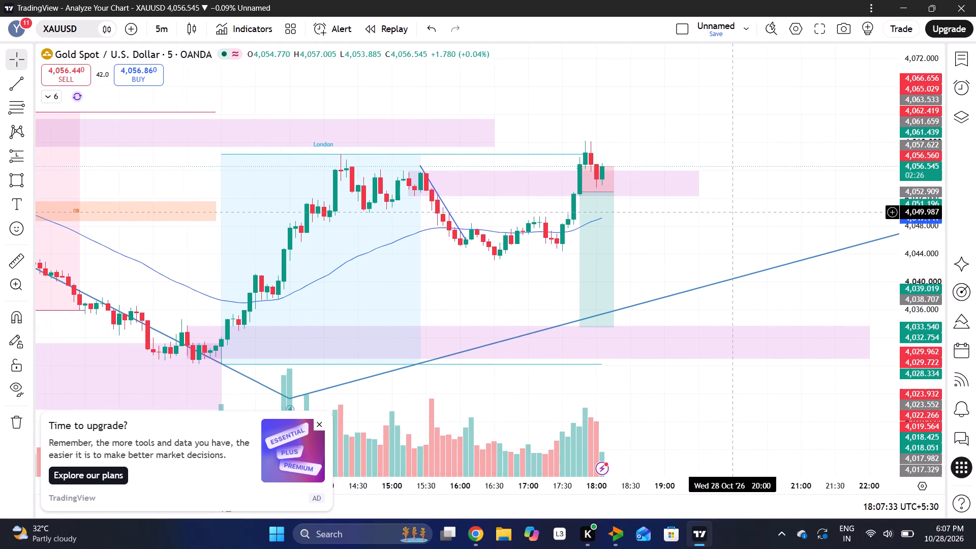
# Switch the XAUUSD chart to the 15-minute timeframe.
pyautogui.click(167, 37)
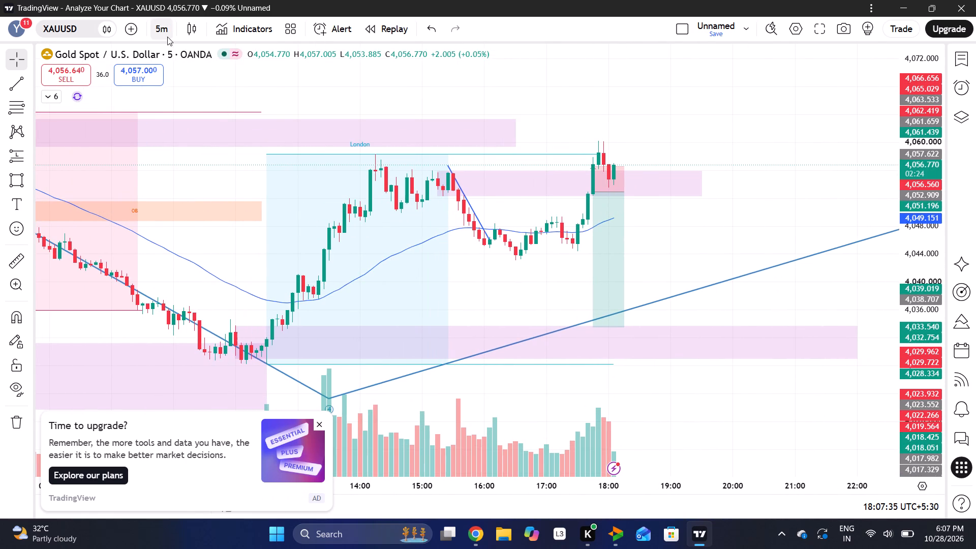
pyautogui.click(172, 220)
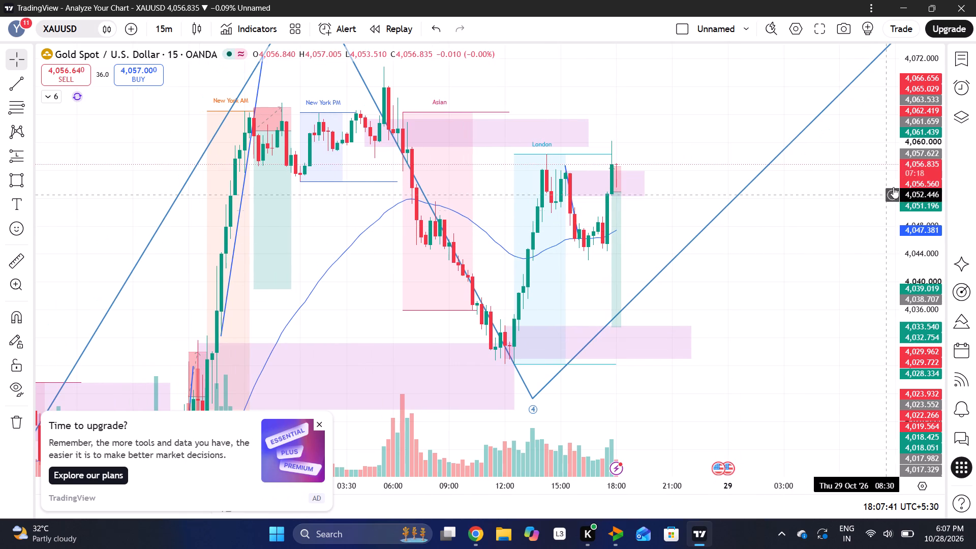
# Examine XAUUSD's 15-minute price action across the previous New York, Asian and London sessions and the marked waves 2 to 4.
pyautogui.moveTo(924, 170); pyautogui.dragTo(902, 280)
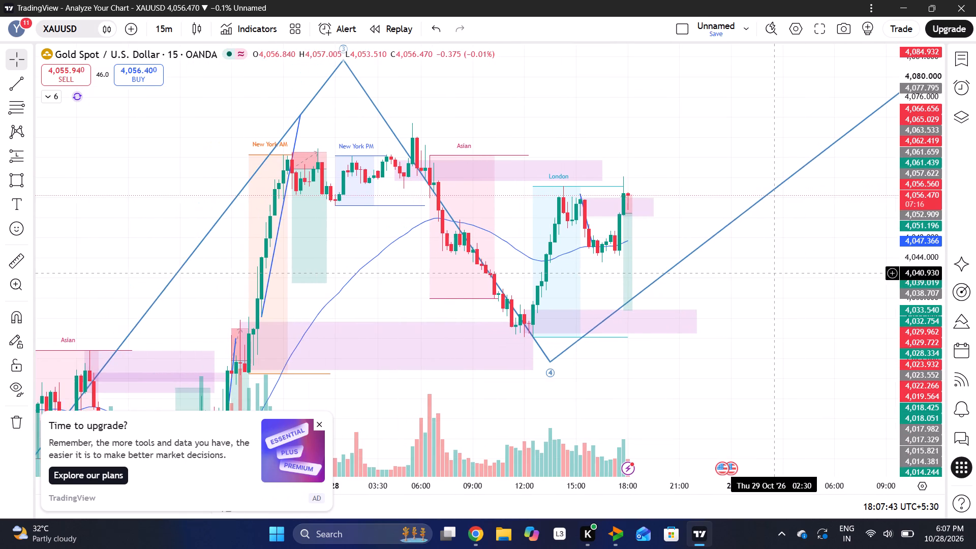
pyautogui.moveTo(774, 273); pyautogui.dragTo(624, 262)
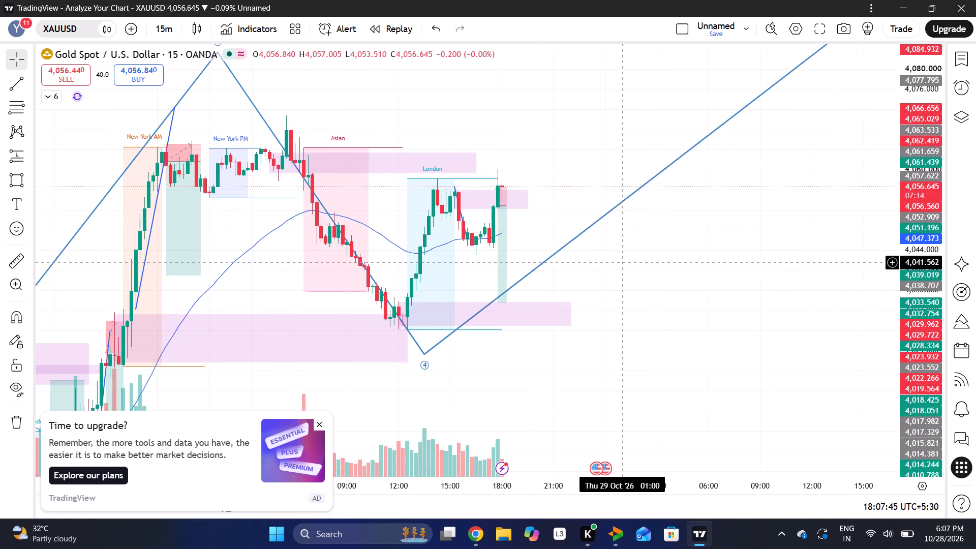
pyautogui.moveTo(221, 242); pyautogui.dragTo(571, 130)
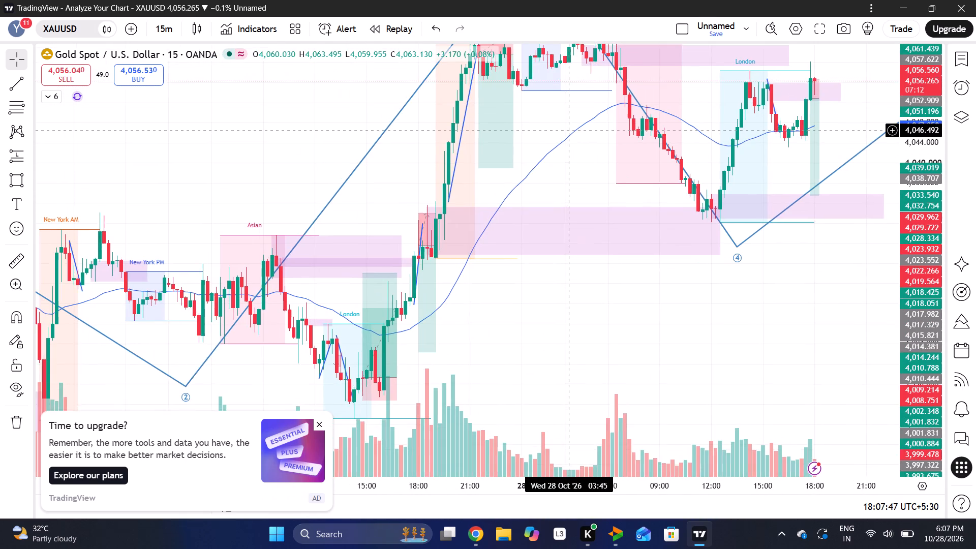
pyautogui.moveTo(571, 130); pyautogui.dragTo(571, 129)
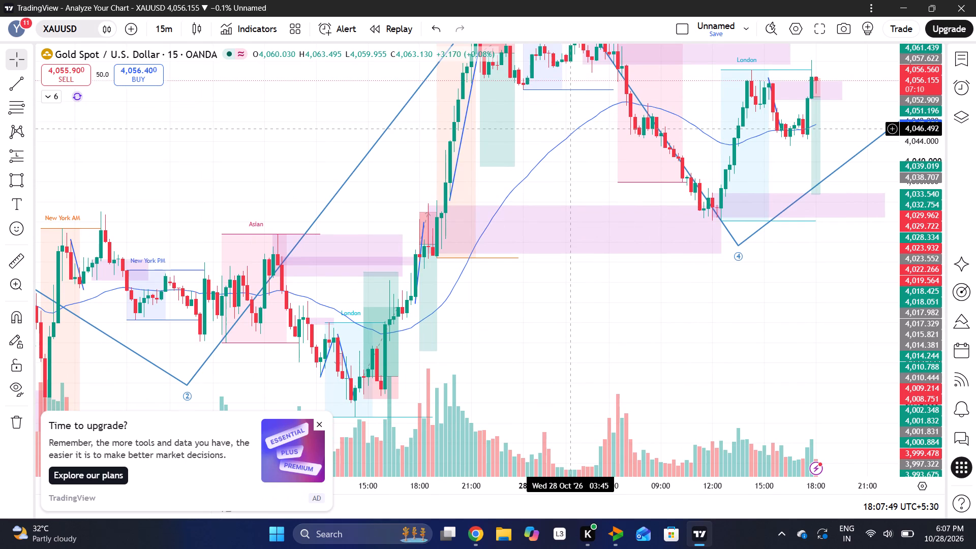
pyautogui.moveTo(571, 129); pyautogui.dragTo(501, 164)
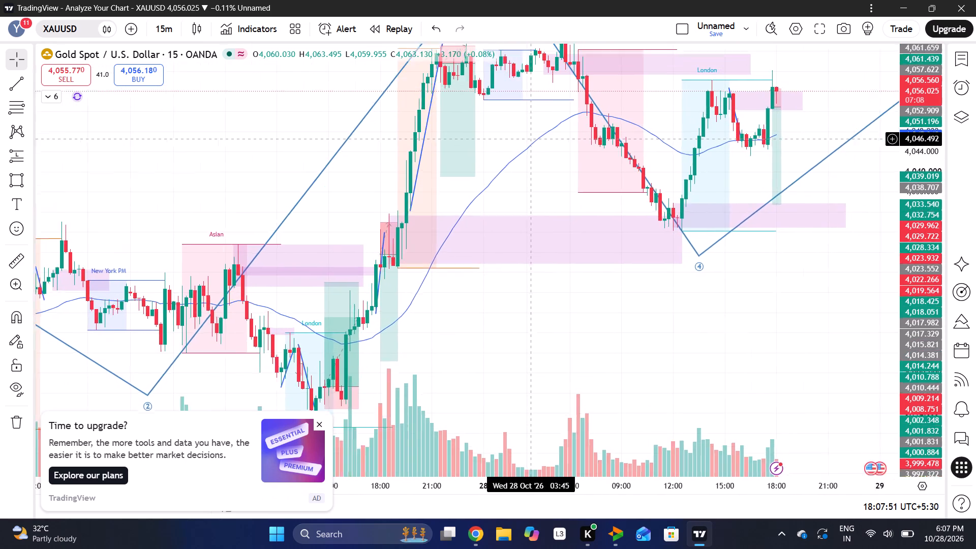
pyautogui.moveTo(501, 164); pyautogui.dragTo(386, 260)
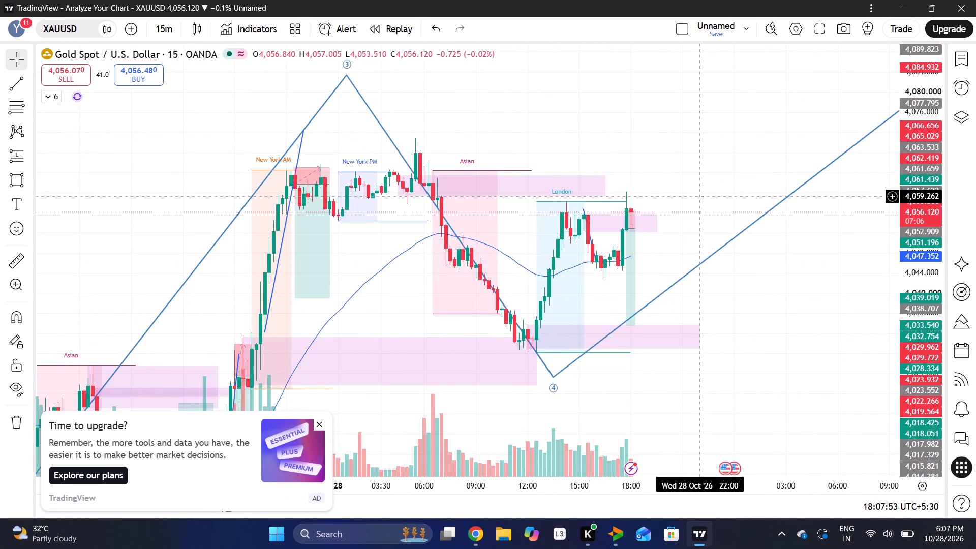
pyautogui.moveTo(700, 196); pyautogui.dragTo(581, 199)
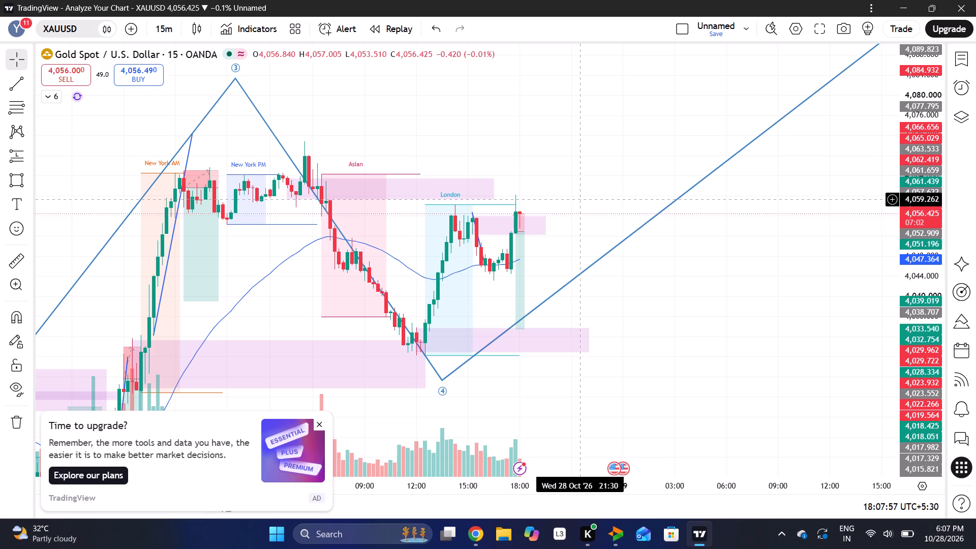
# Examine the projected wave 4 to 5 leg towards the upper zone on the 15-minute XAUUSD chart, relative to current price.
pyautogui.moveTo(662, 108); pyautogui.dragTo(556, 284)
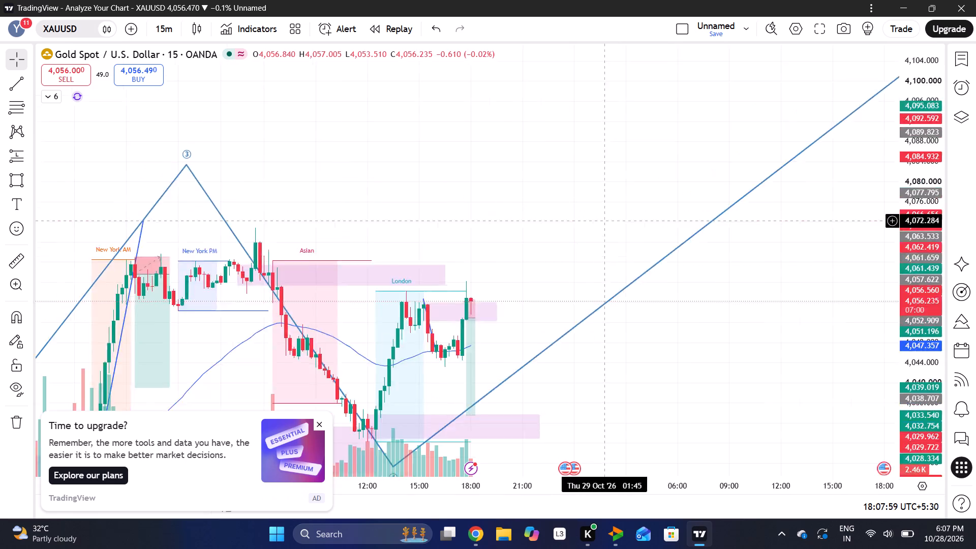
pyautogui.moveTo(556, 284); pyautogui.dragTo(564, 307)
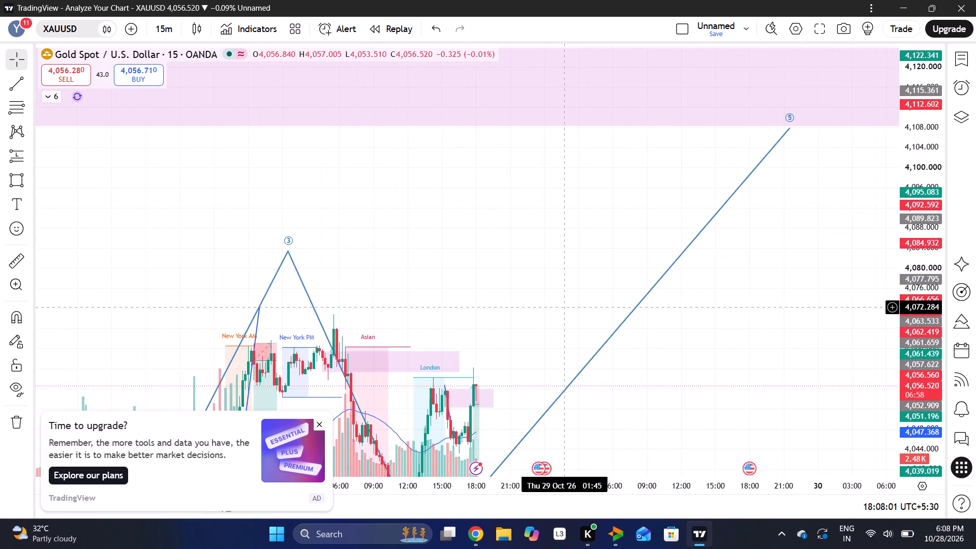
pyautogui.moveTo(927, 197); pyautogui.dragTo(904, 302)
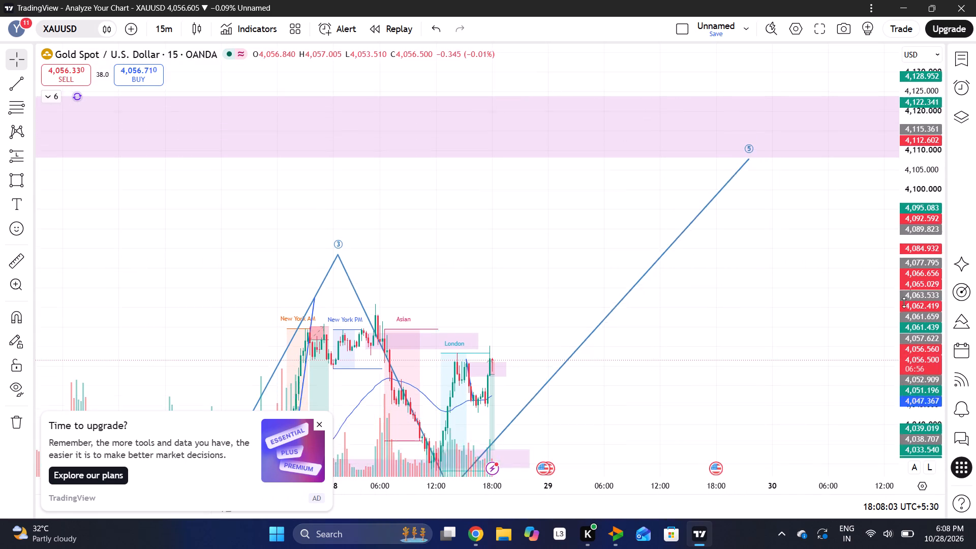
pyautogui.moveTo(904, 302); pyautogui.dragTo(900, 312)
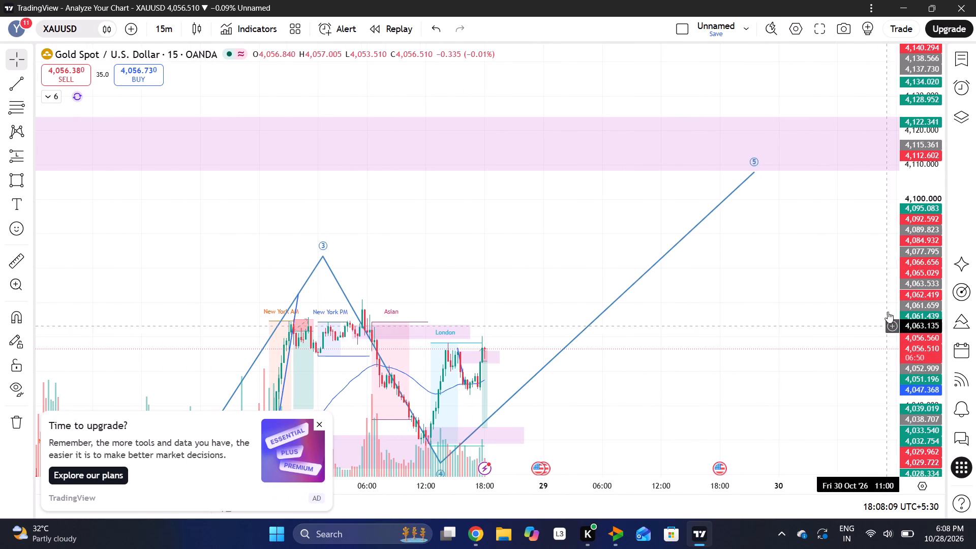
pyautogui.moveTo(905, 240); pyautogui.dragTo(899, 289)
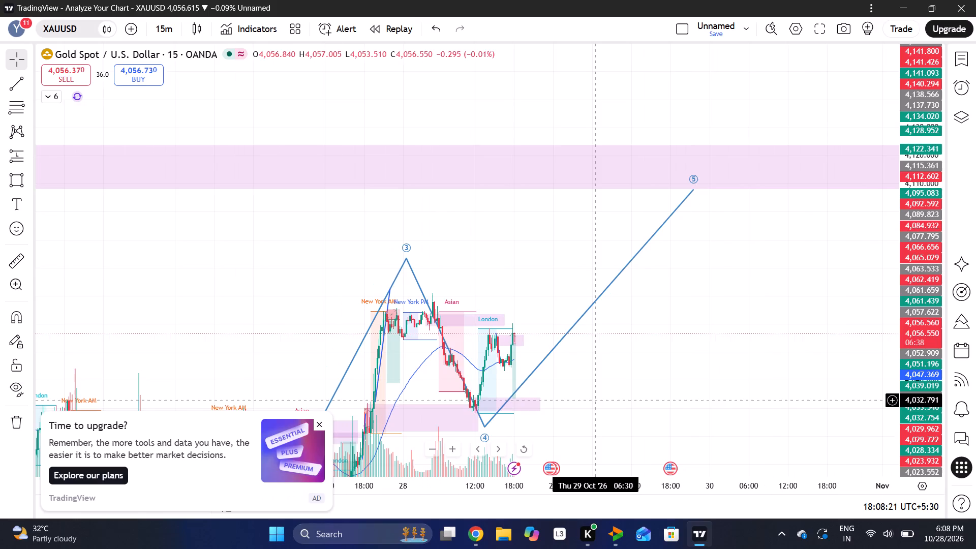
pyautogui.moveTo(596, 400); pyautogui.dragTo(750, 358)
pyautogui.moveTo(919, 264); pyautogui.dragTo(920, 297)
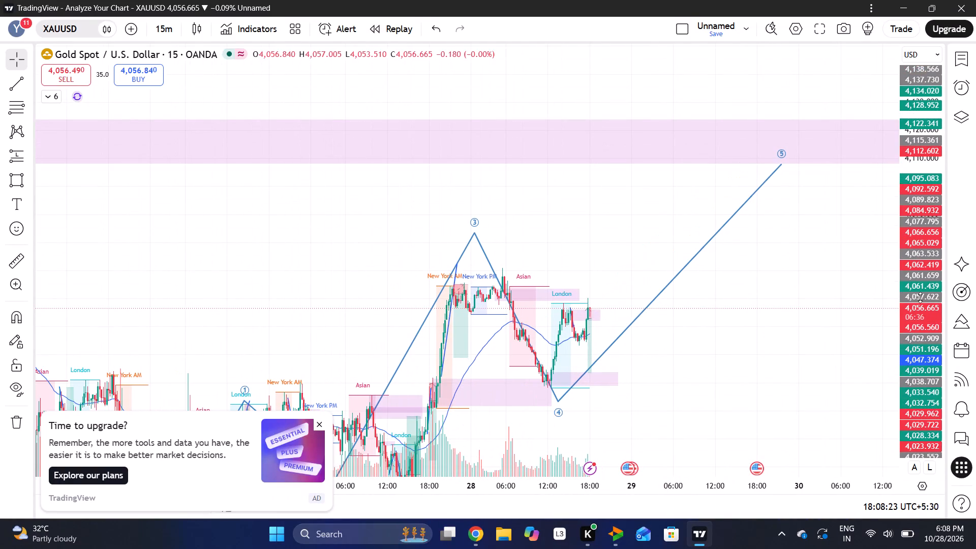
pyautogui.moveTo(920, 297); pyautogui.dragTo(920, 301)
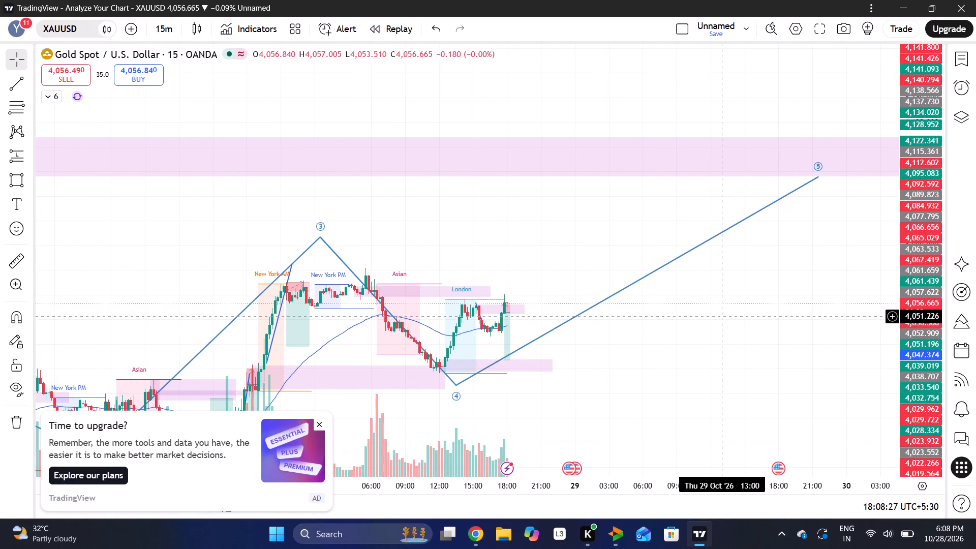
pyautogui.moveTo(920, 350); pyautogui.dragTo(943, 191)
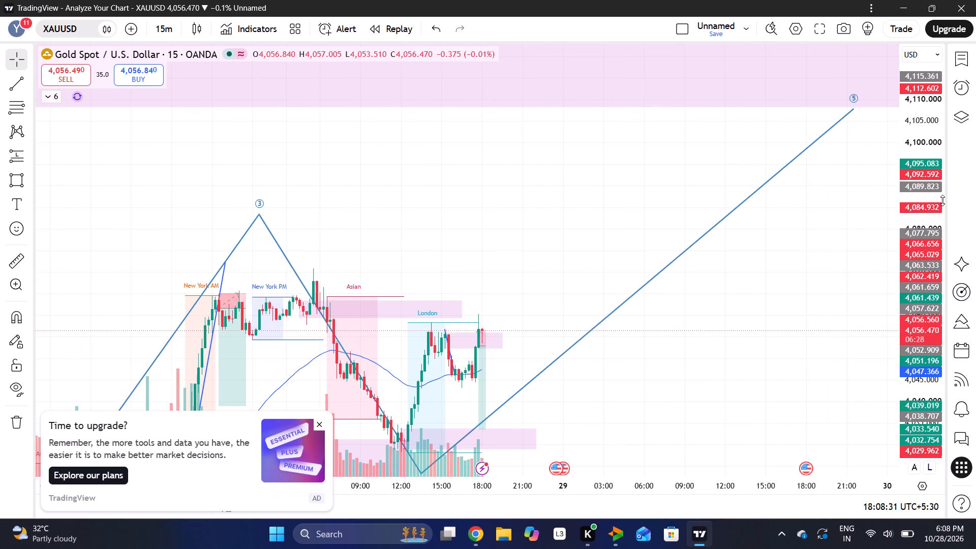
pyautogui.moveTo(942, 200); pyautogui.dragTo(948, 263)
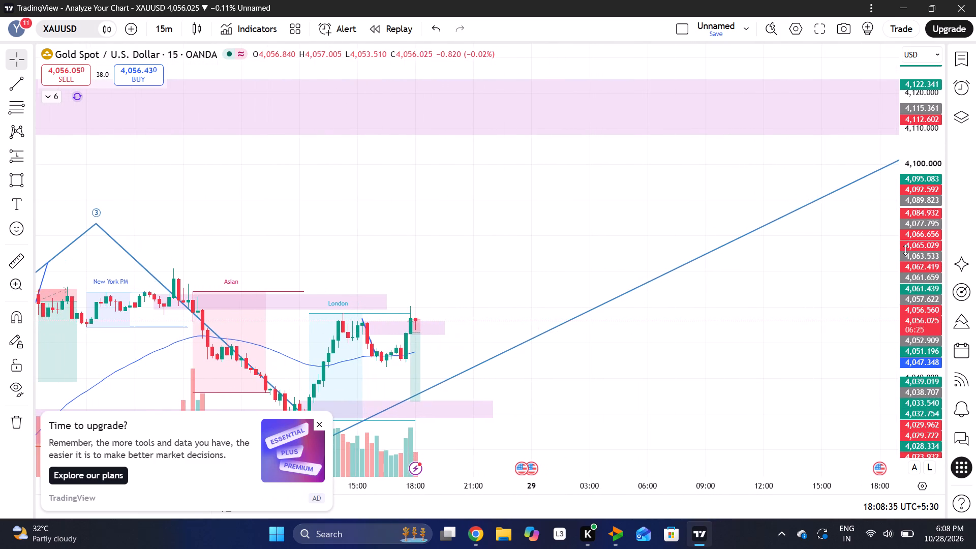
pyautogui.moveTo(905, 250); pyautogui.dragTo(931, 166)
pyautogui.moveTo(542, 287); pyautogui.dragTo(591, 242)
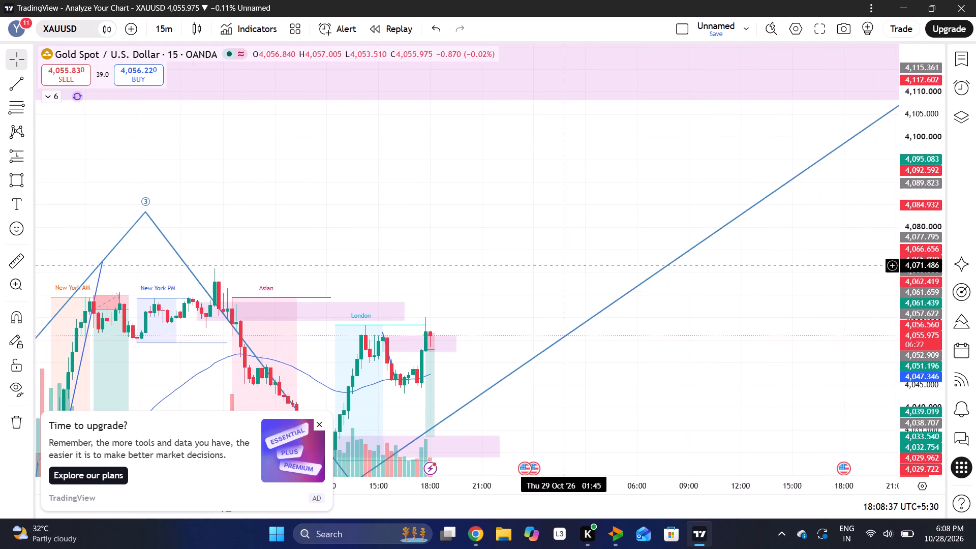
pyautogui.moveTo(591, 242); pyautogui.dragTo(646, 176)
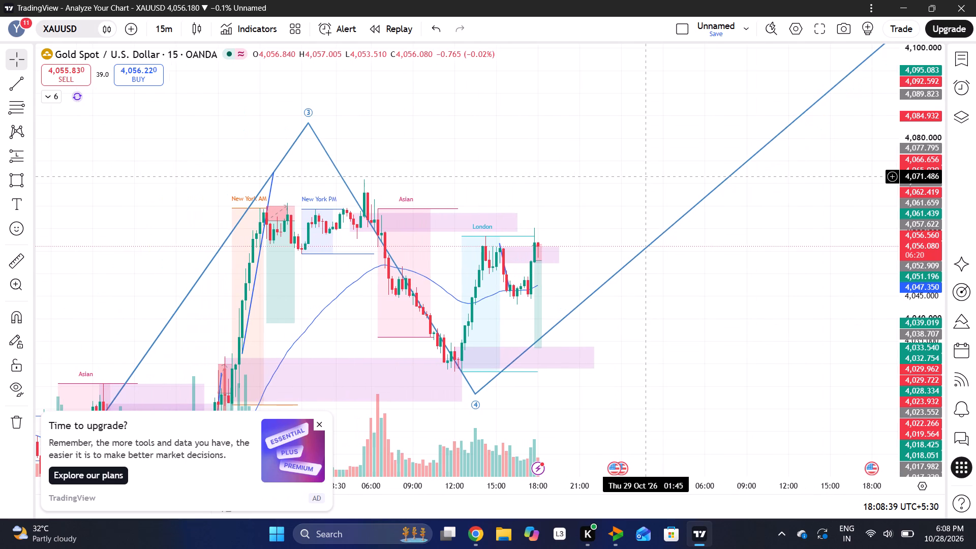
pyautogui.moveTo(922, 143); pyautogui.dragTo(906, 175)
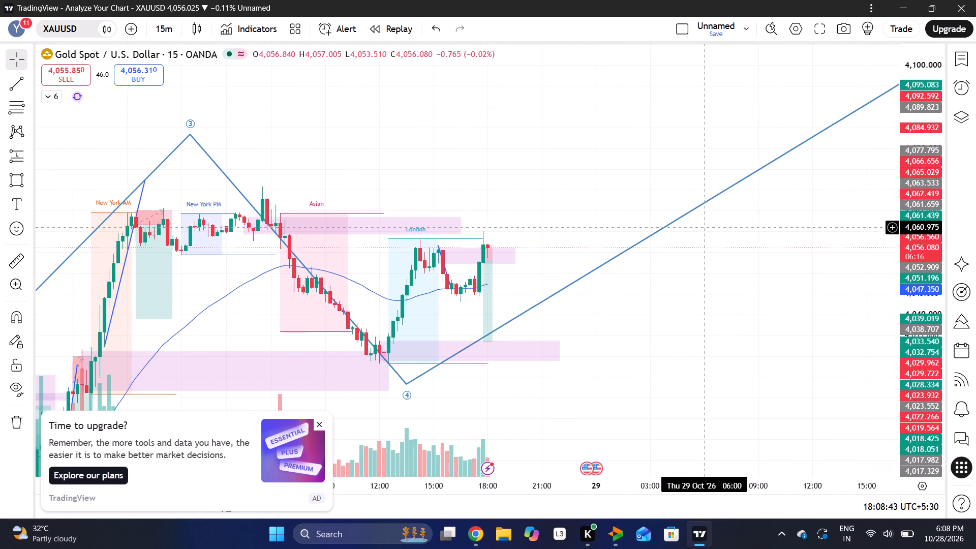
# Switch the XAUUSD chart to the 5-minute timeframe.
pyautogui.click(167, 26)
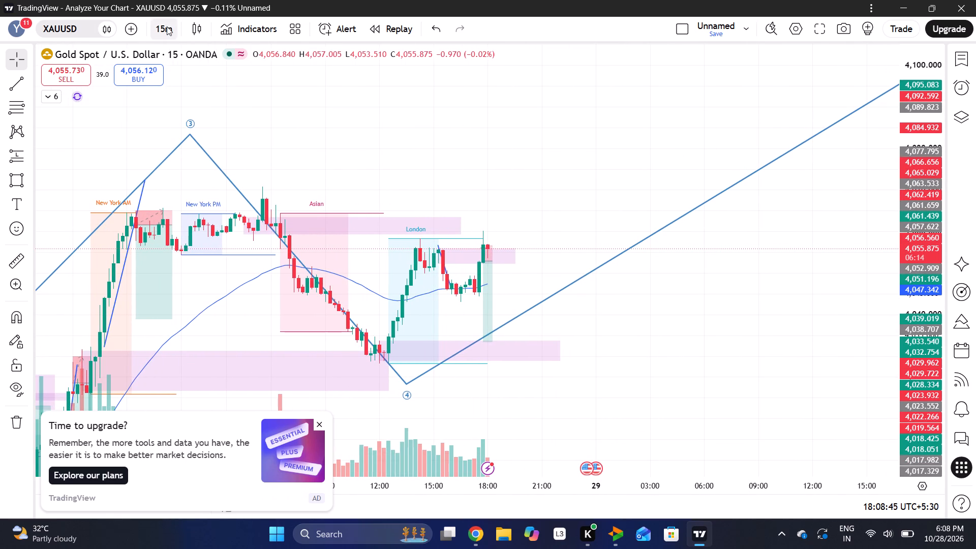
pyautogui.click(169, 181)
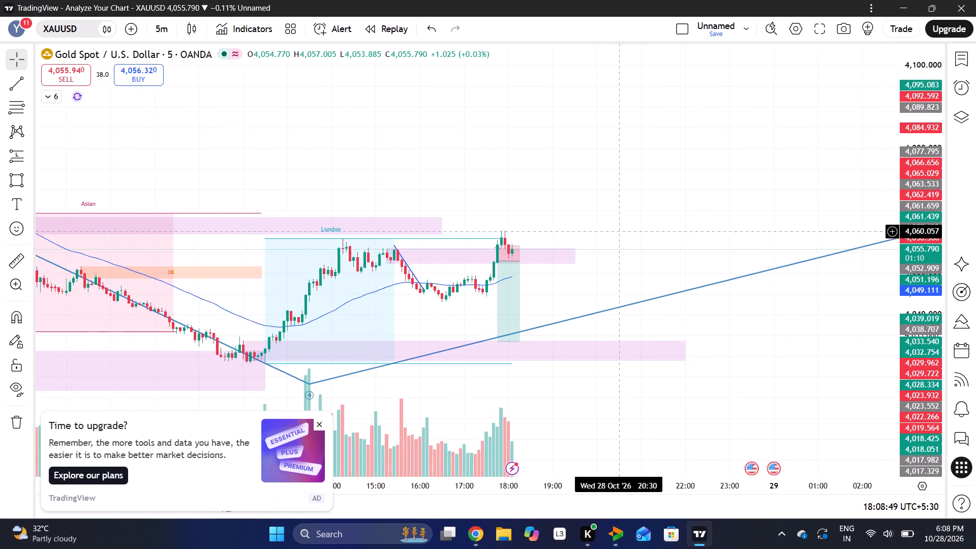
# Examine XAUUSD's 5-minute price action across the New York PM, Asian and London sessions and the leg from wave 3 to wave 4.
pyautogui.moveTo(902, 186); pyautogui.dragTo(903, 124)
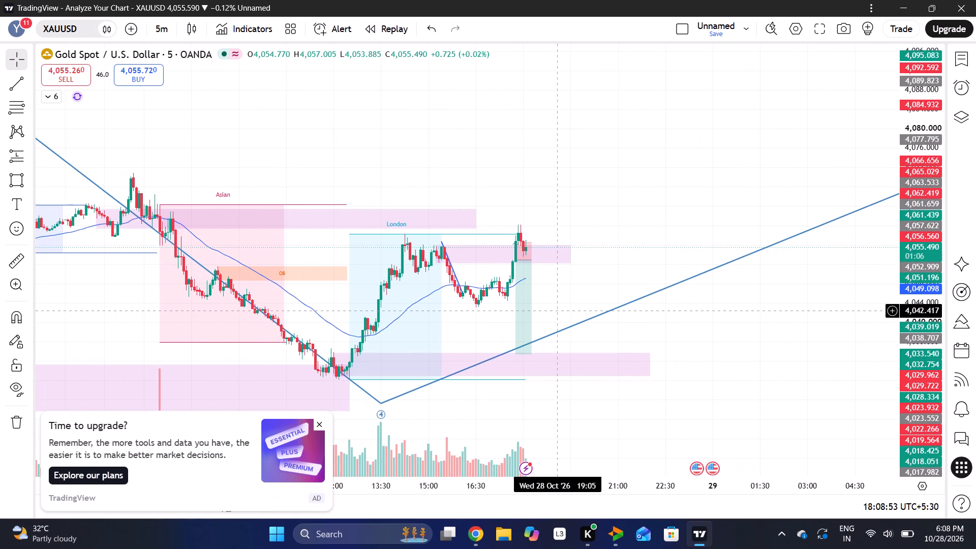
pyautogui.click(585, 237)
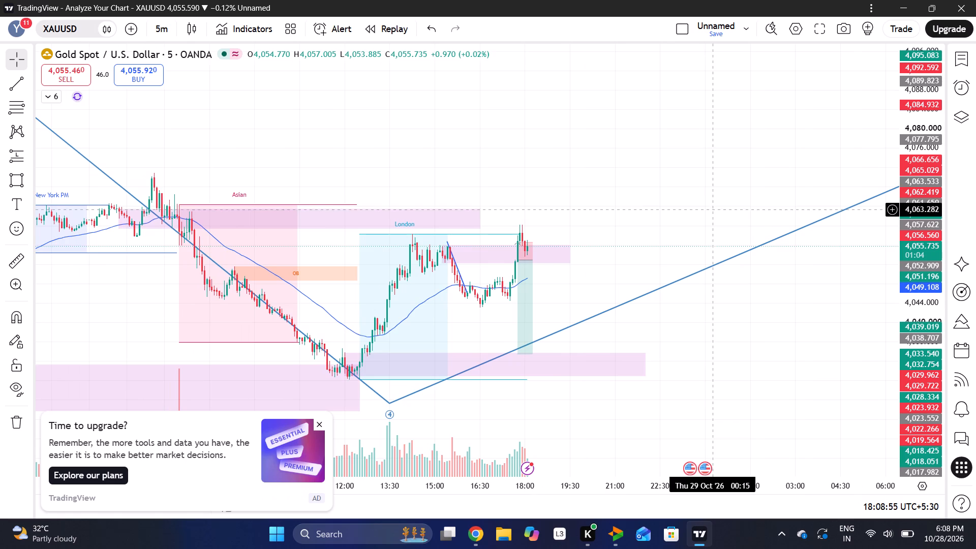
pyautogui.moveTo(930, 152); pyautogui.dragTo(933, 223)
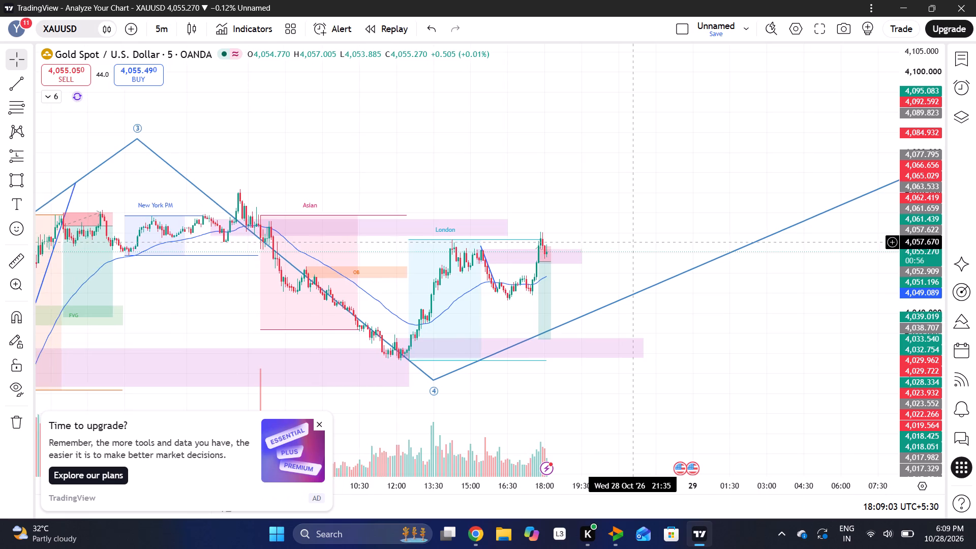
pyautogui.click(633, 241)
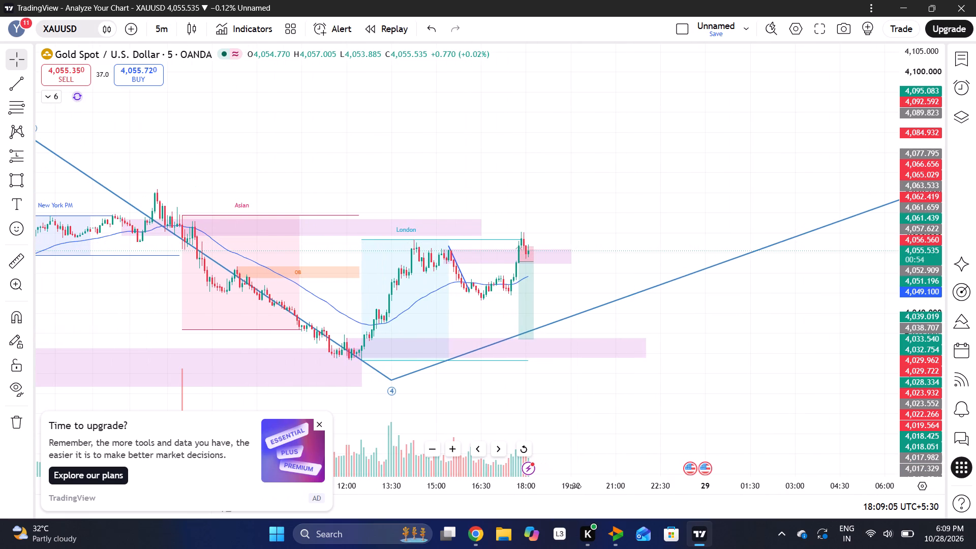
# Dismiss the upgrade advertisement covering the lower part of the chart.
pyautogui.click(318, 426)
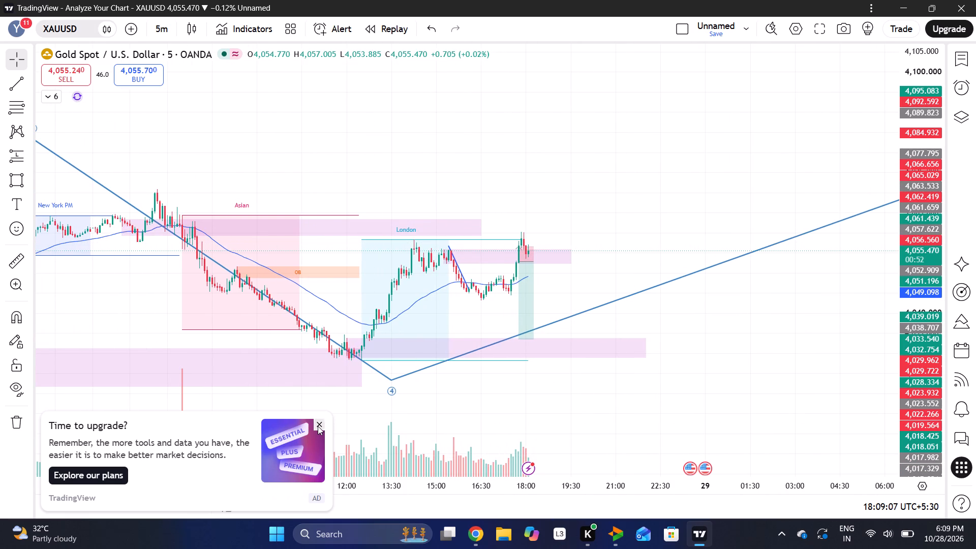
# Examine XAUUSD's latest 5-minute candles around the short position box, the London session high and the zones above and below price.
pyautogui.moveTo(585, 487); pyautogui.dragTo(541, 477)
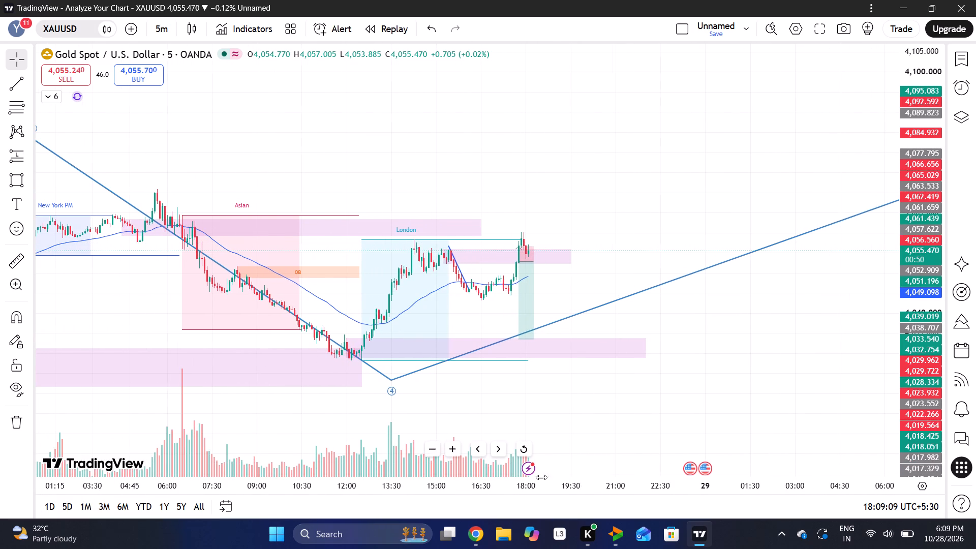
pyautogui.moveTo(541, 477); pyautogui.dragTo(356, 474)
pyautogui.click(406, 275)
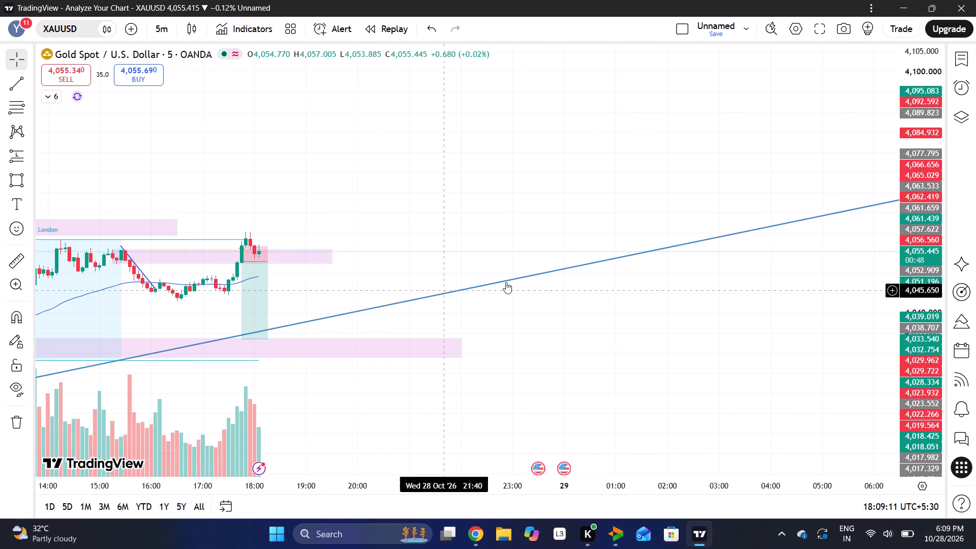
pyautogui.click(465, 234)
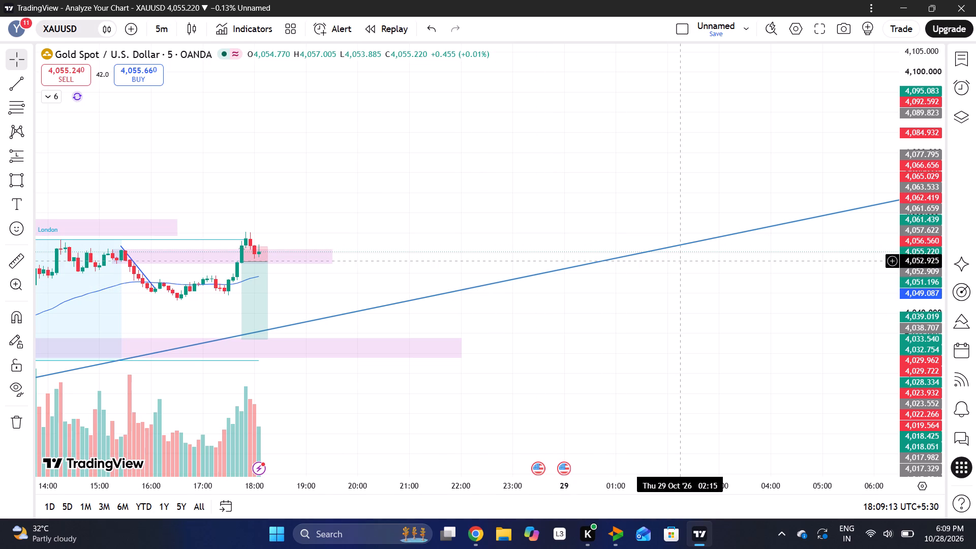
pyautogui.moveTo(492, 276); pyautogui.dragTo(672, 309)
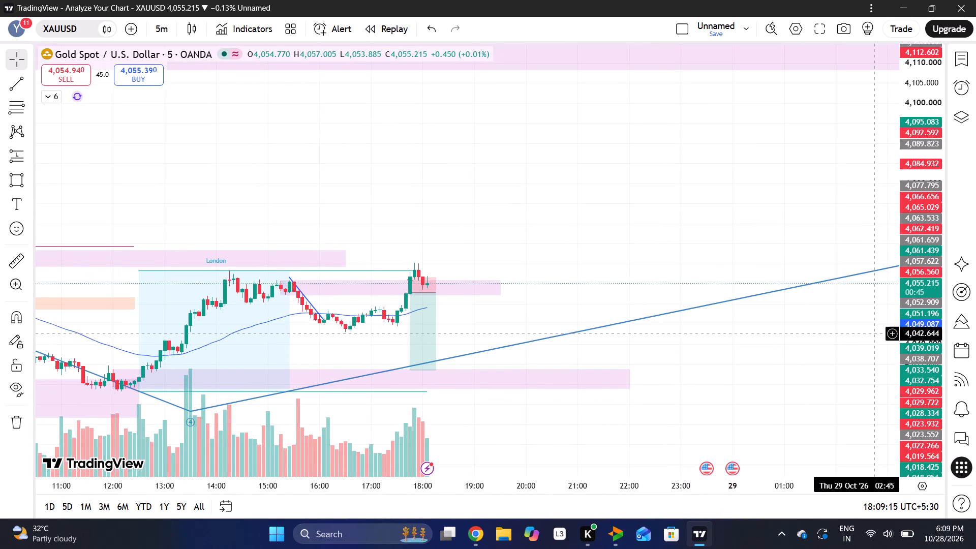
pyautogui.moveTo(913, 362); pyautogui.dragTo(935, 296)
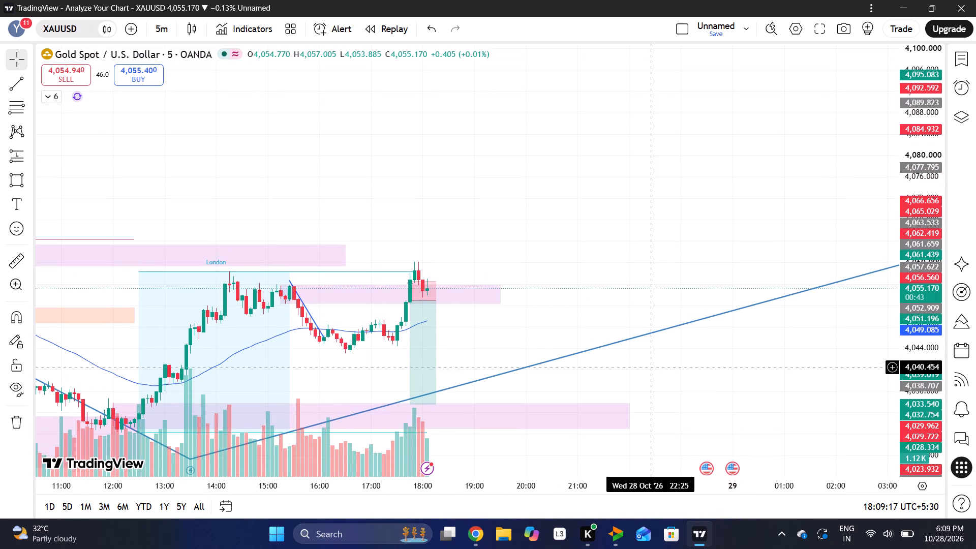